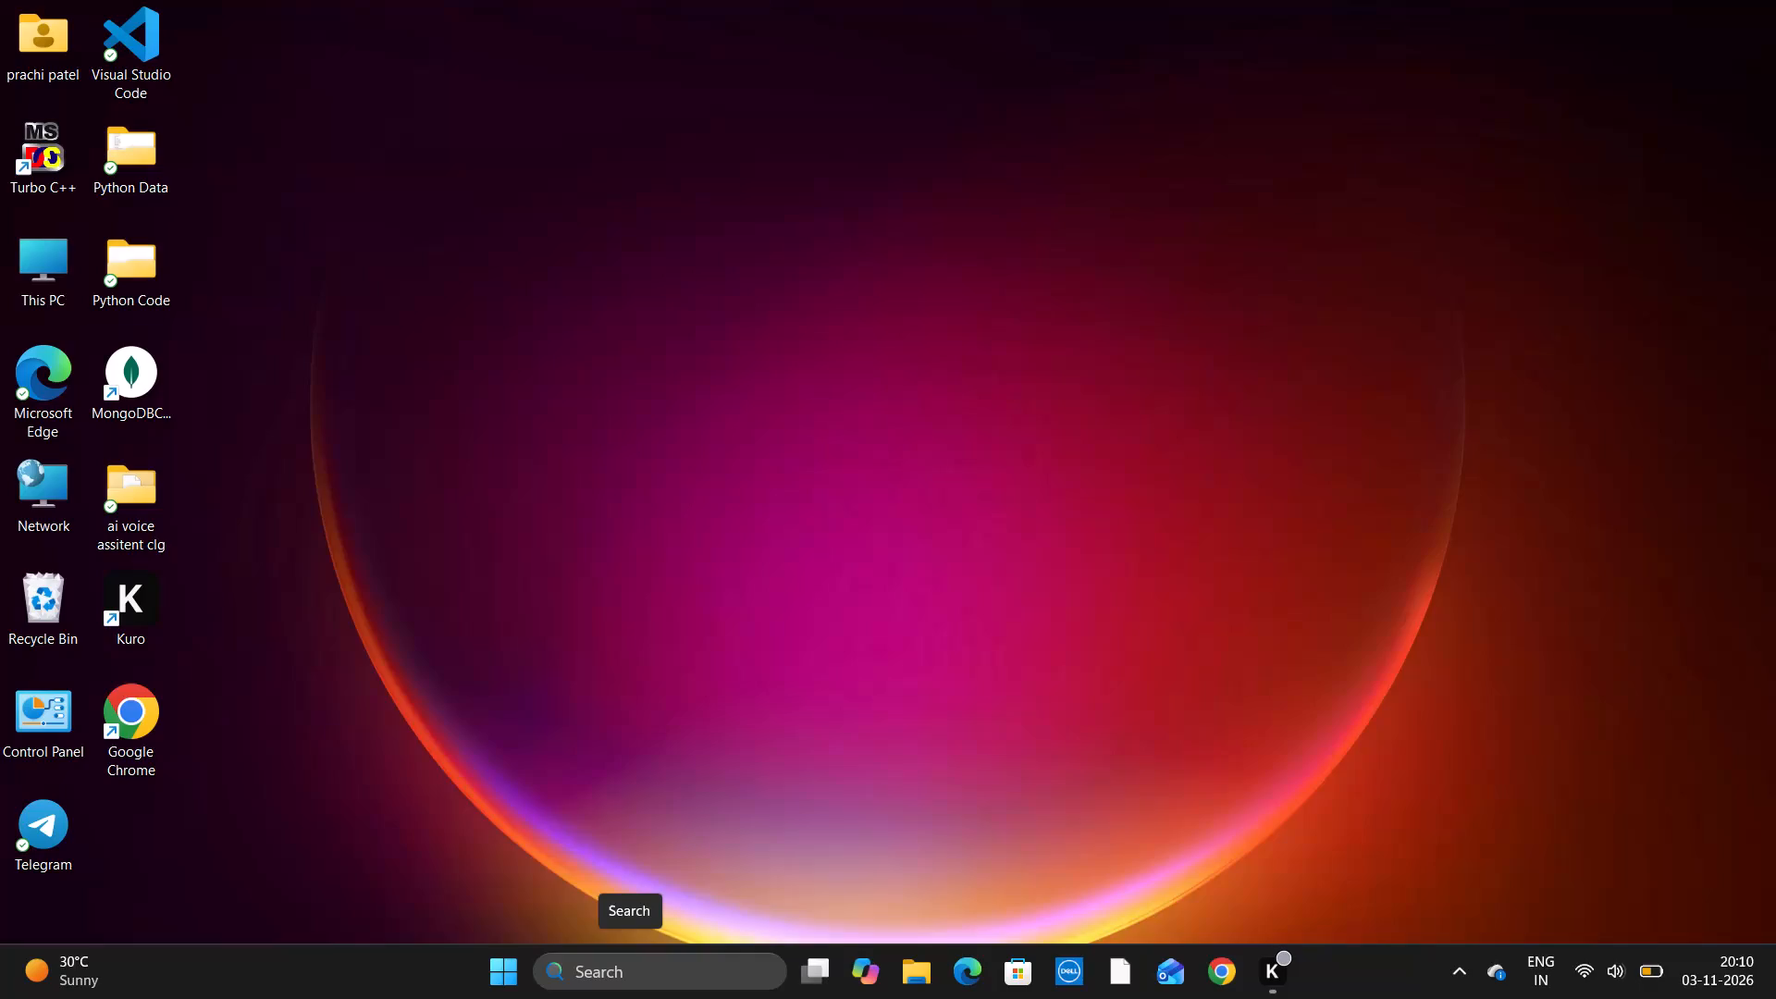
# Run the recent web search for figma and open the main Figma website from the results.
pyautogui.click(611, 977)
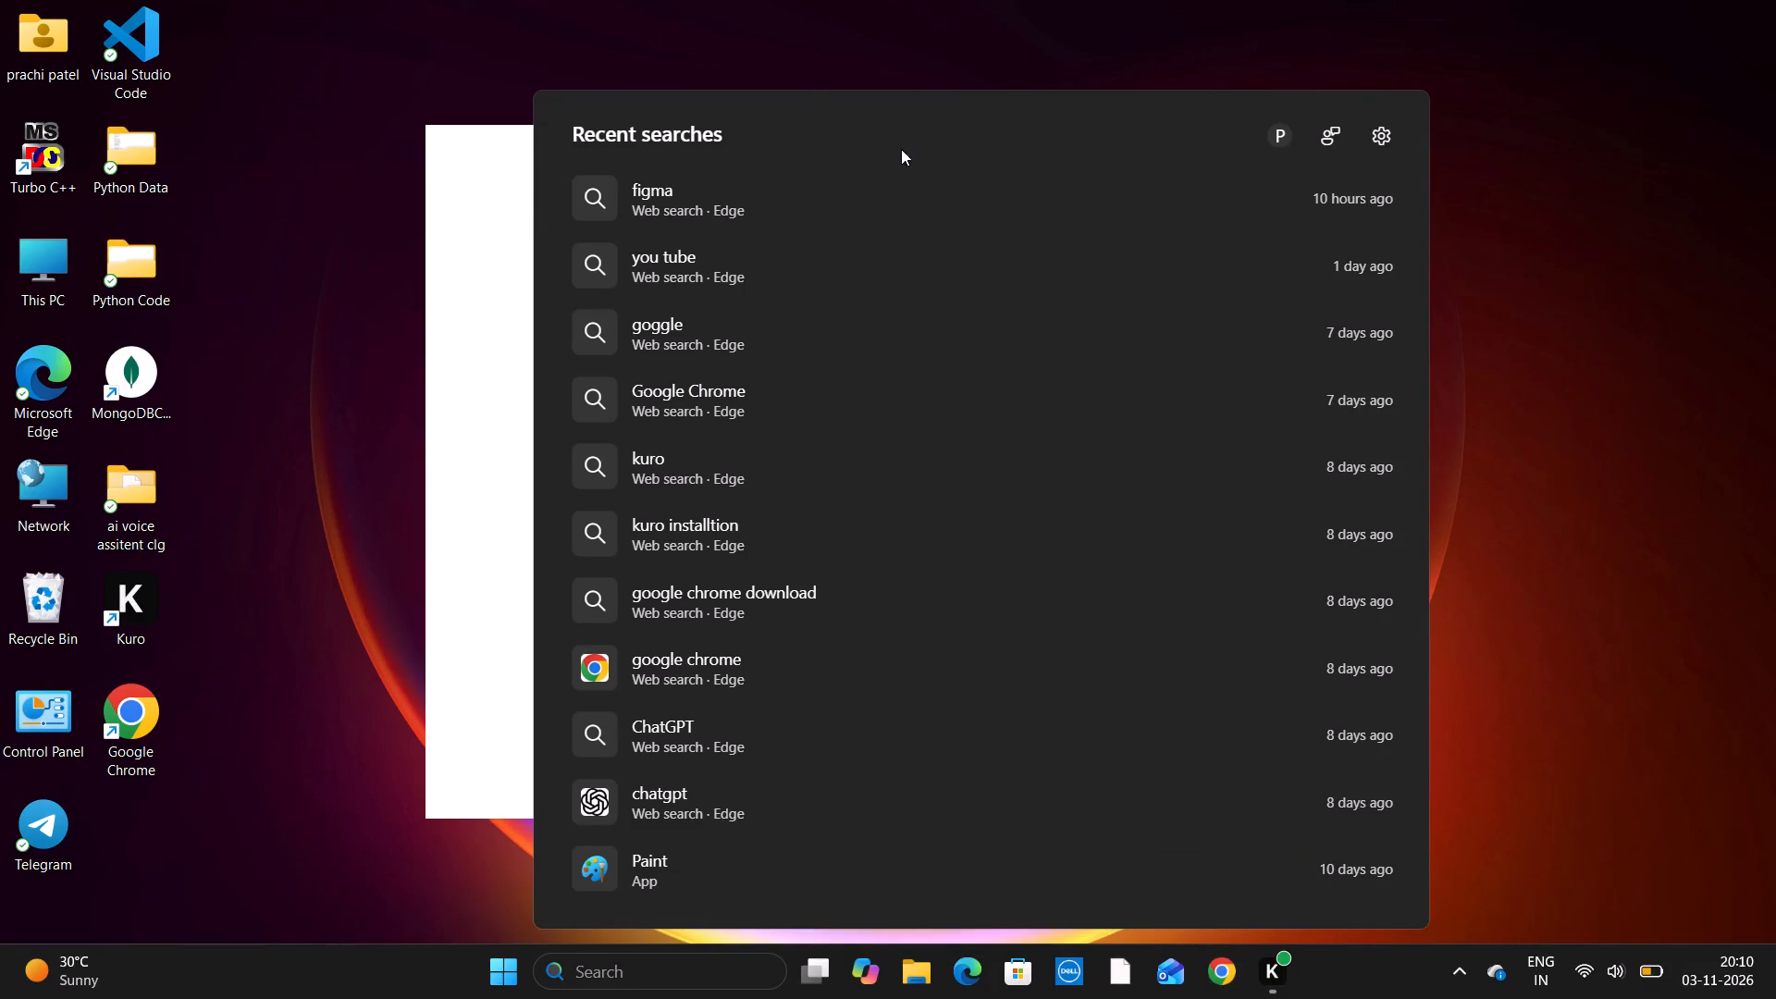
pyautogui.click(876, 197)
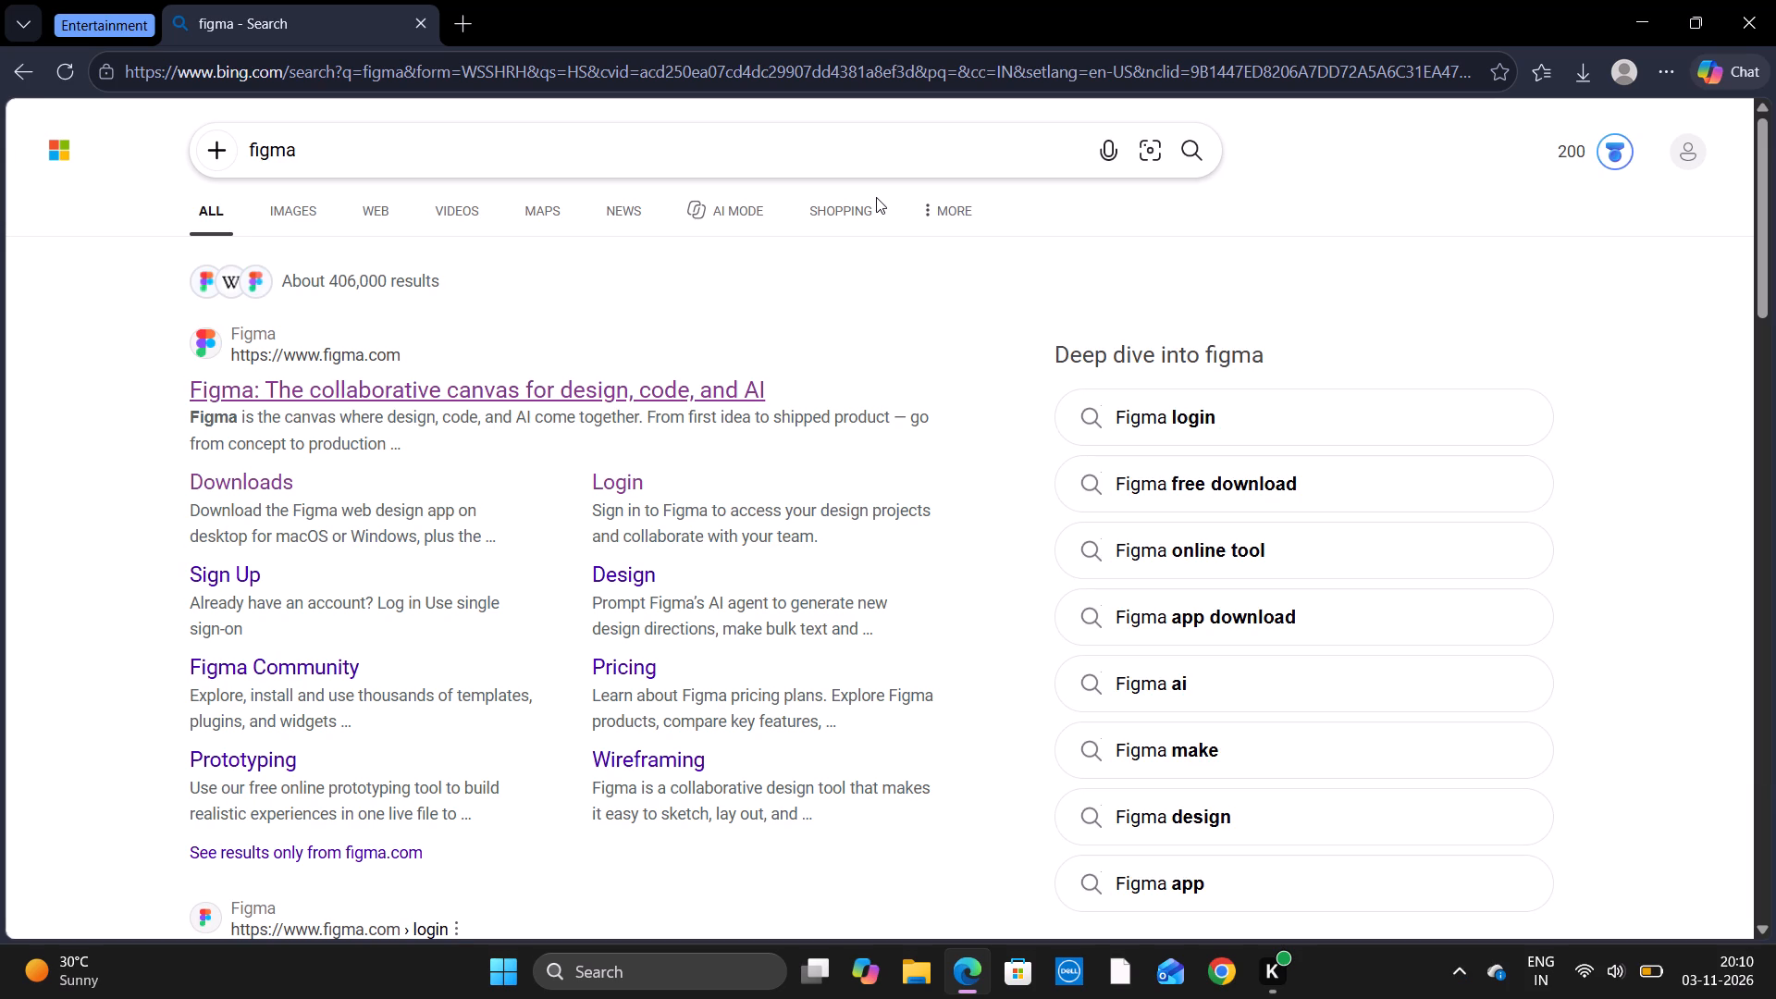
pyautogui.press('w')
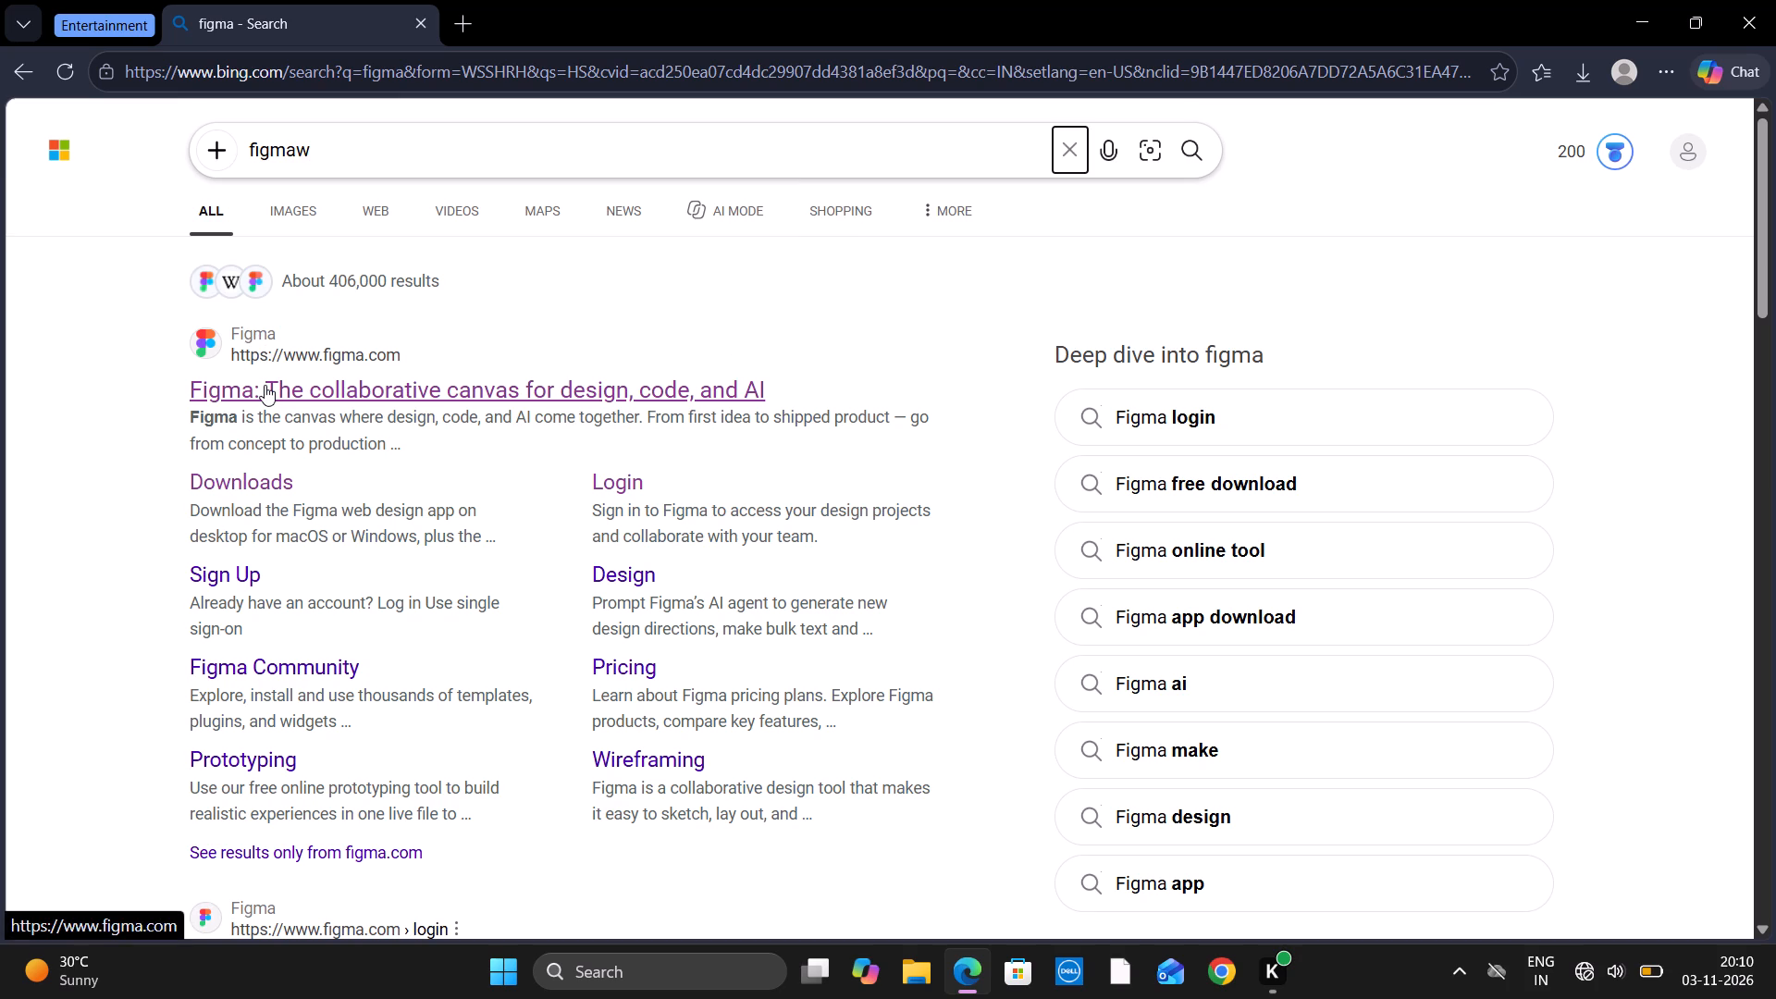
pyautogui.click(436, 389)
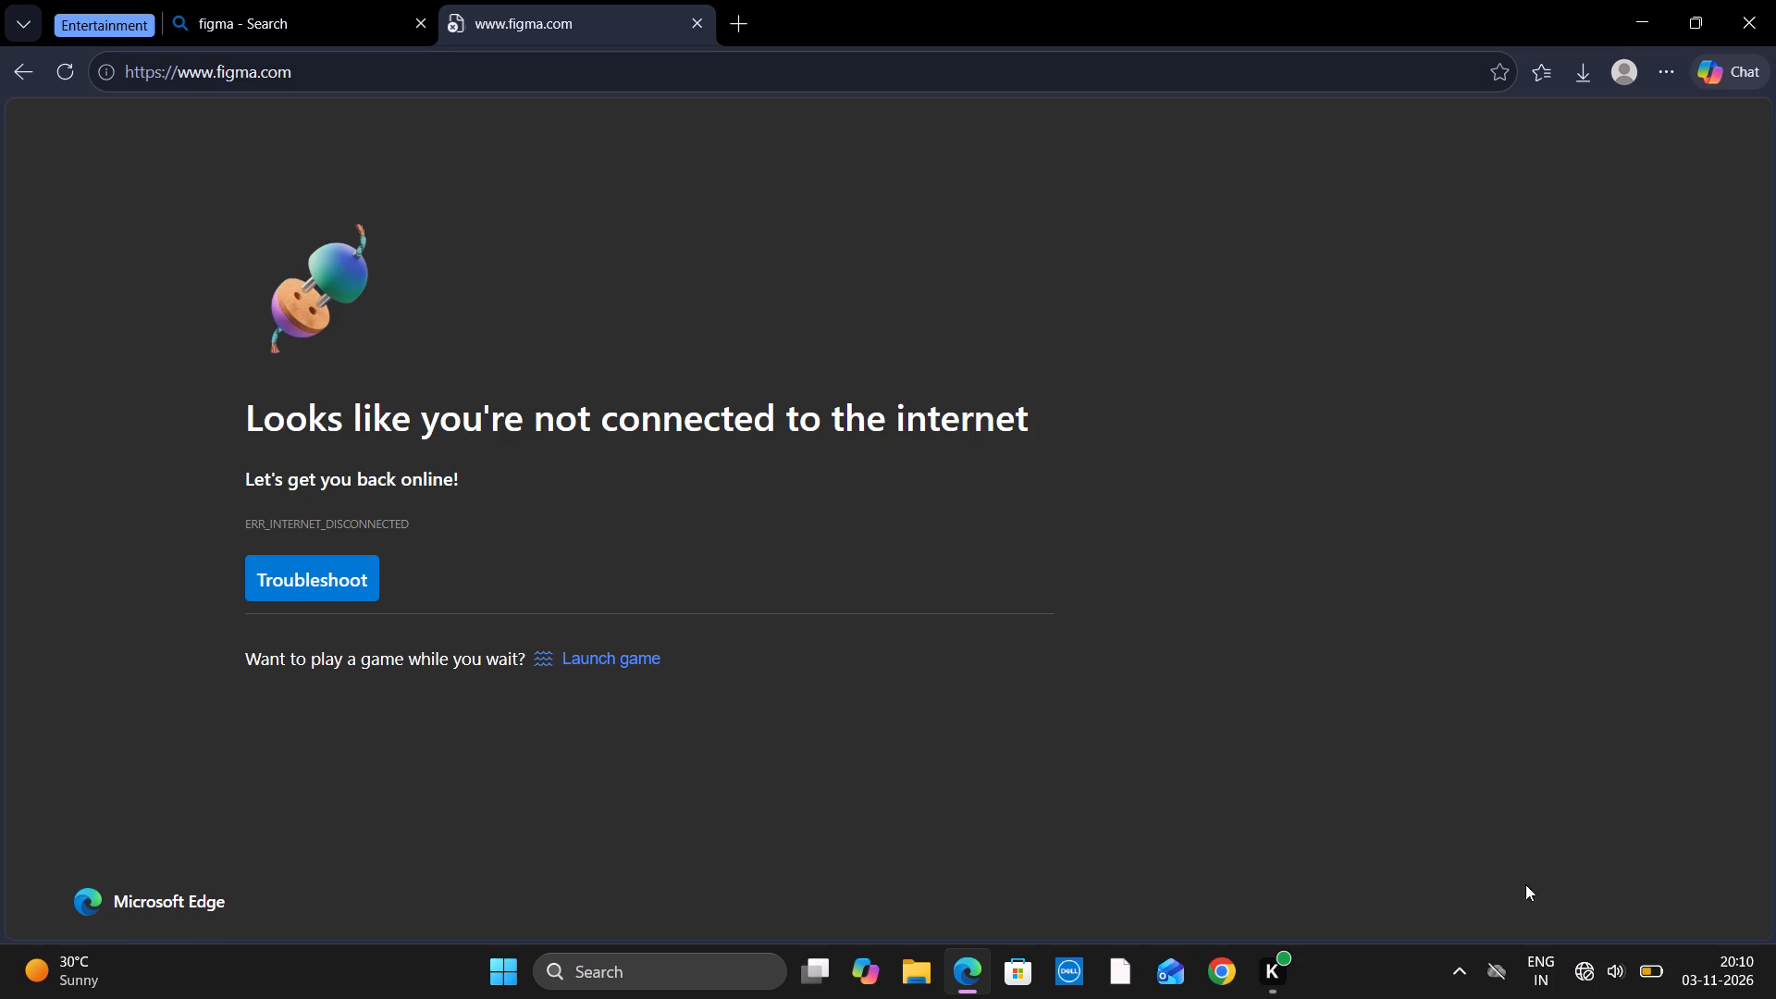
# Reconnect to the vivo Y19 5G Wi-Fi network and start the browser's connection troubleshooting.
pyautogui.click(1596, 985)
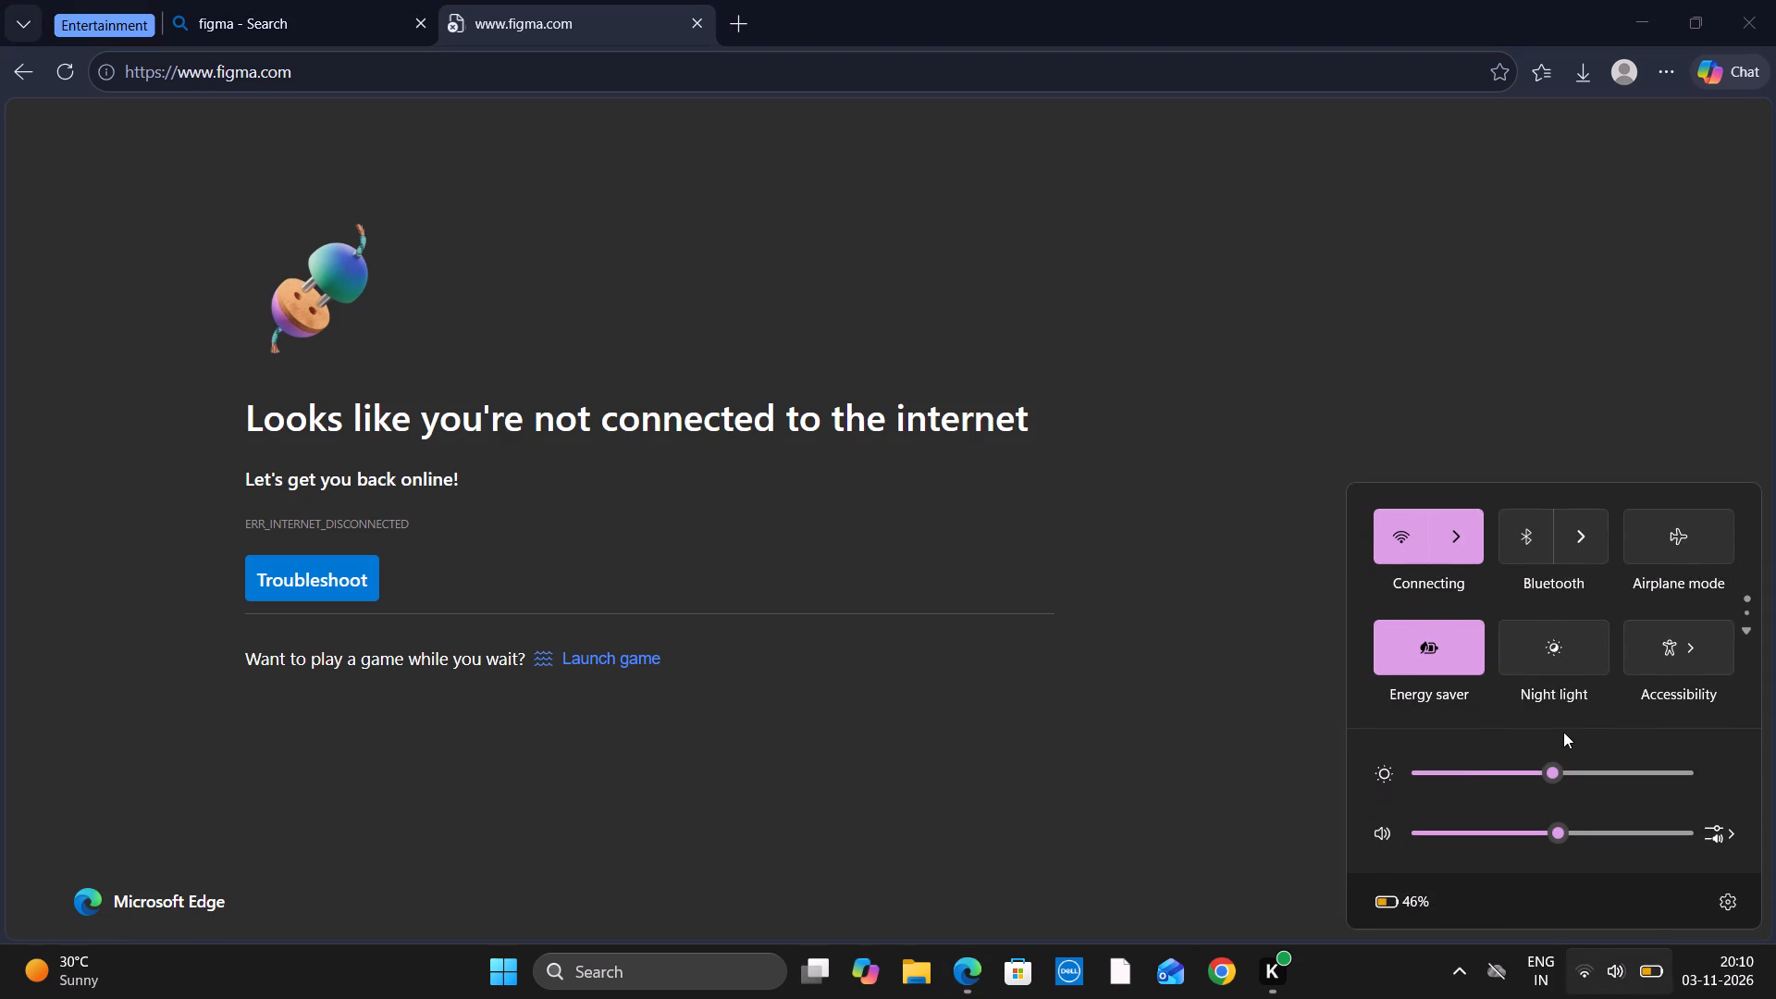
pyautogui.click(1453, 539)
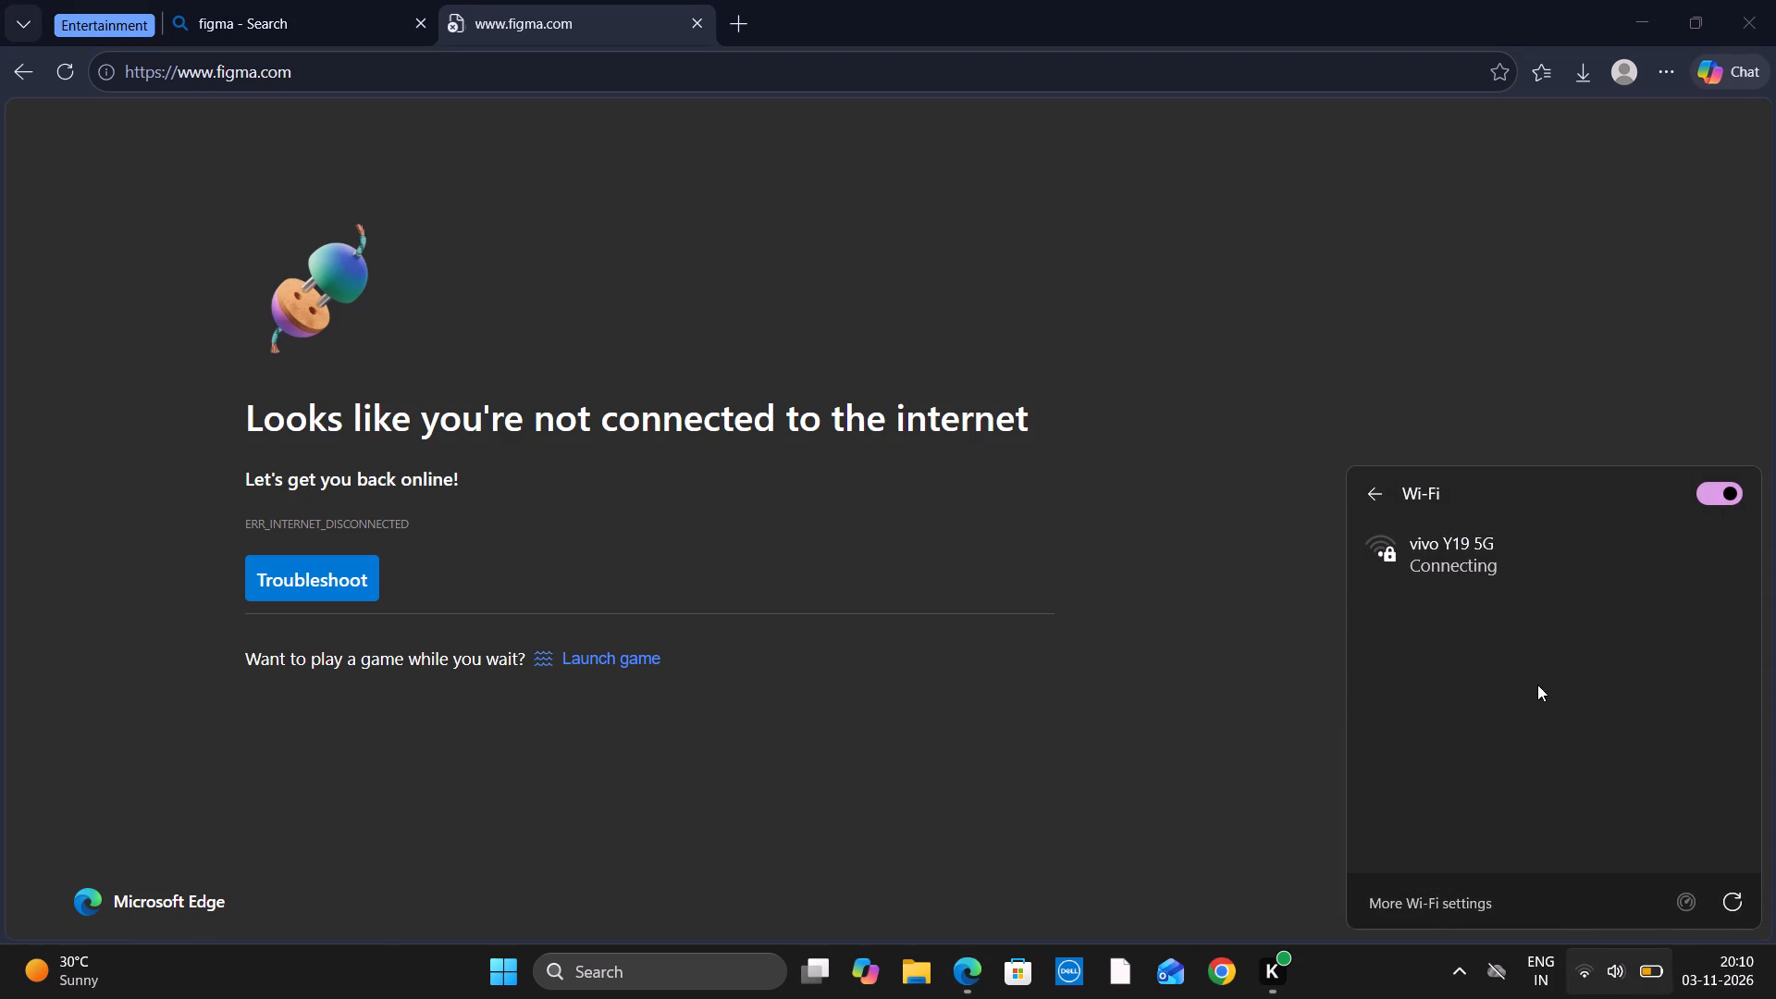
pyautogui.click(1510, 538)
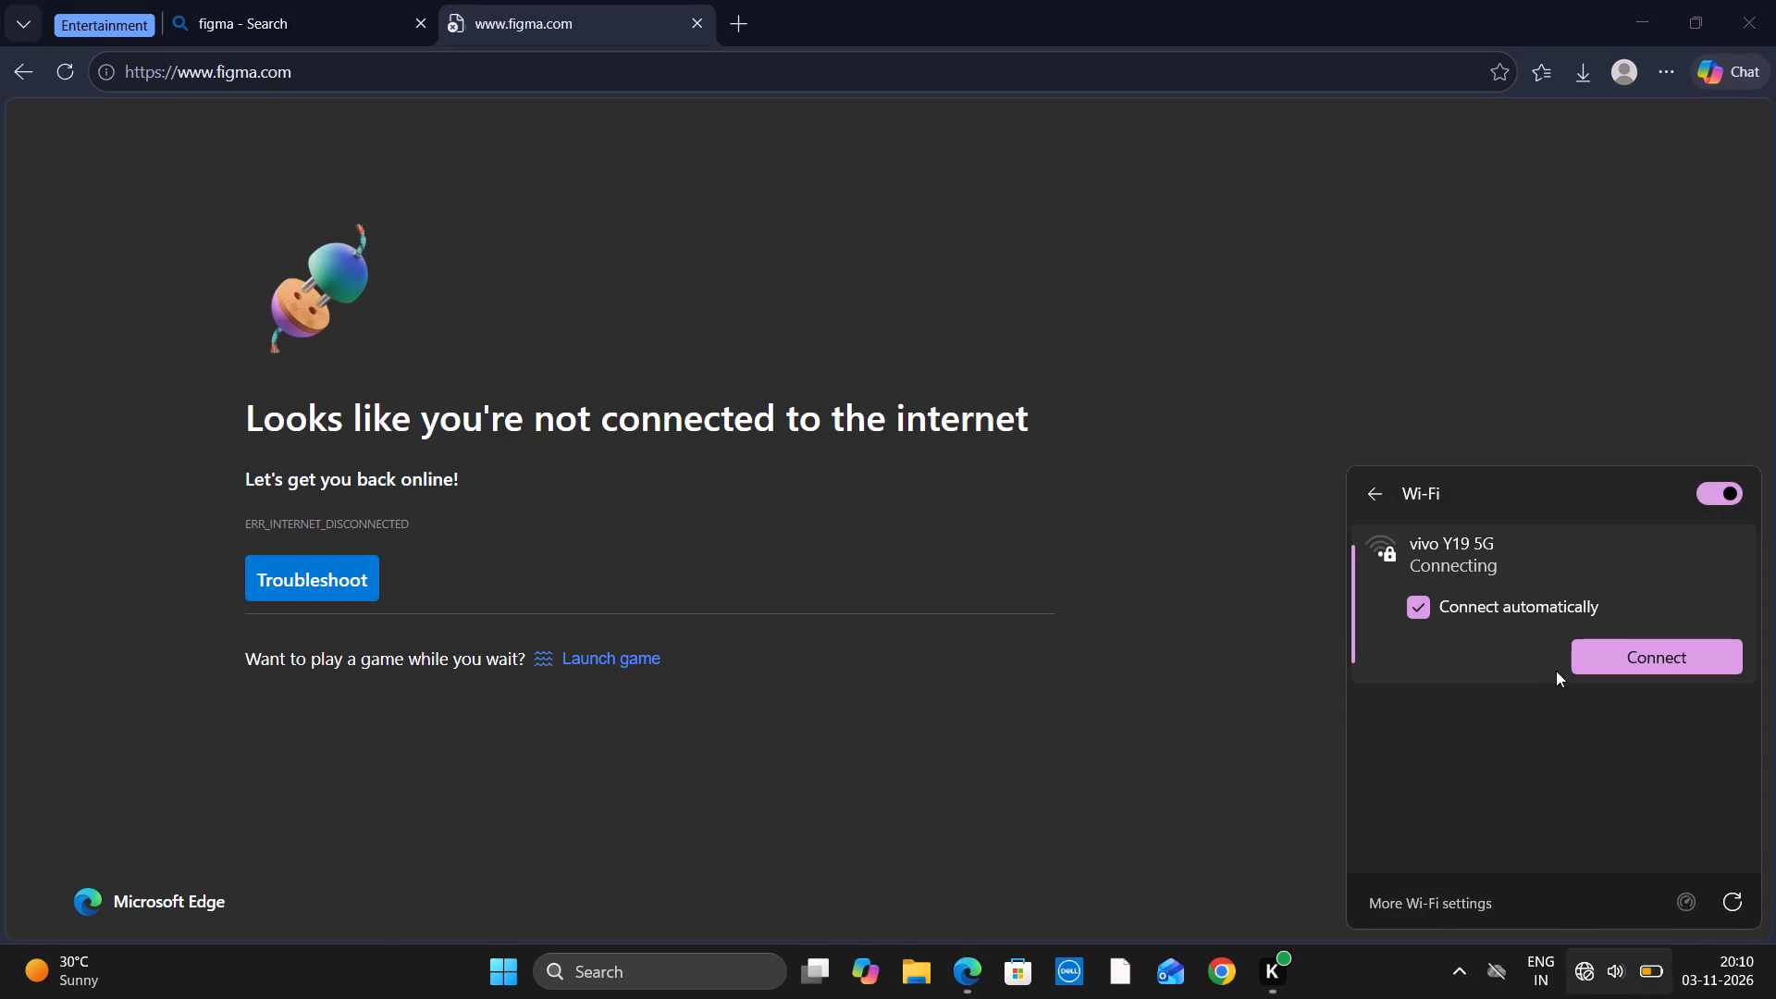
pyautogui.click(1580, 649)
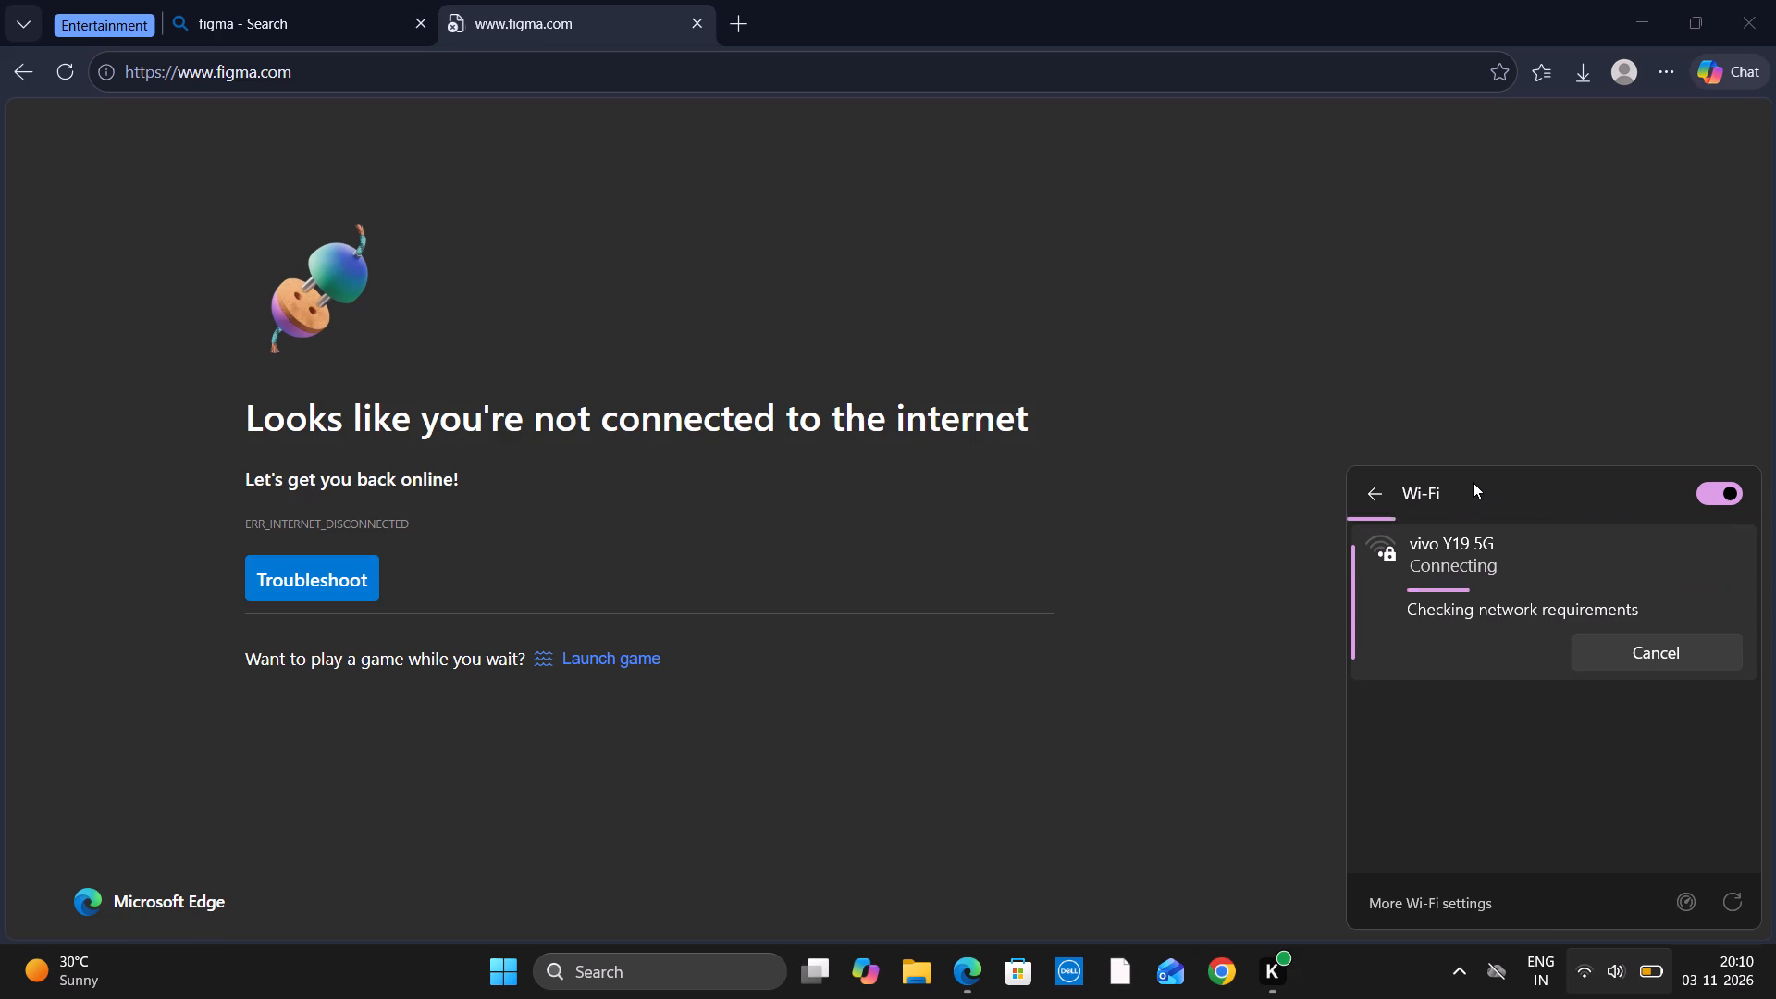
pyautogui.click(1403, 247)
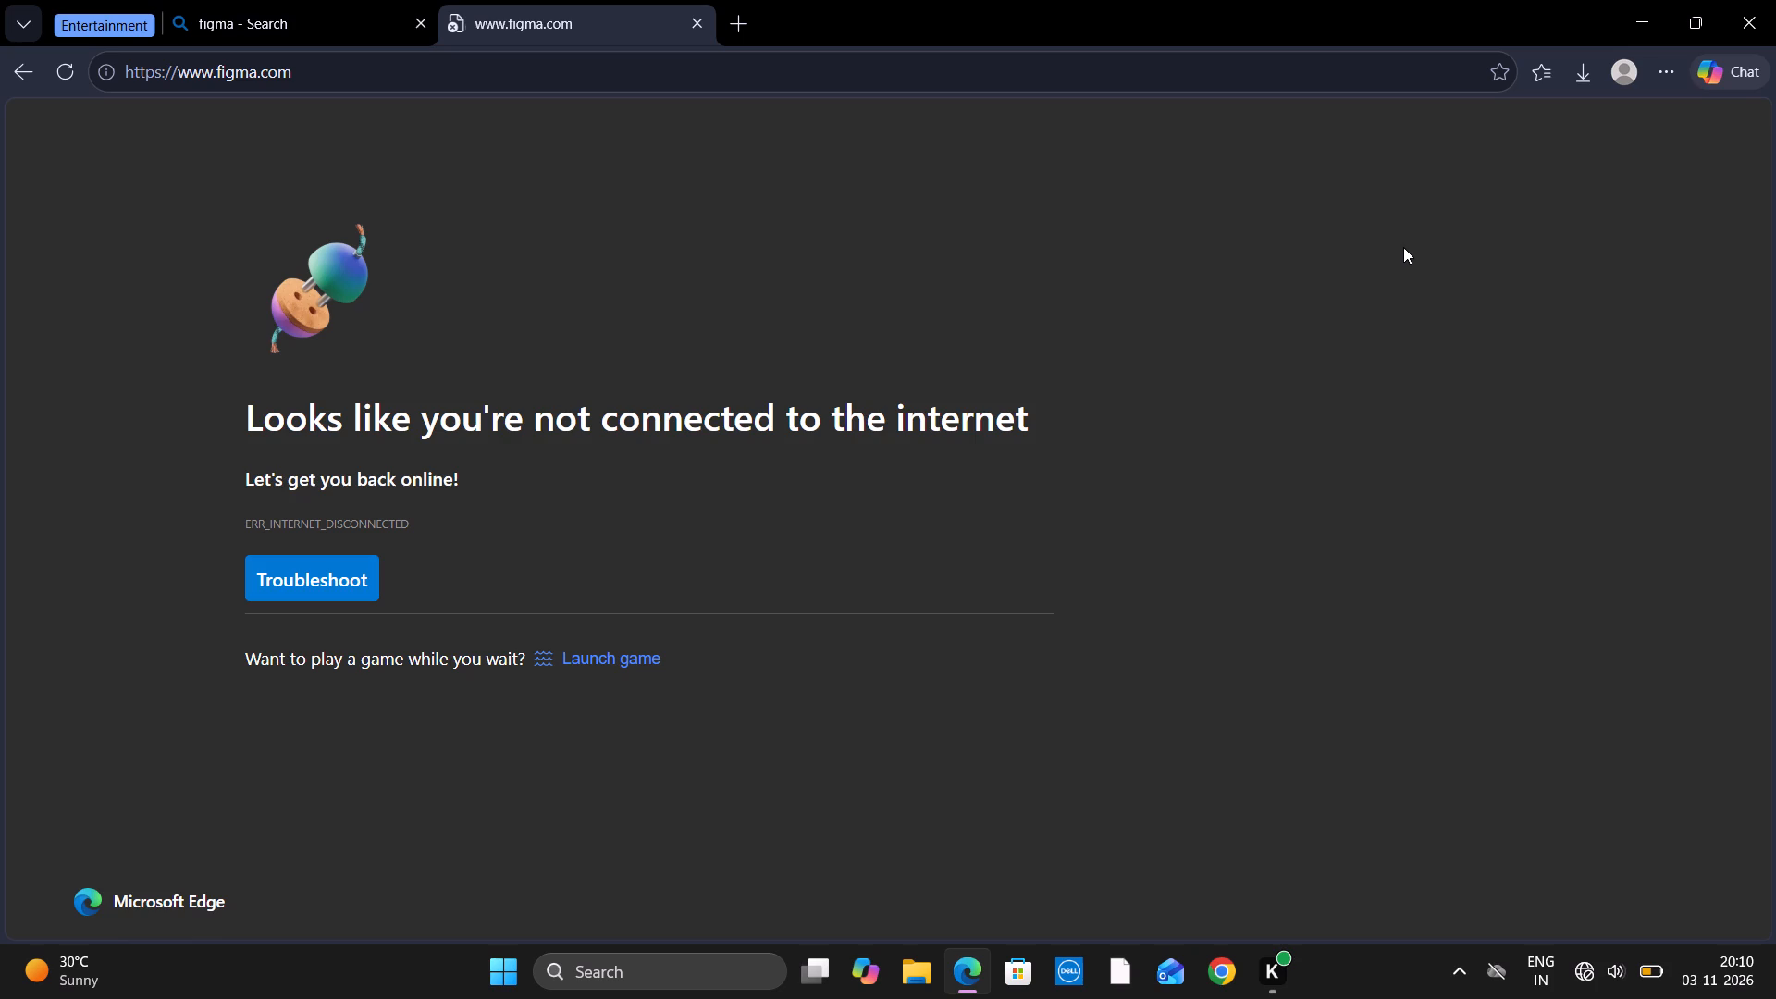
pyautogui.click(1581, 978)
pyautogui.click(1450, 536)
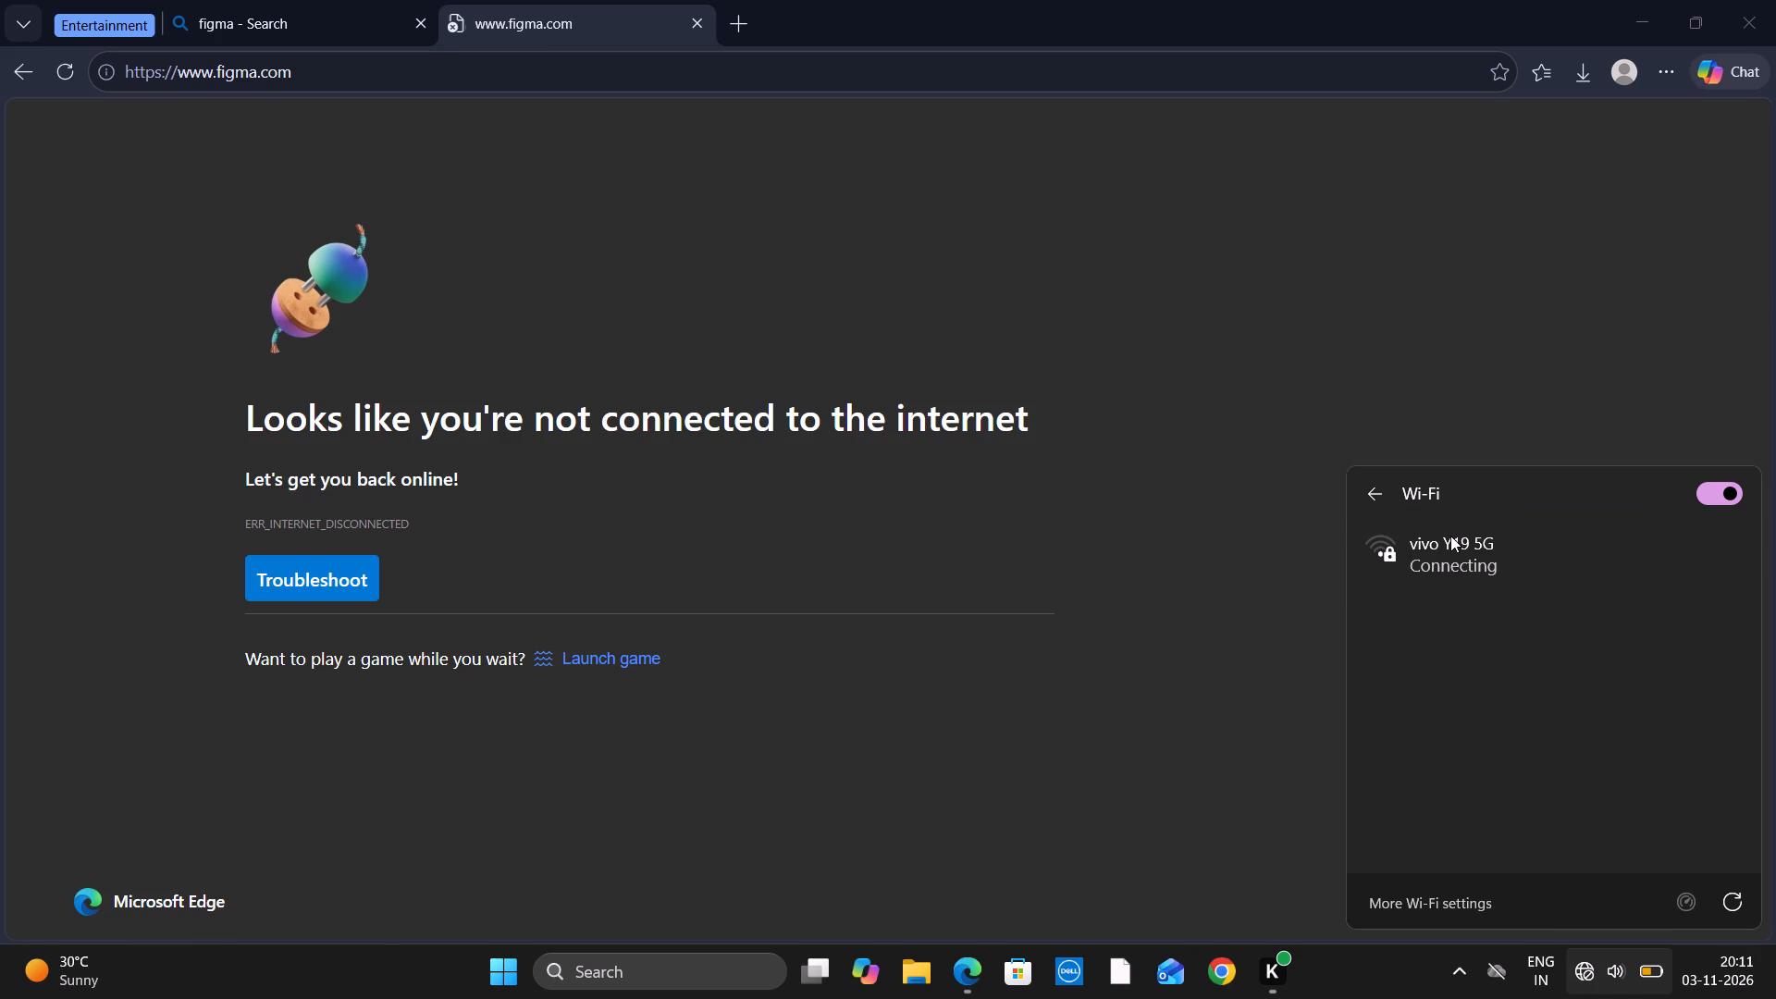
pyautogui.click(1522, 560)
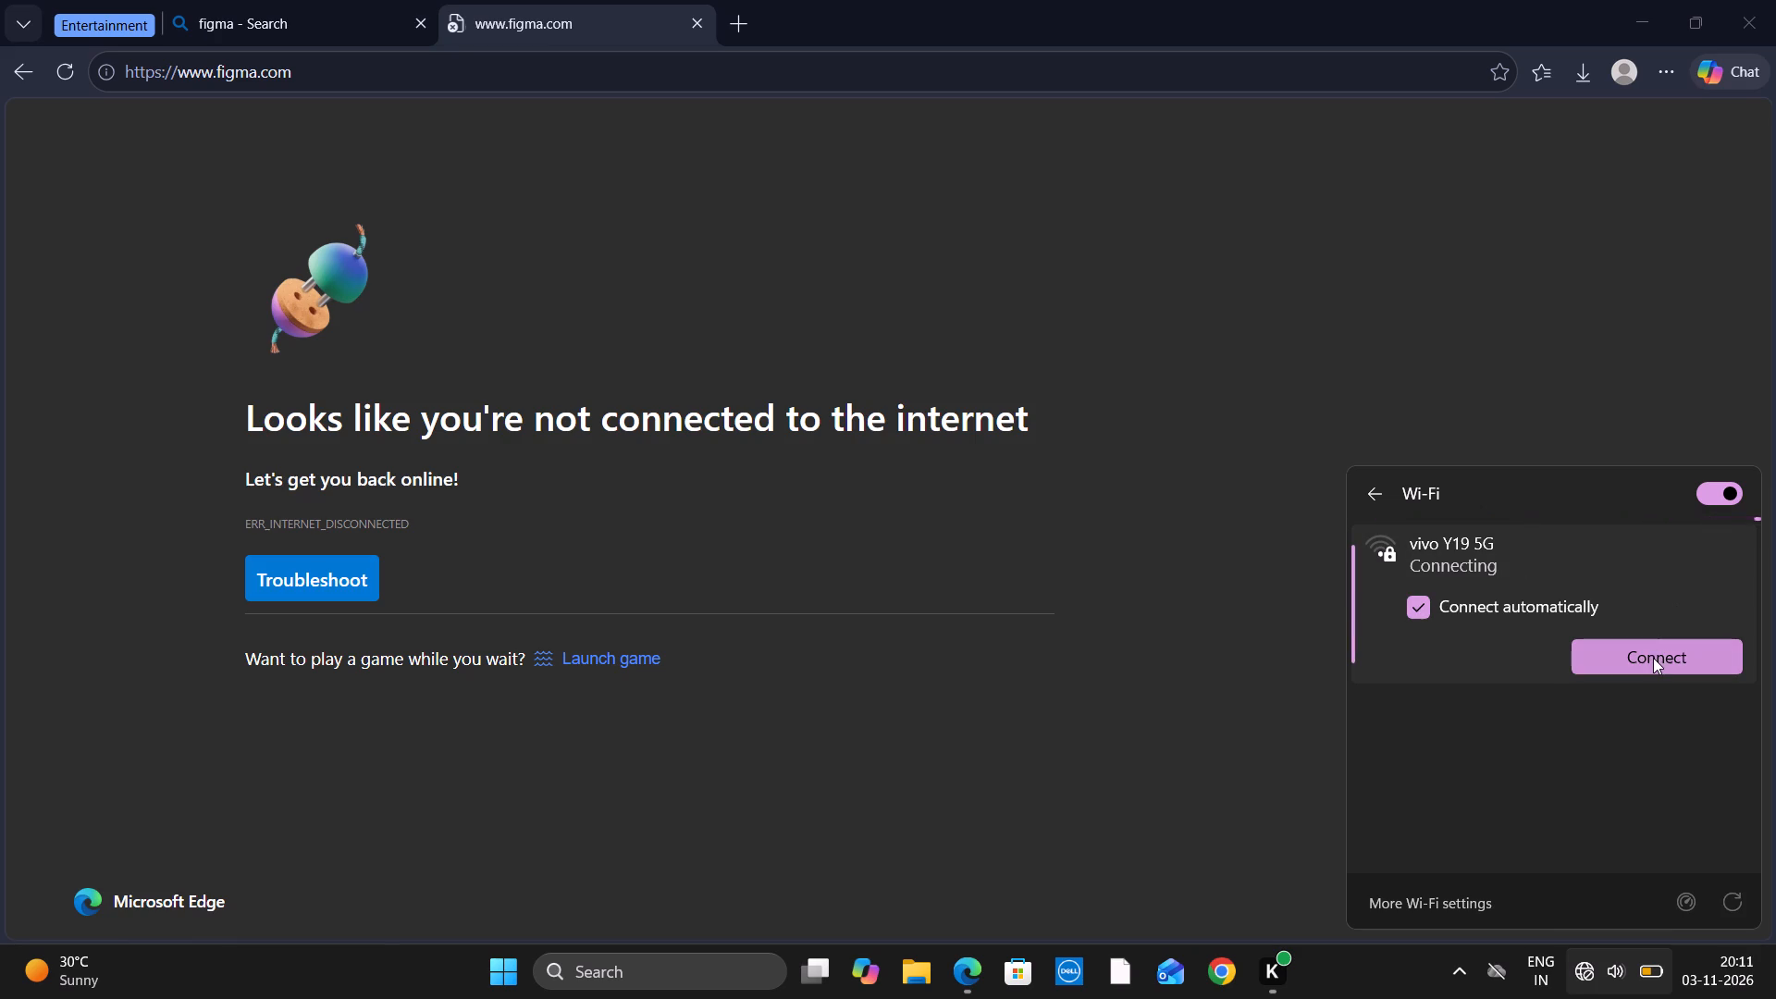
pyautogui.click(1653, 658)
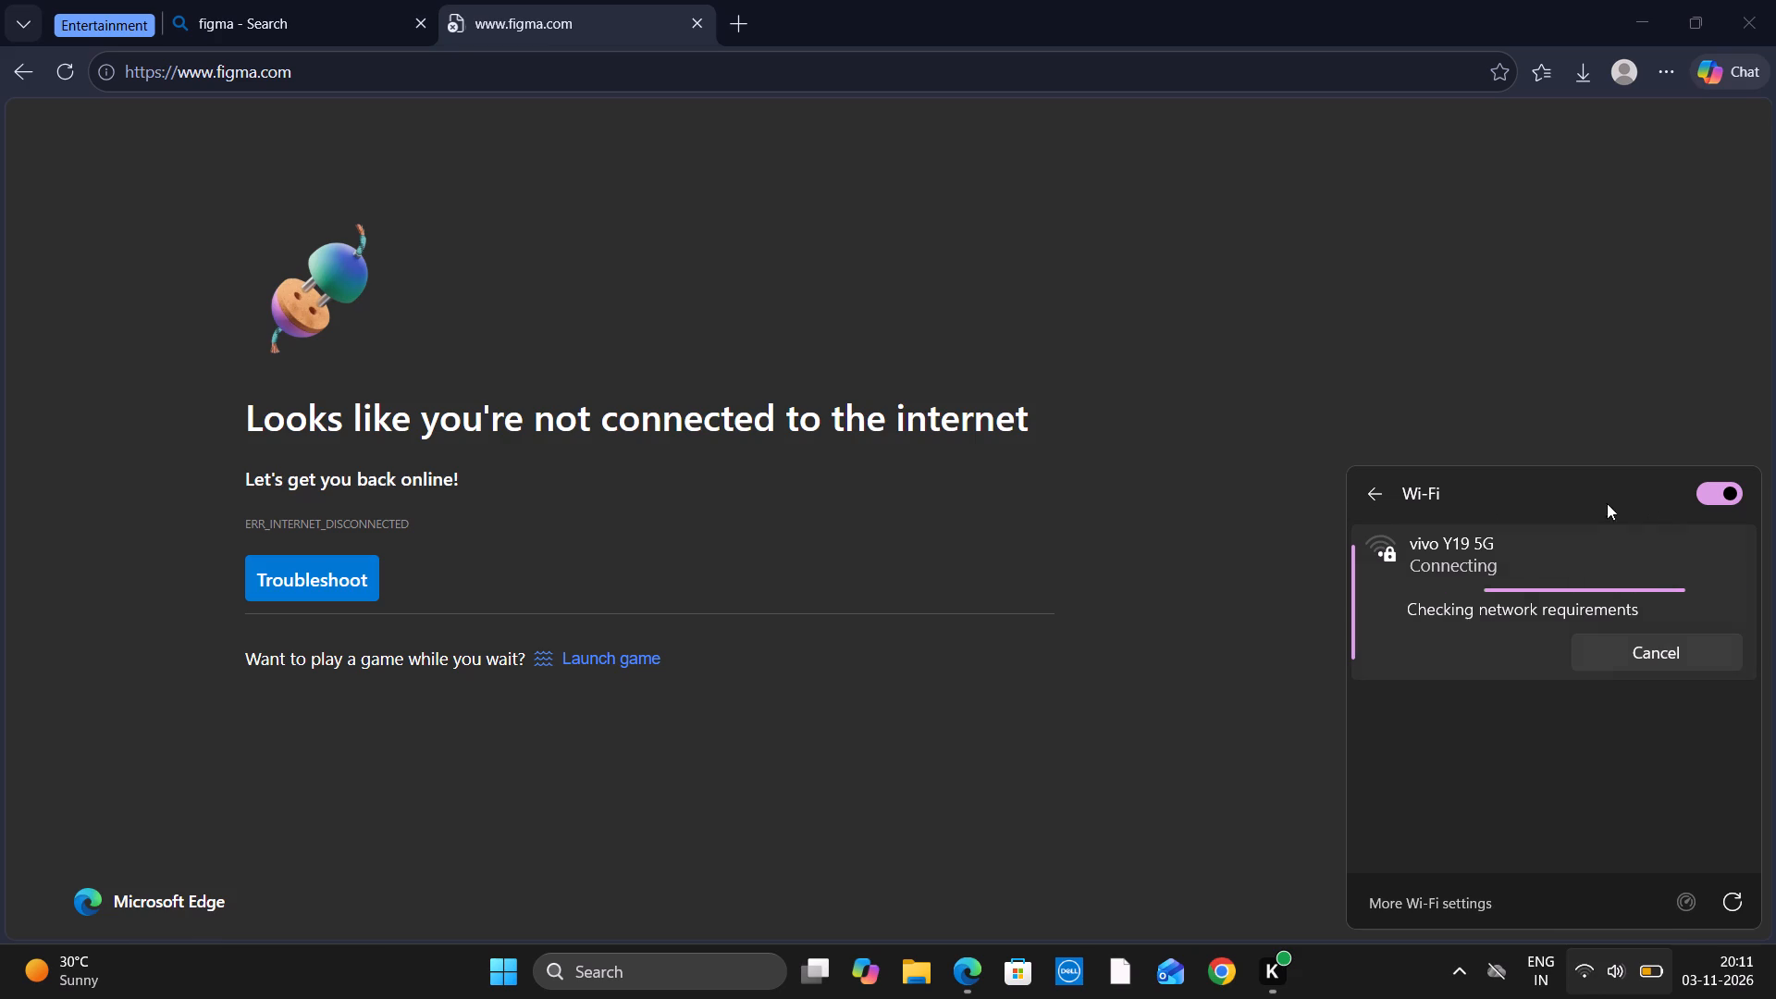
pyautogui.click(313, 582)
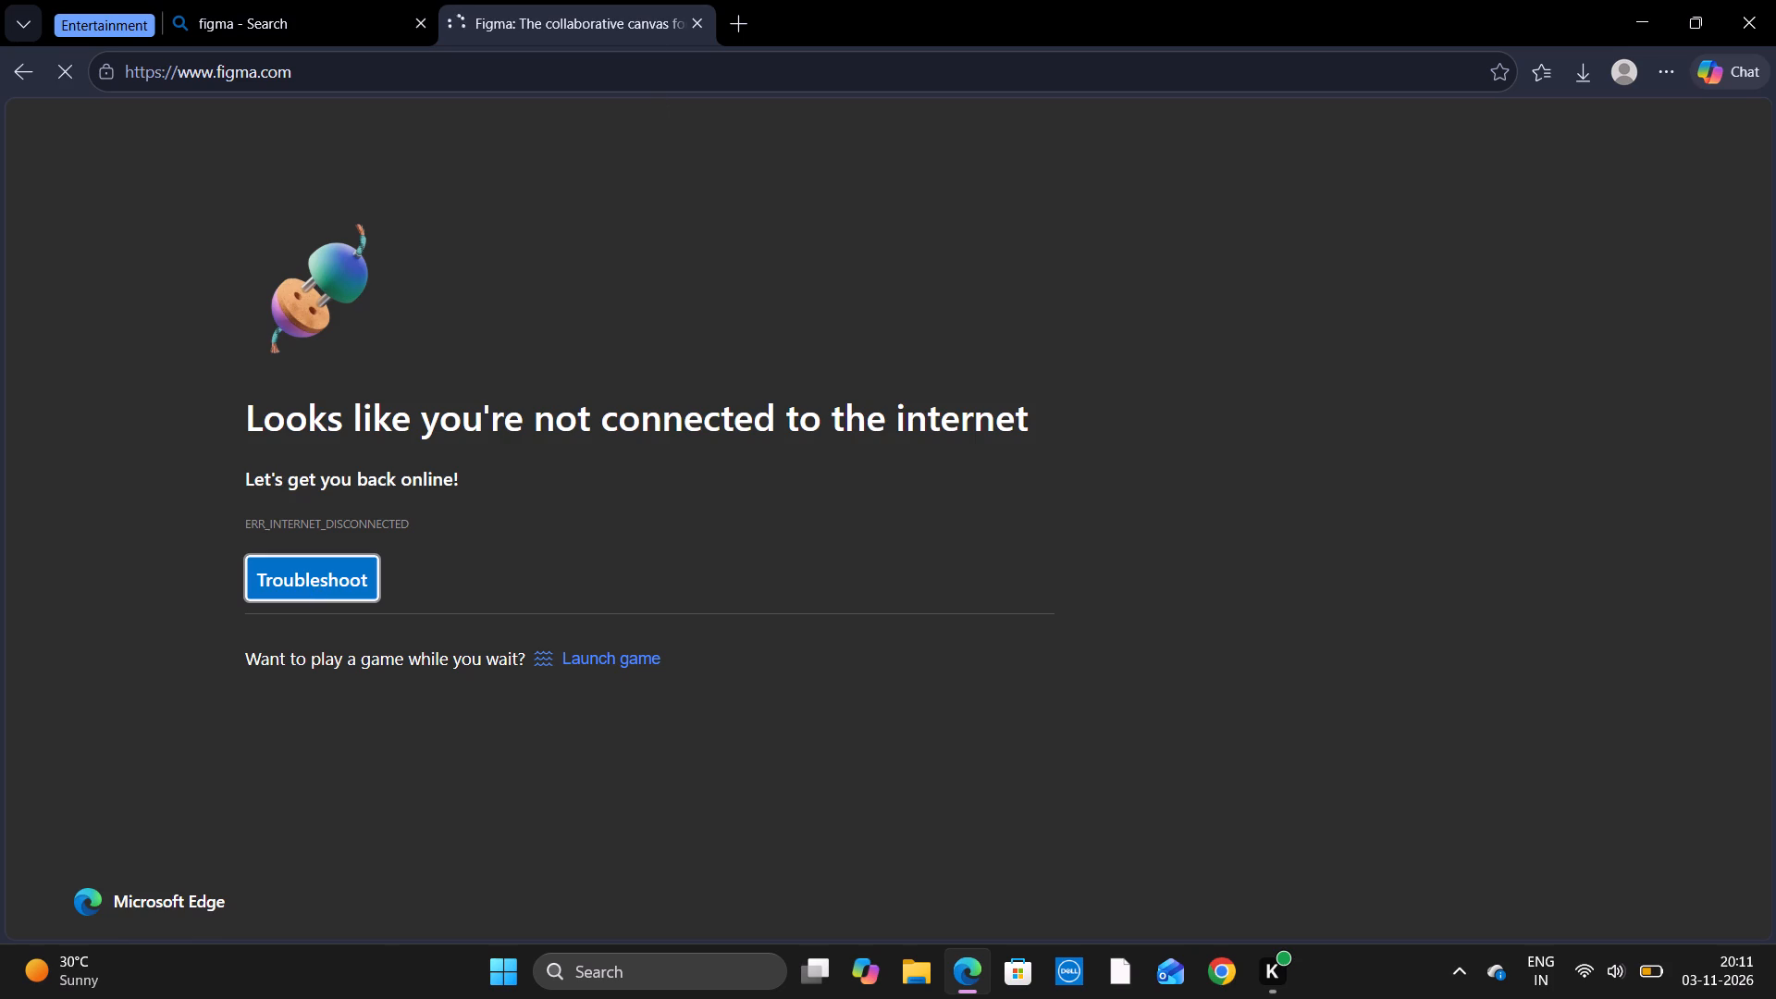
# Close the offline Figma tab and reopen the main Figma website from the search results.
pyautogui.click(688, 20)
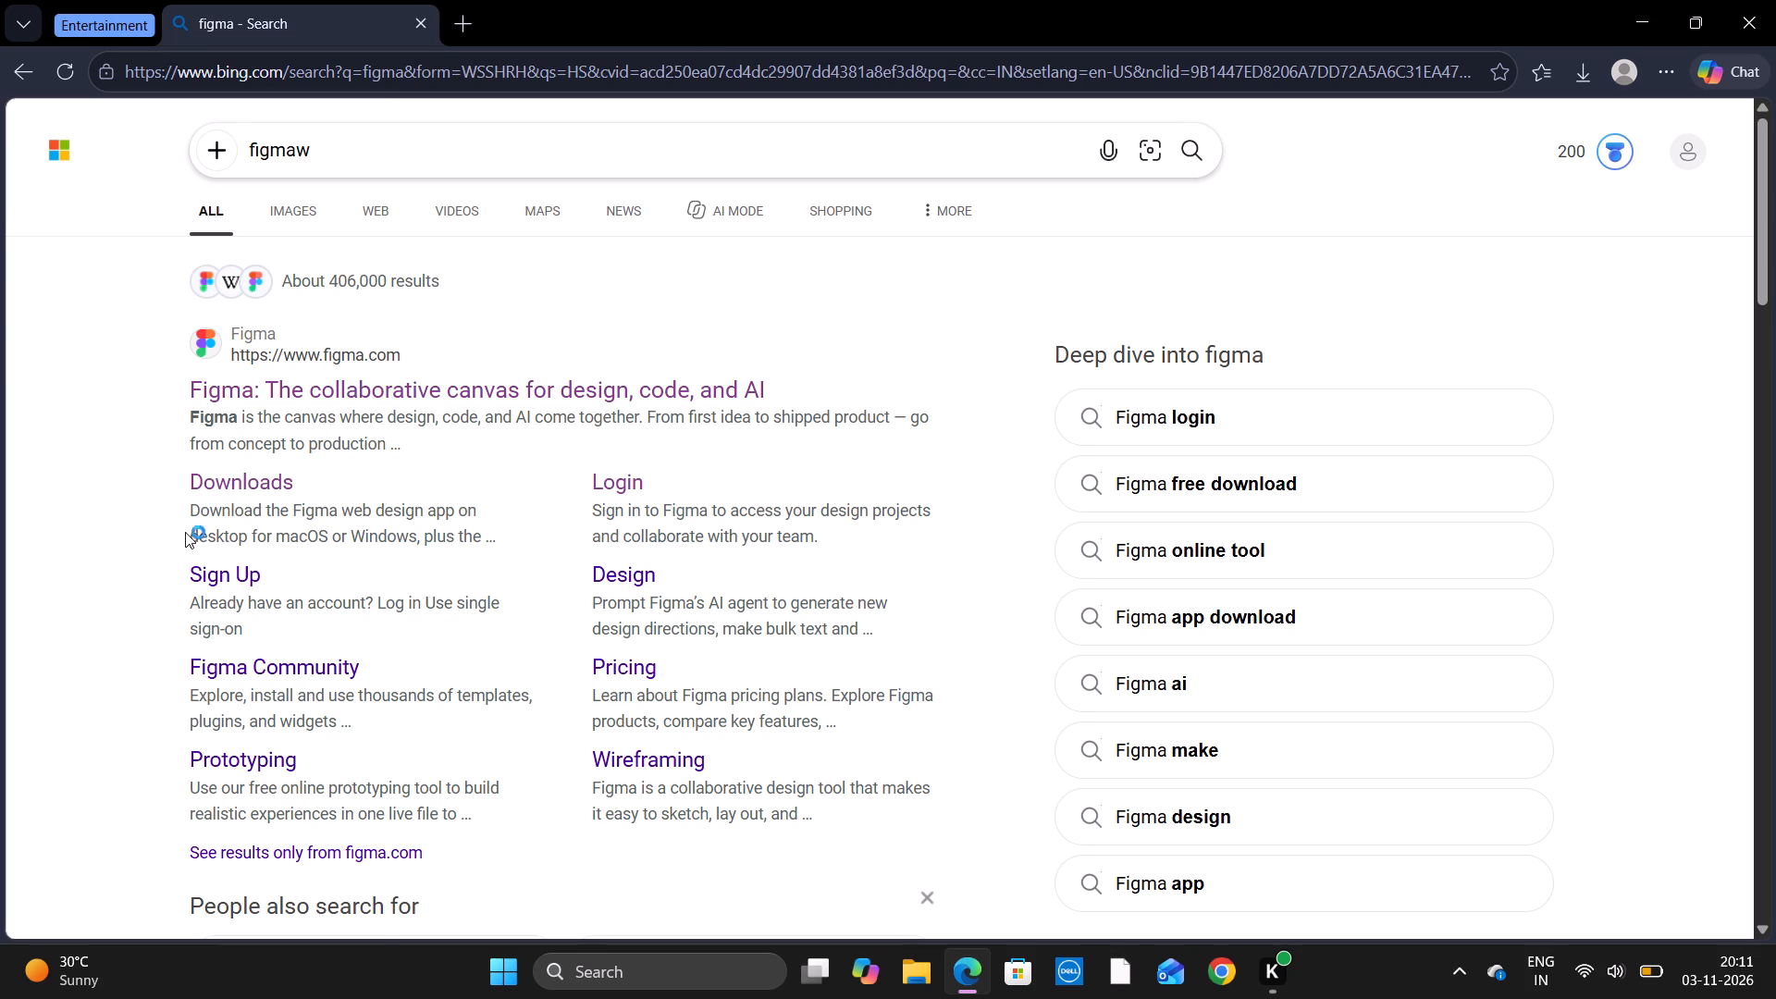
pyautogui.click(254, 391)
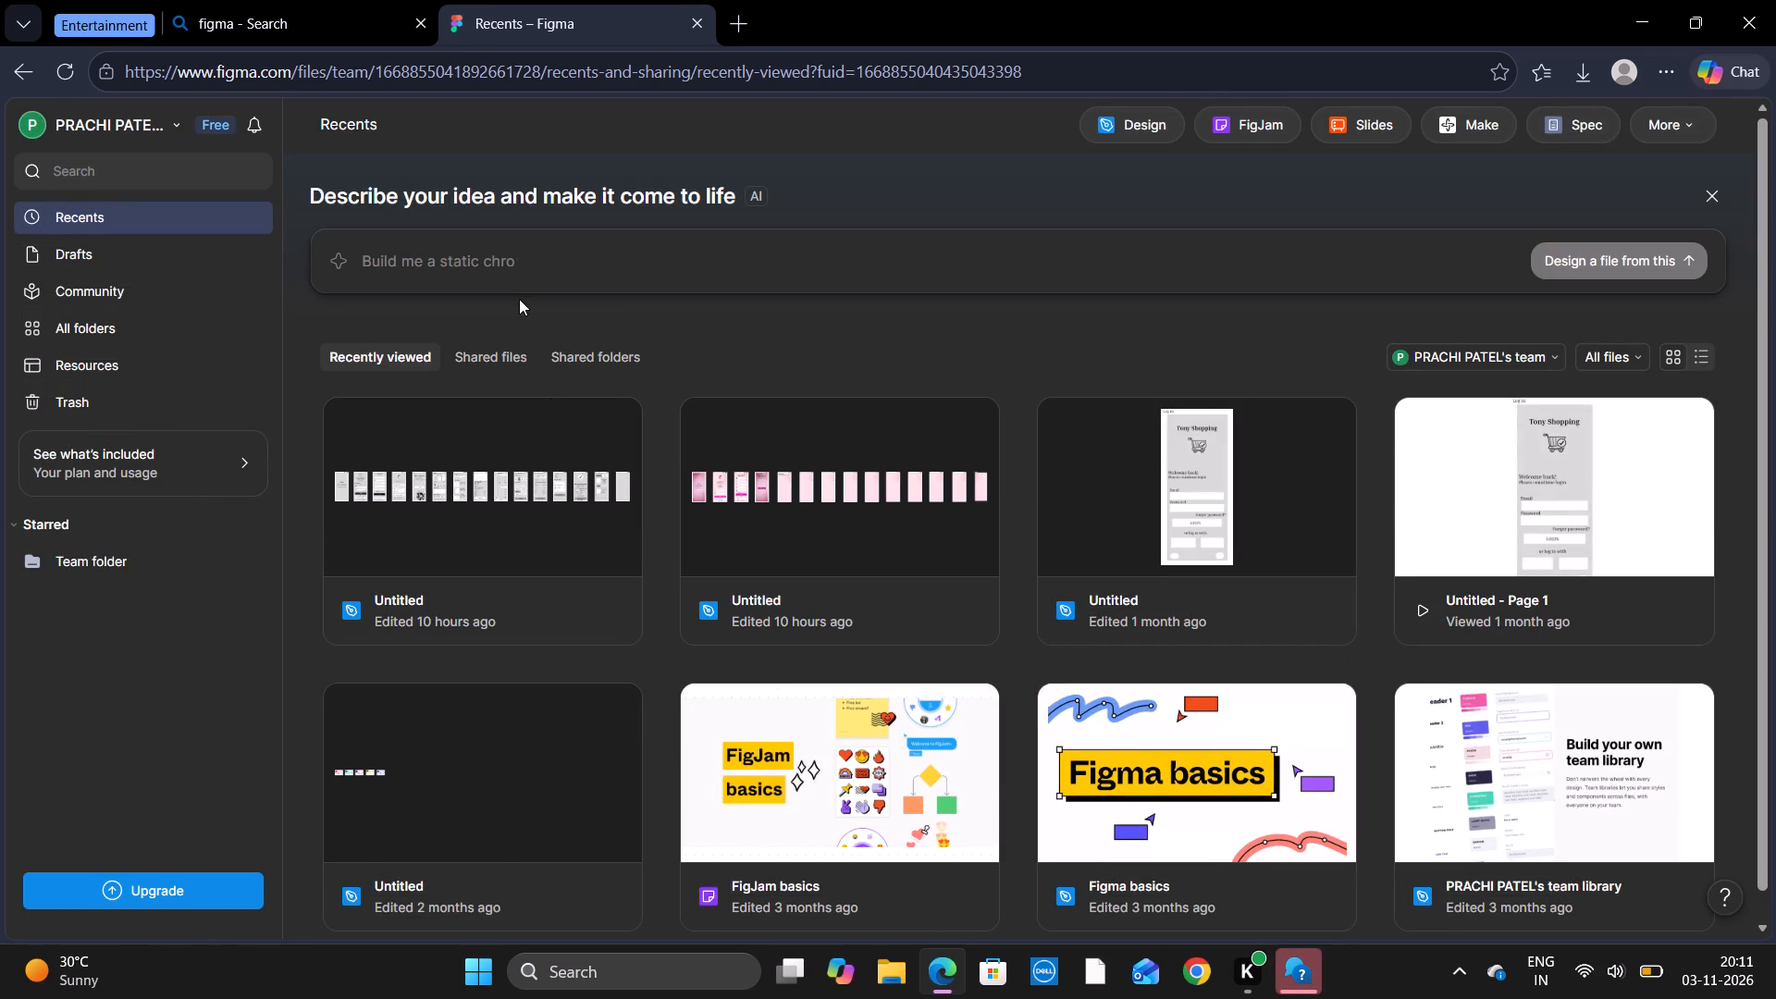
# Open the first recently viewed Untitled design file, the one with the row of grey mobile wireframes.
pyautogui.doubleClick(571, 561)
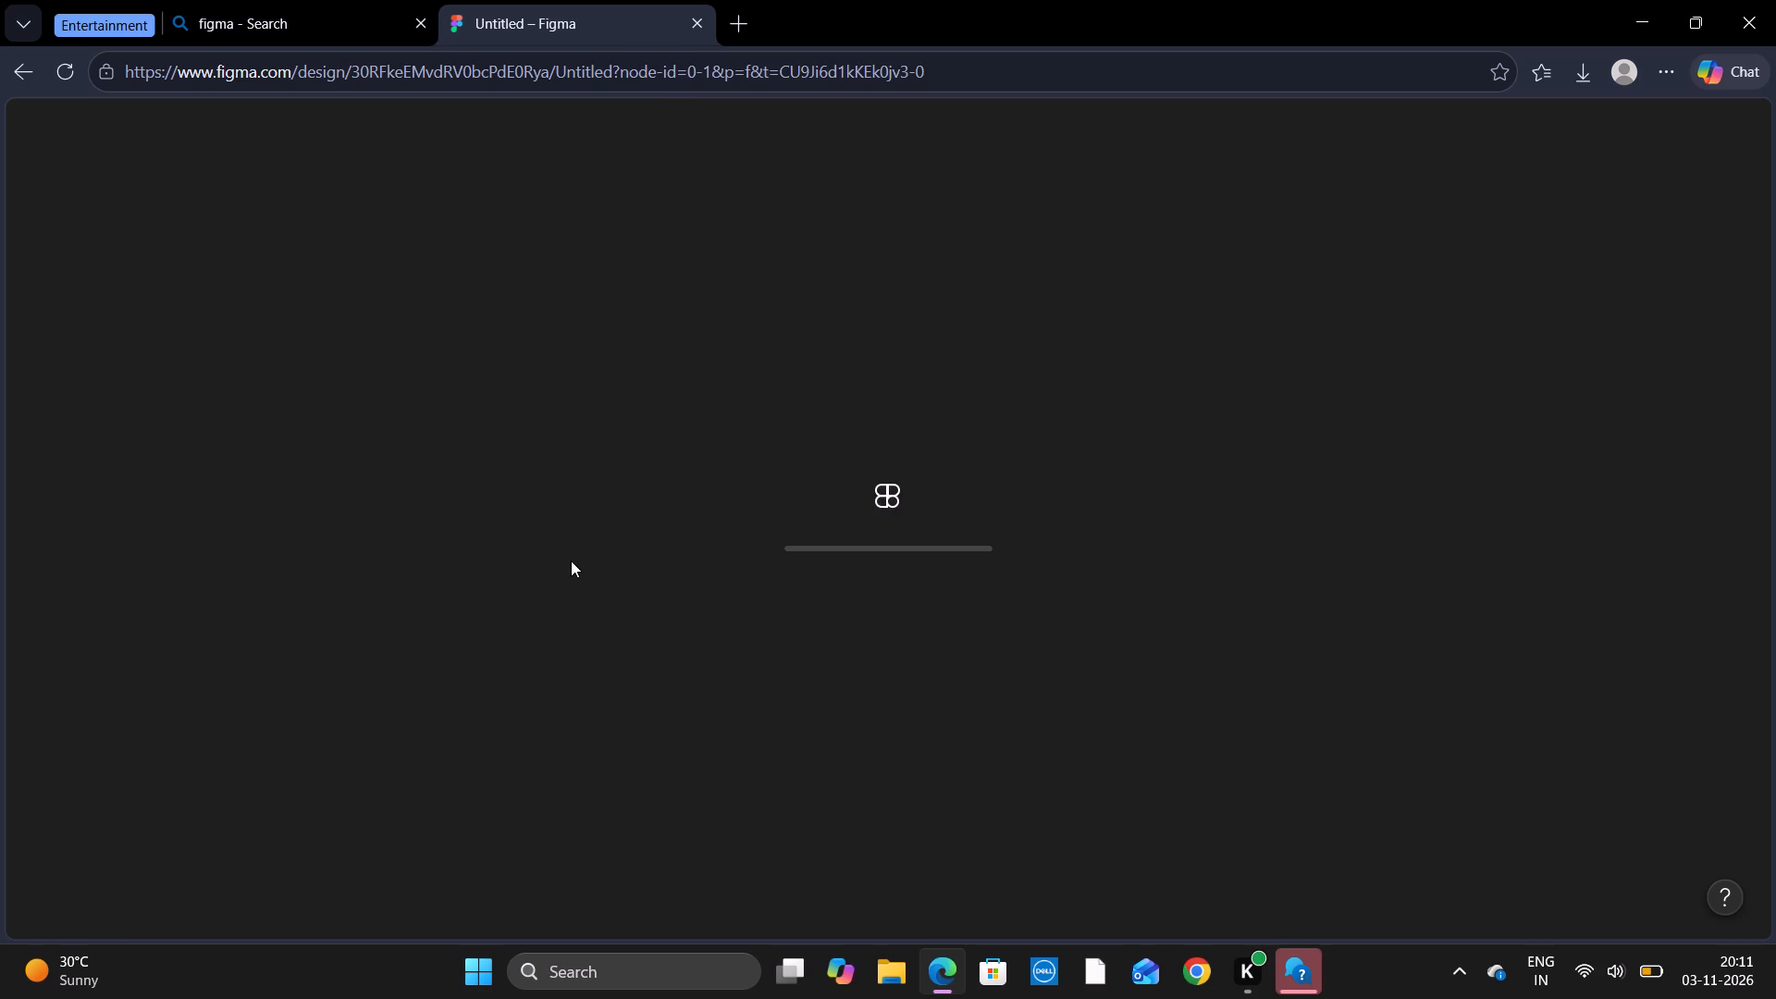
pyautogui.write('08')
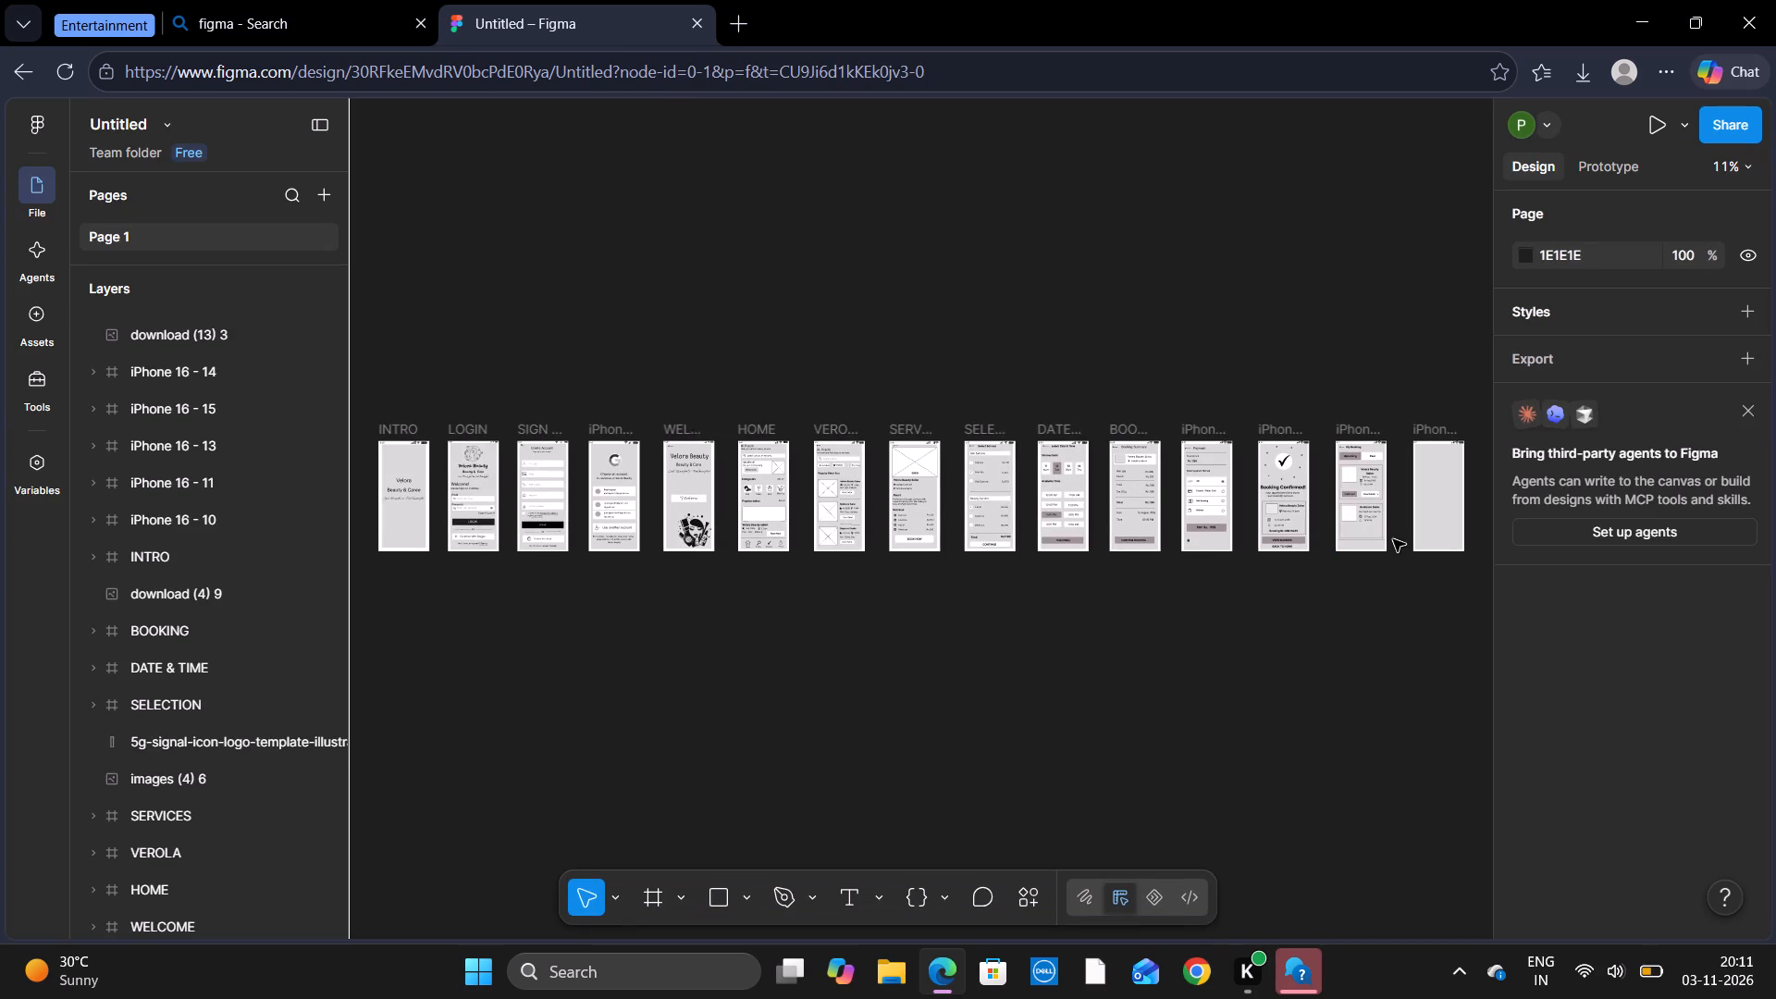
# Duplicate the white View Details button rectangle in the My Booking screen and place the copy in the Radiance Salon card at about X 196, Y 671.
pyautogui.hscroll(-1, 1393, 539)
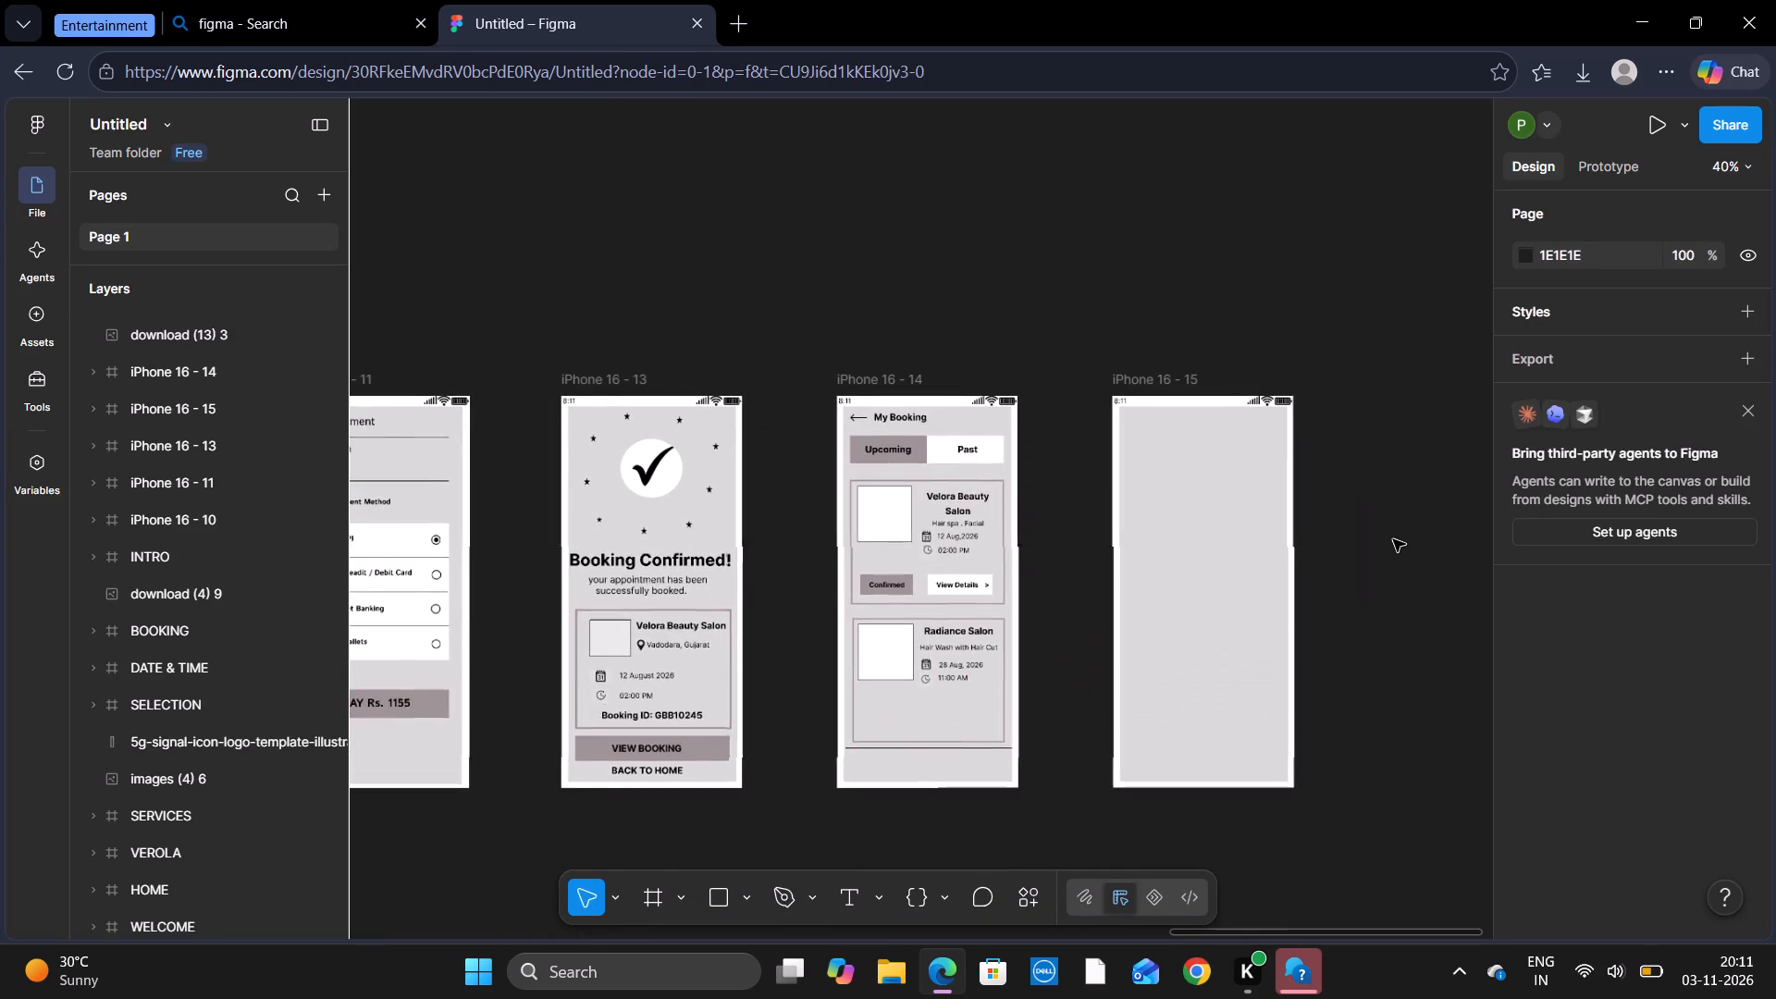
pyautogui.scroll(-1, 1393, 539)
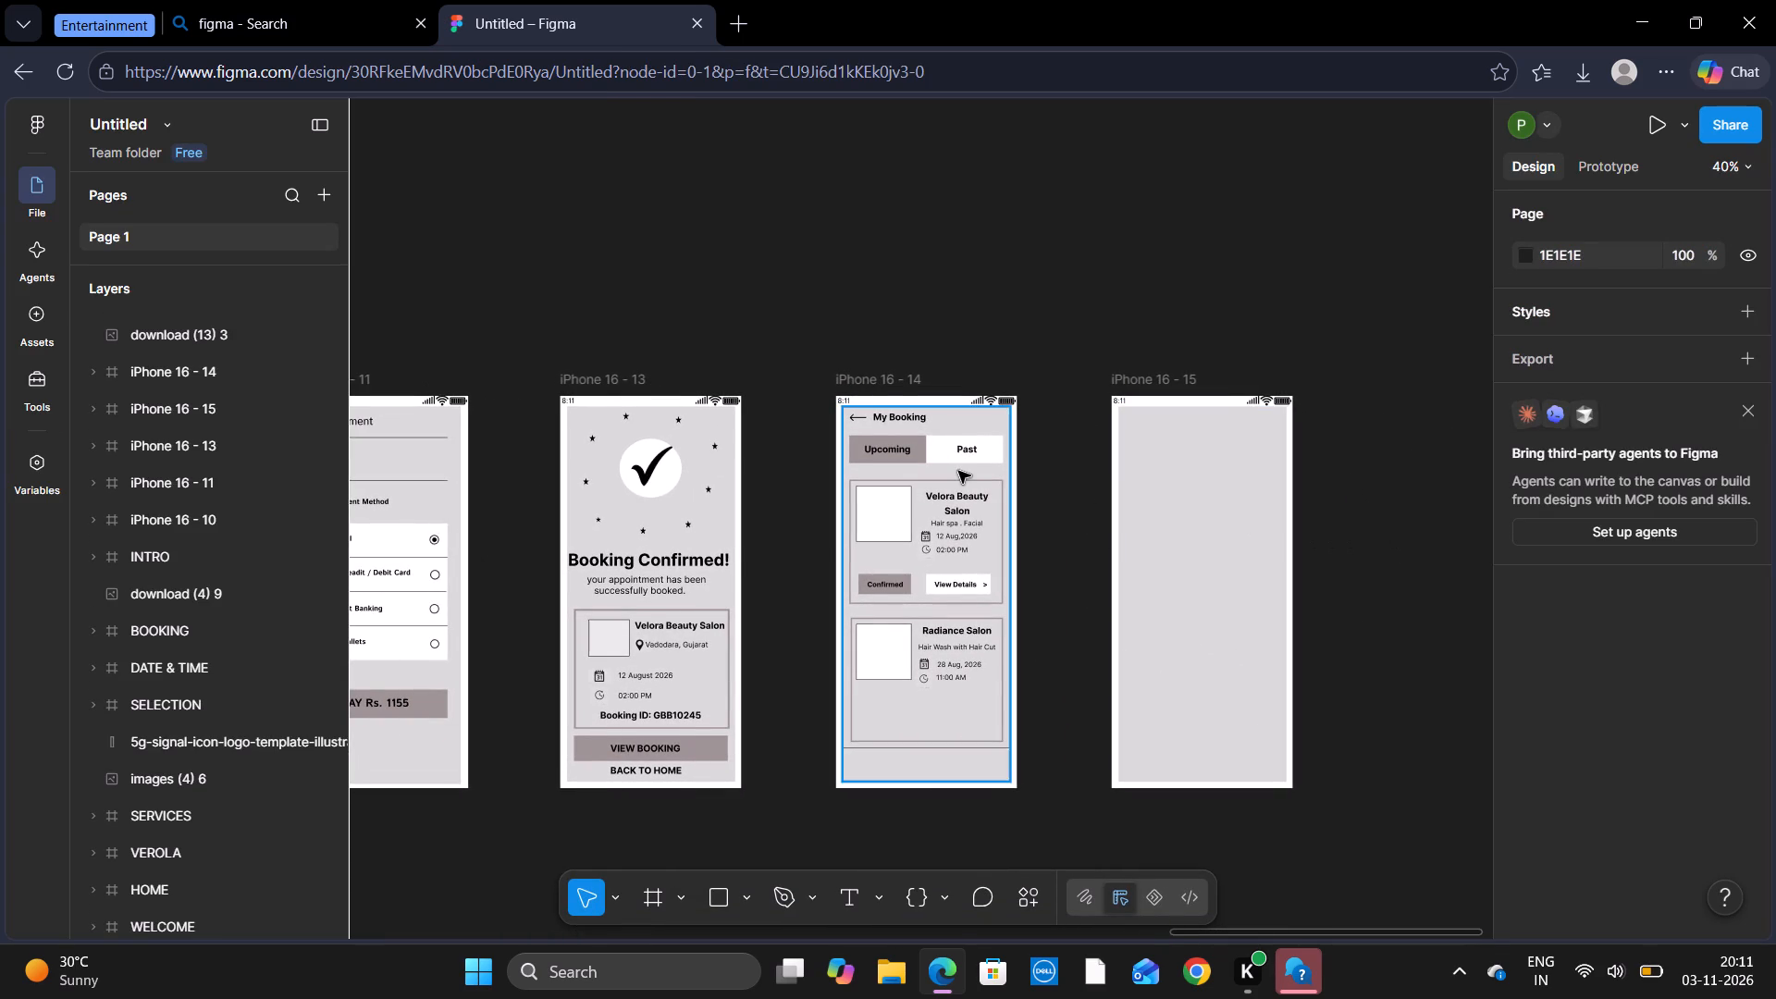
pyautogui.hscroll(-1, 958, 471)
pyautogui.scroll(-2, 958, 471)
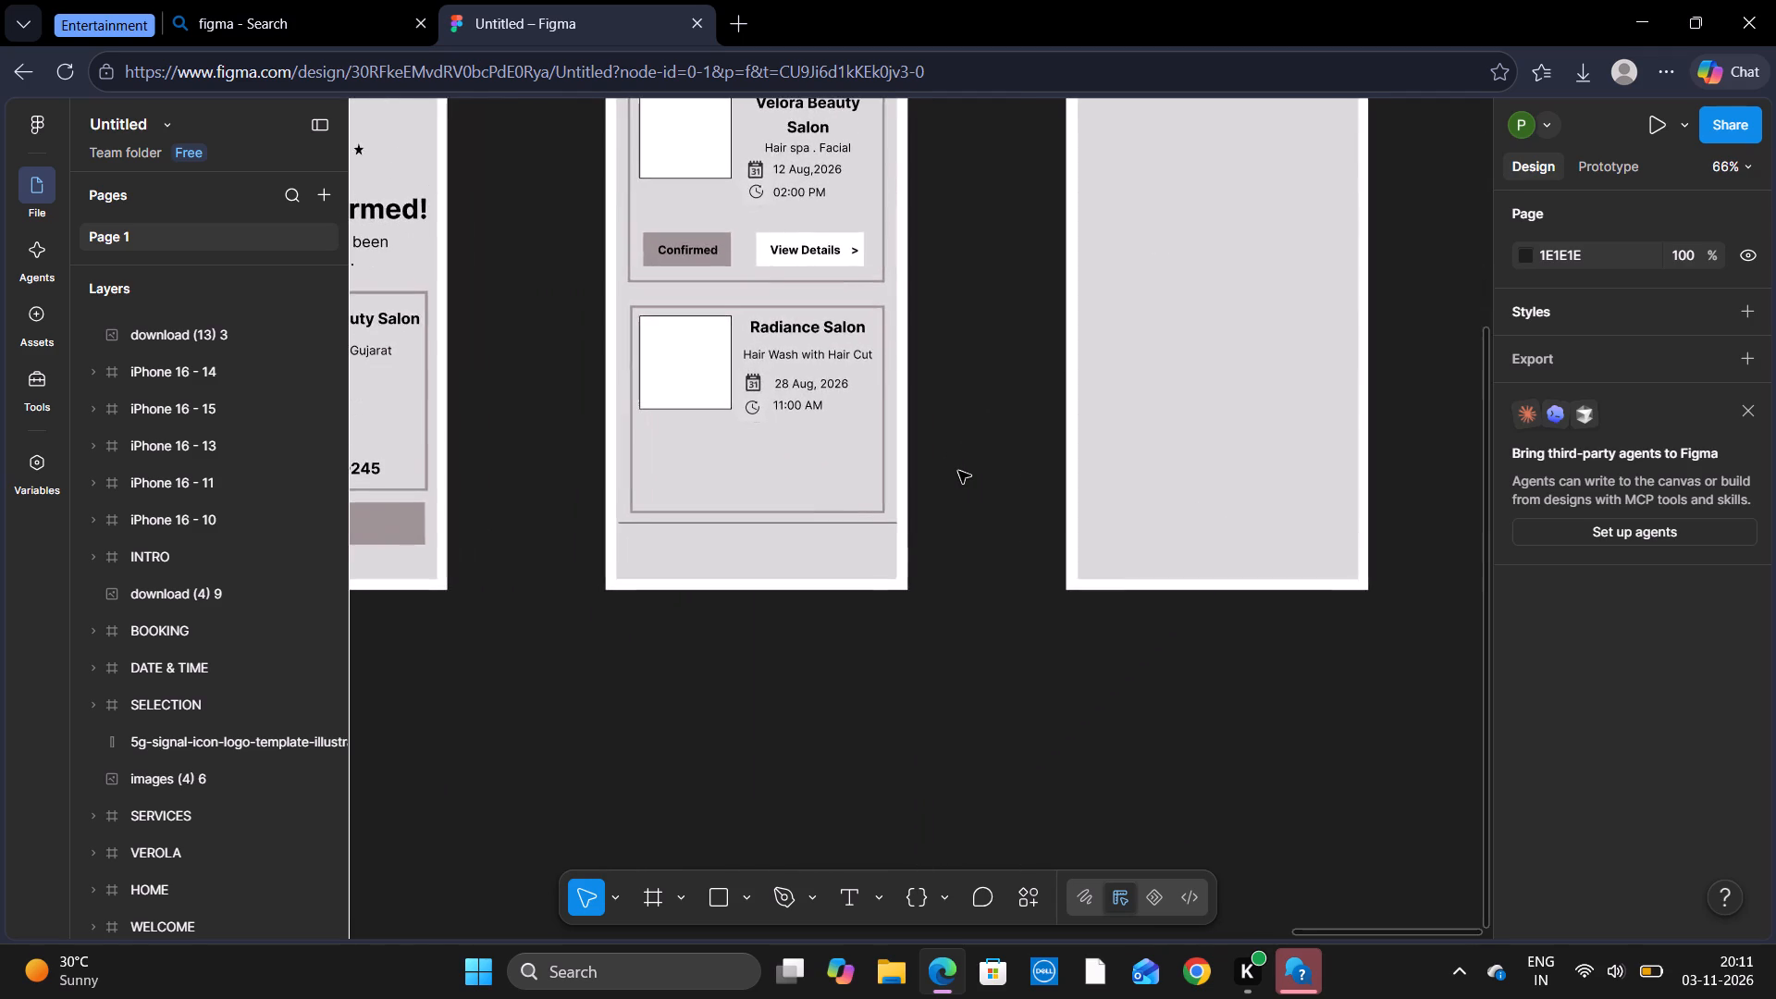
pyautogui.scroll(1, 958, 471)
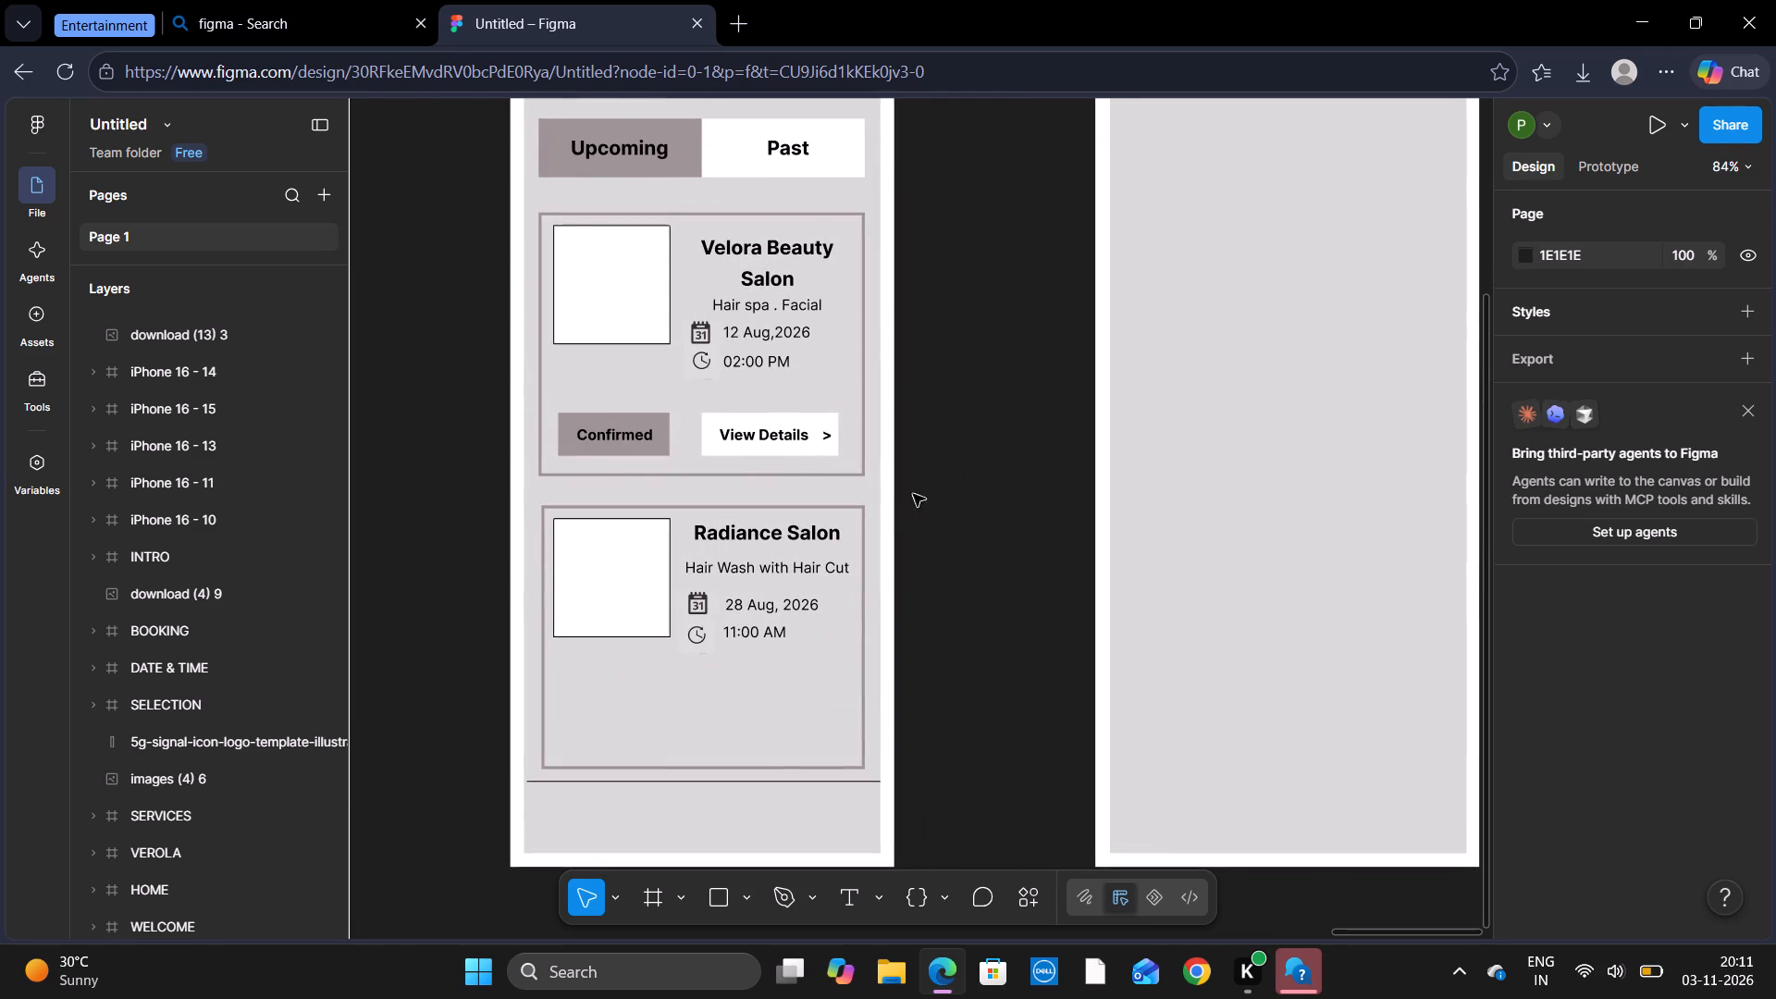
pyautogui.scroll(-1, 895, 551)
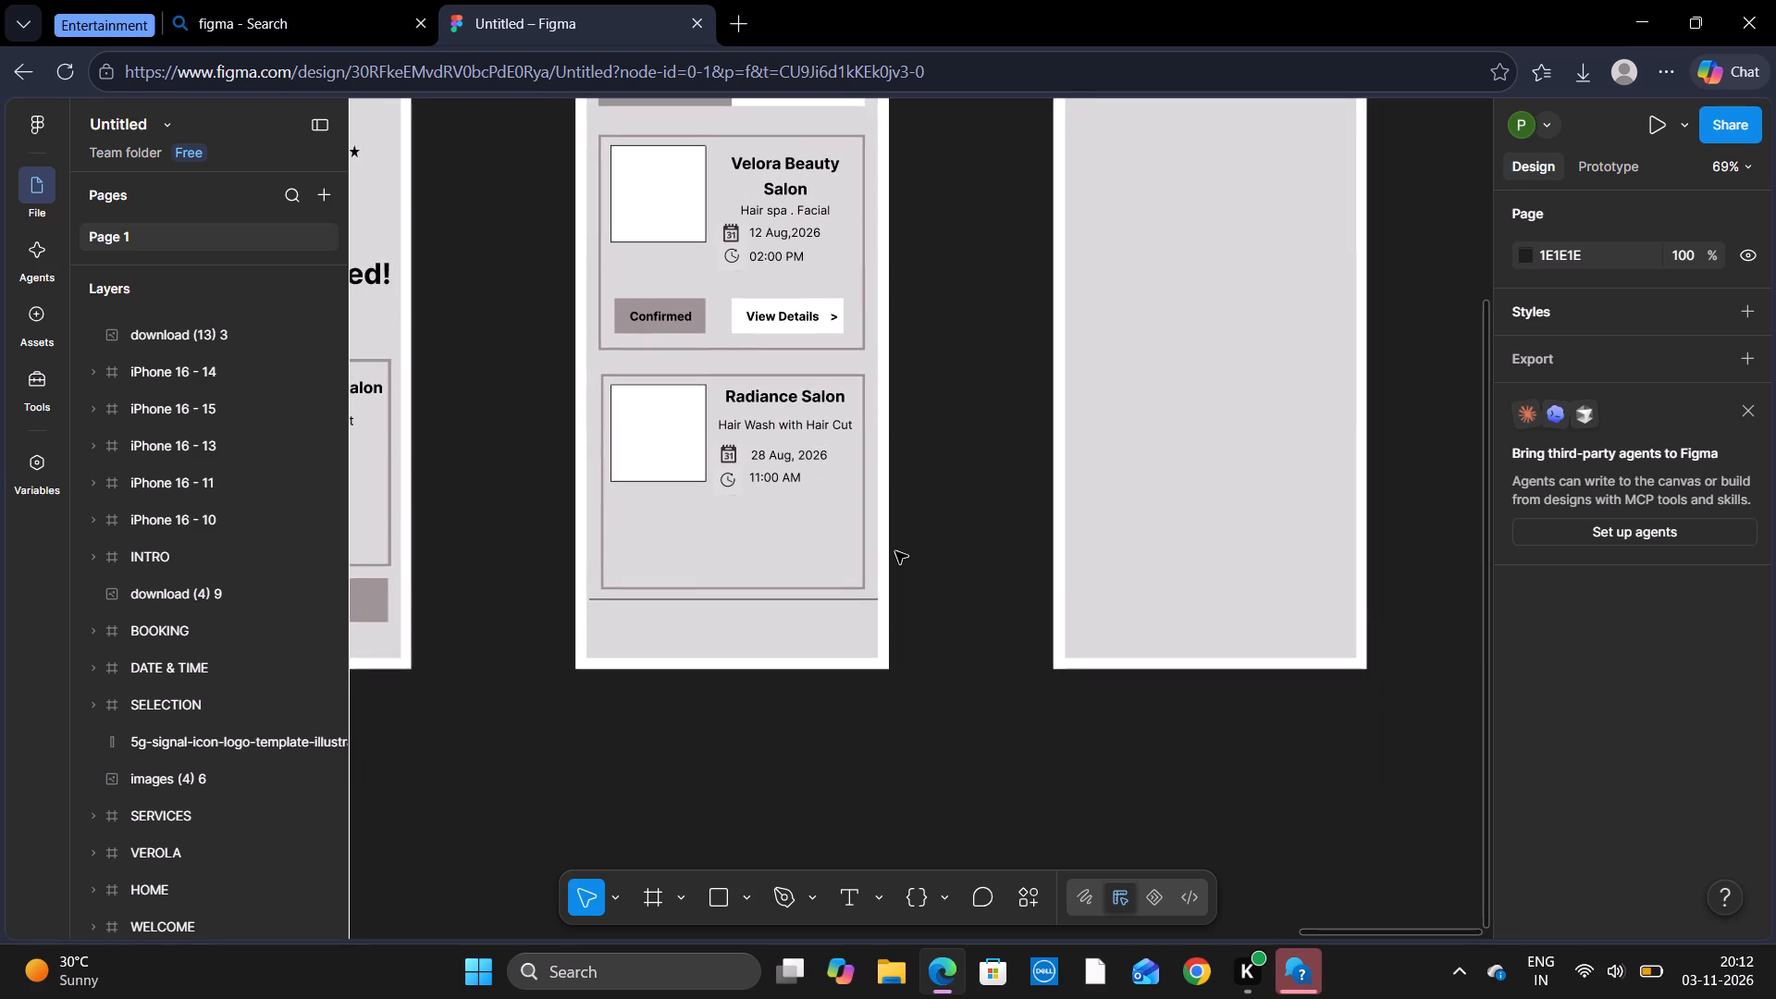
pyautogui.click(790, 303)
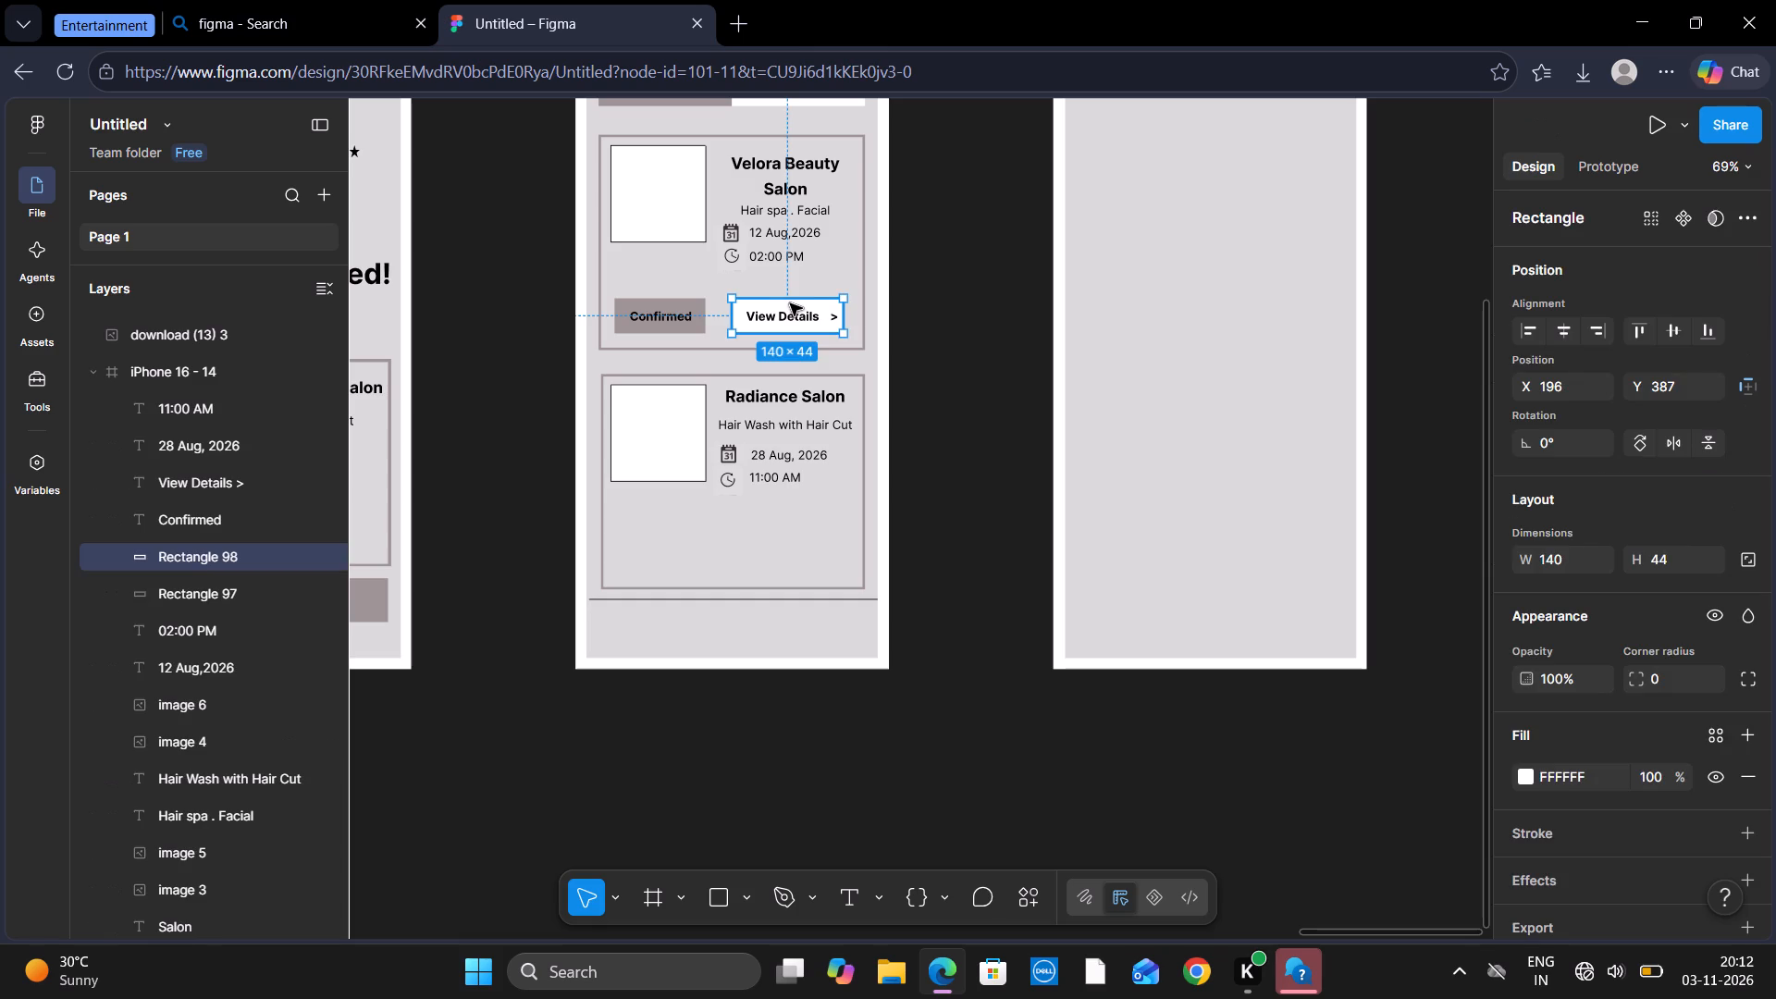
pyautogui.hotkey('ctrl', 'c')
pyautogui.click(933, 352)
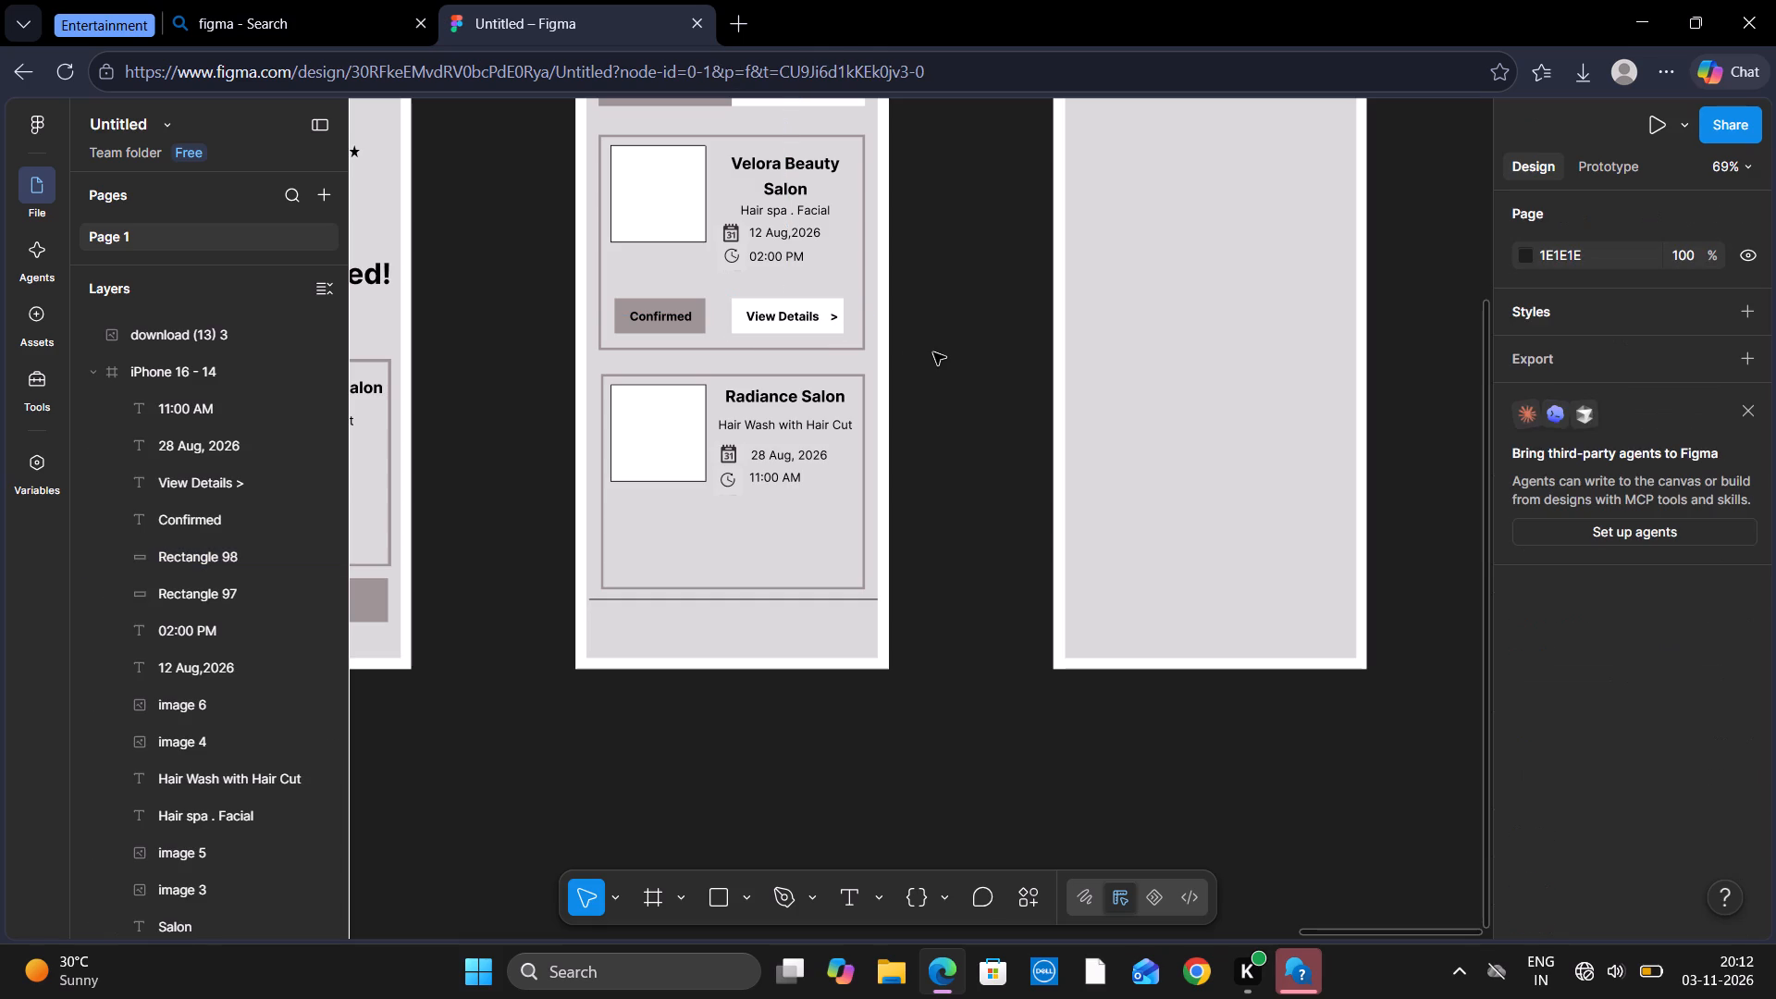
pyautogui.hotkey('ctrl', 'v')
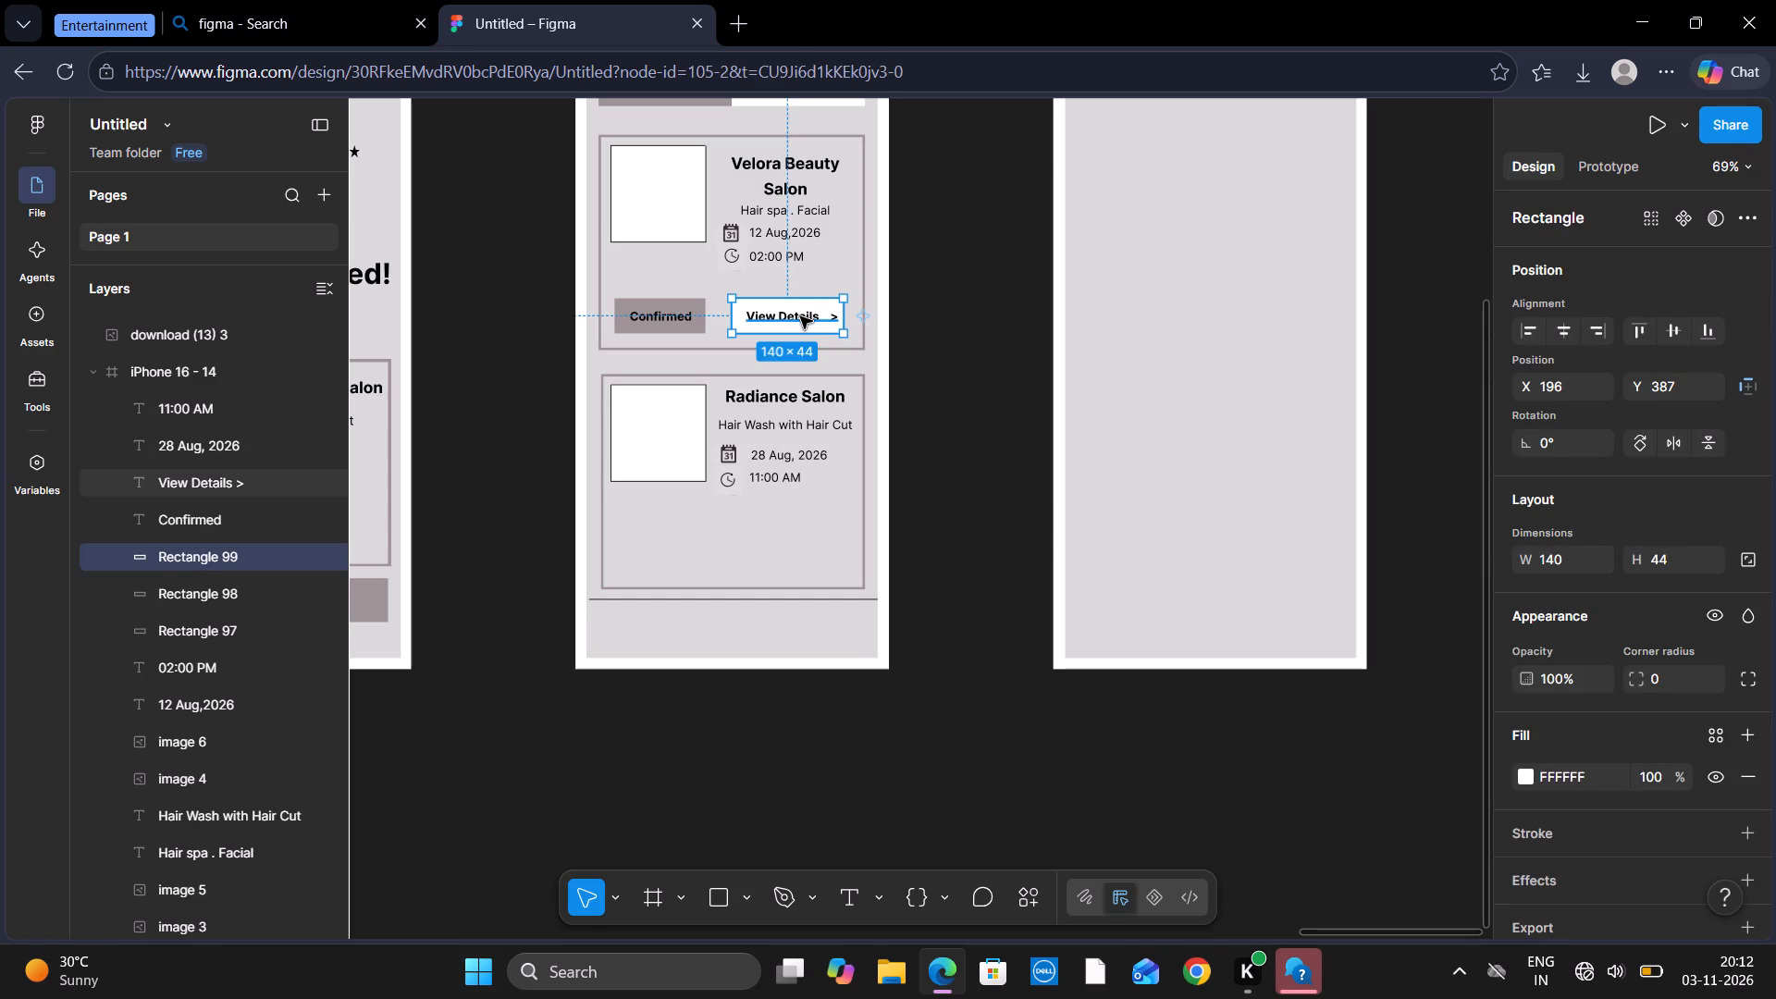
pyautogui.moveTo(806, 302); pyautogui.dragTo(810, 575)
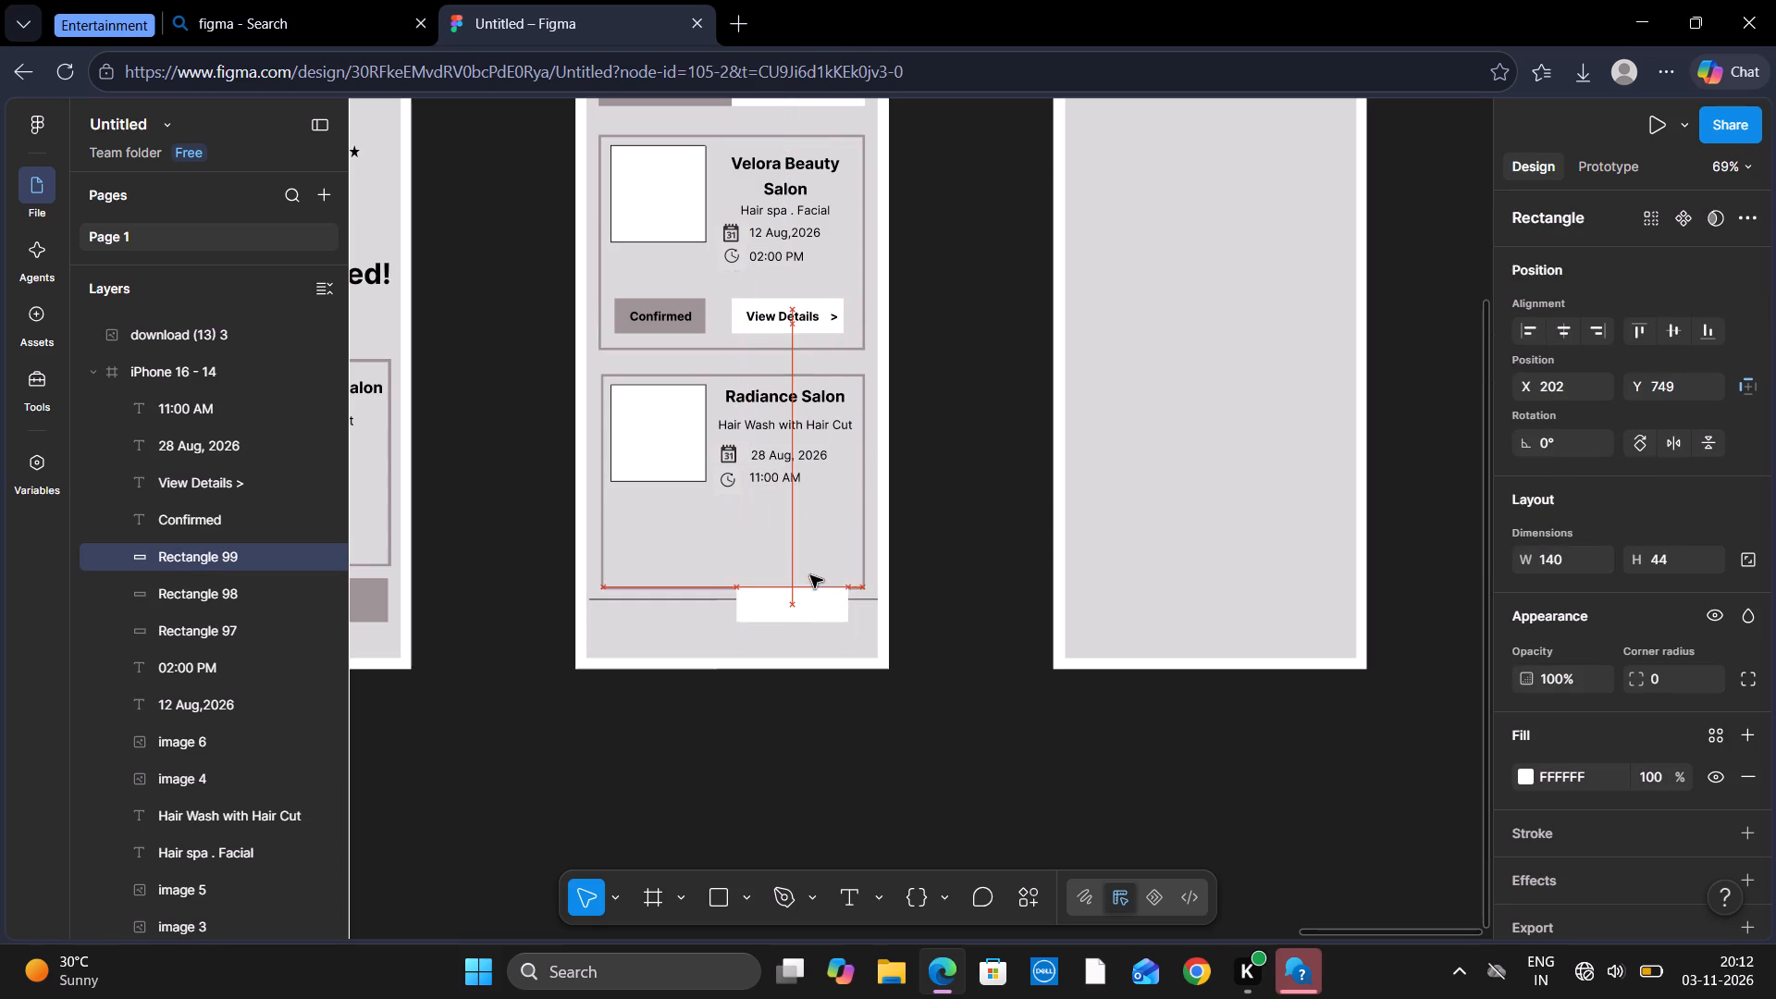
pyautogui.moveTo(810, 575); pyautogui.dragTo(815, 527)
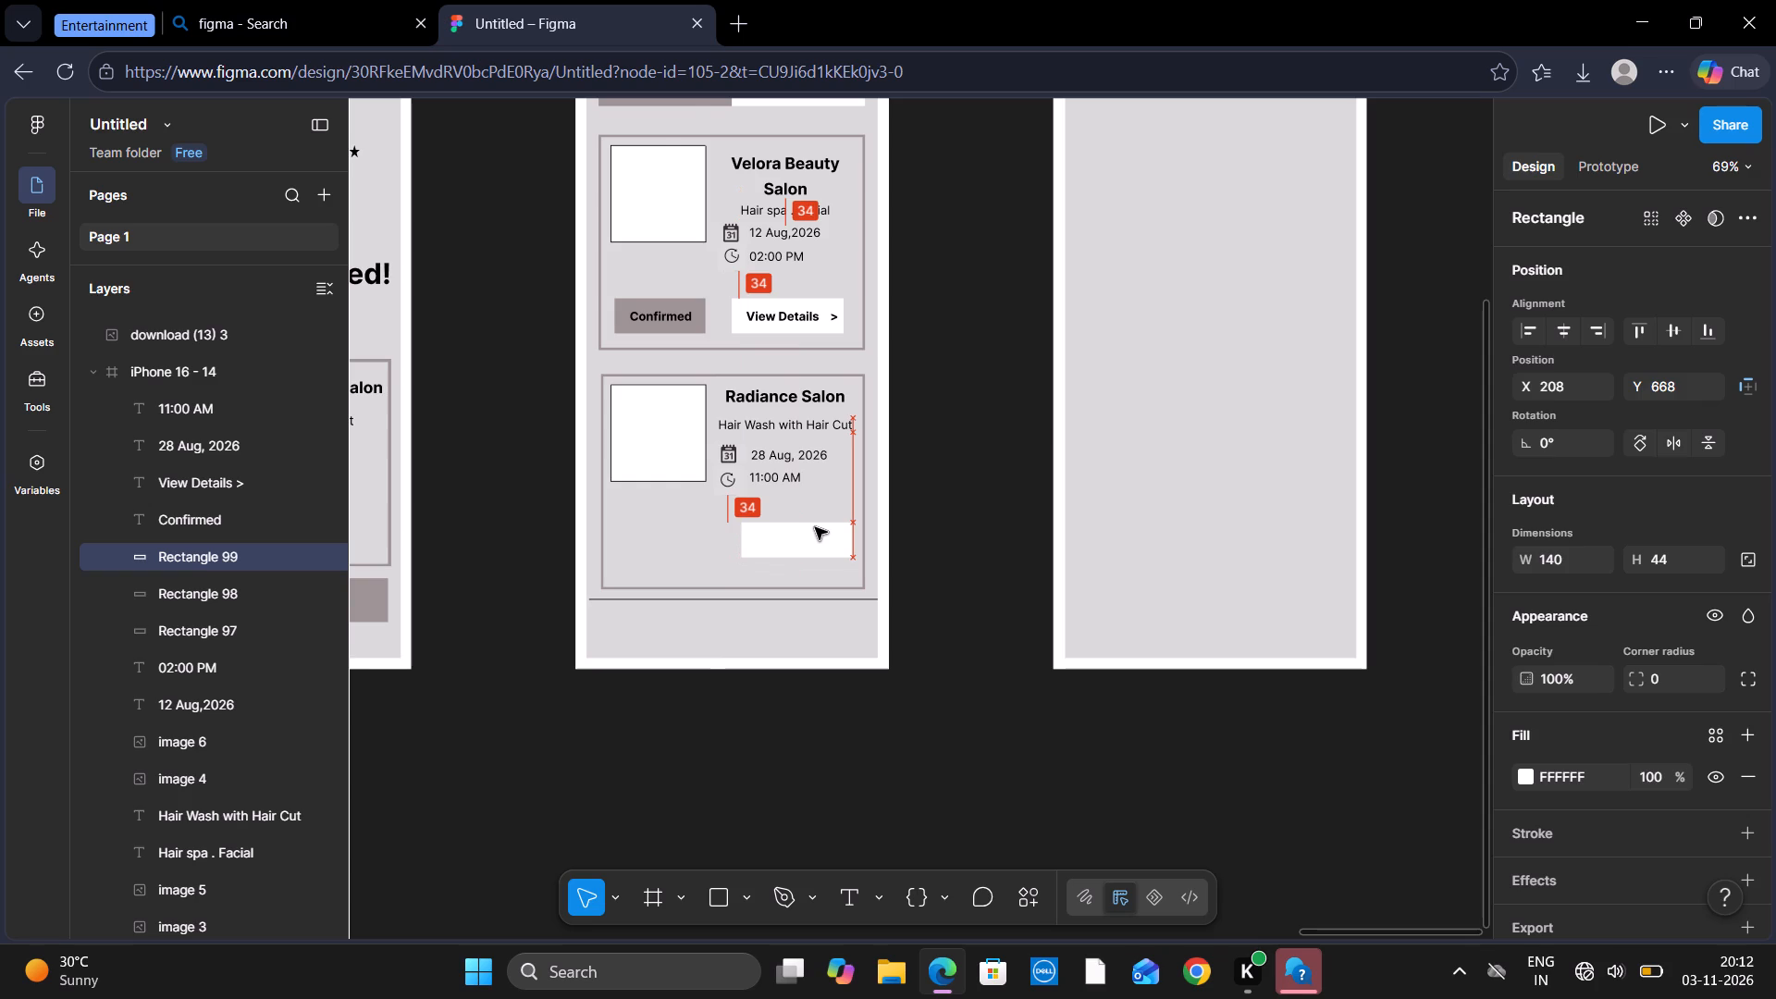
pyautogui.moveTo(815, 527); pyautogui.dragTo(805, 529)
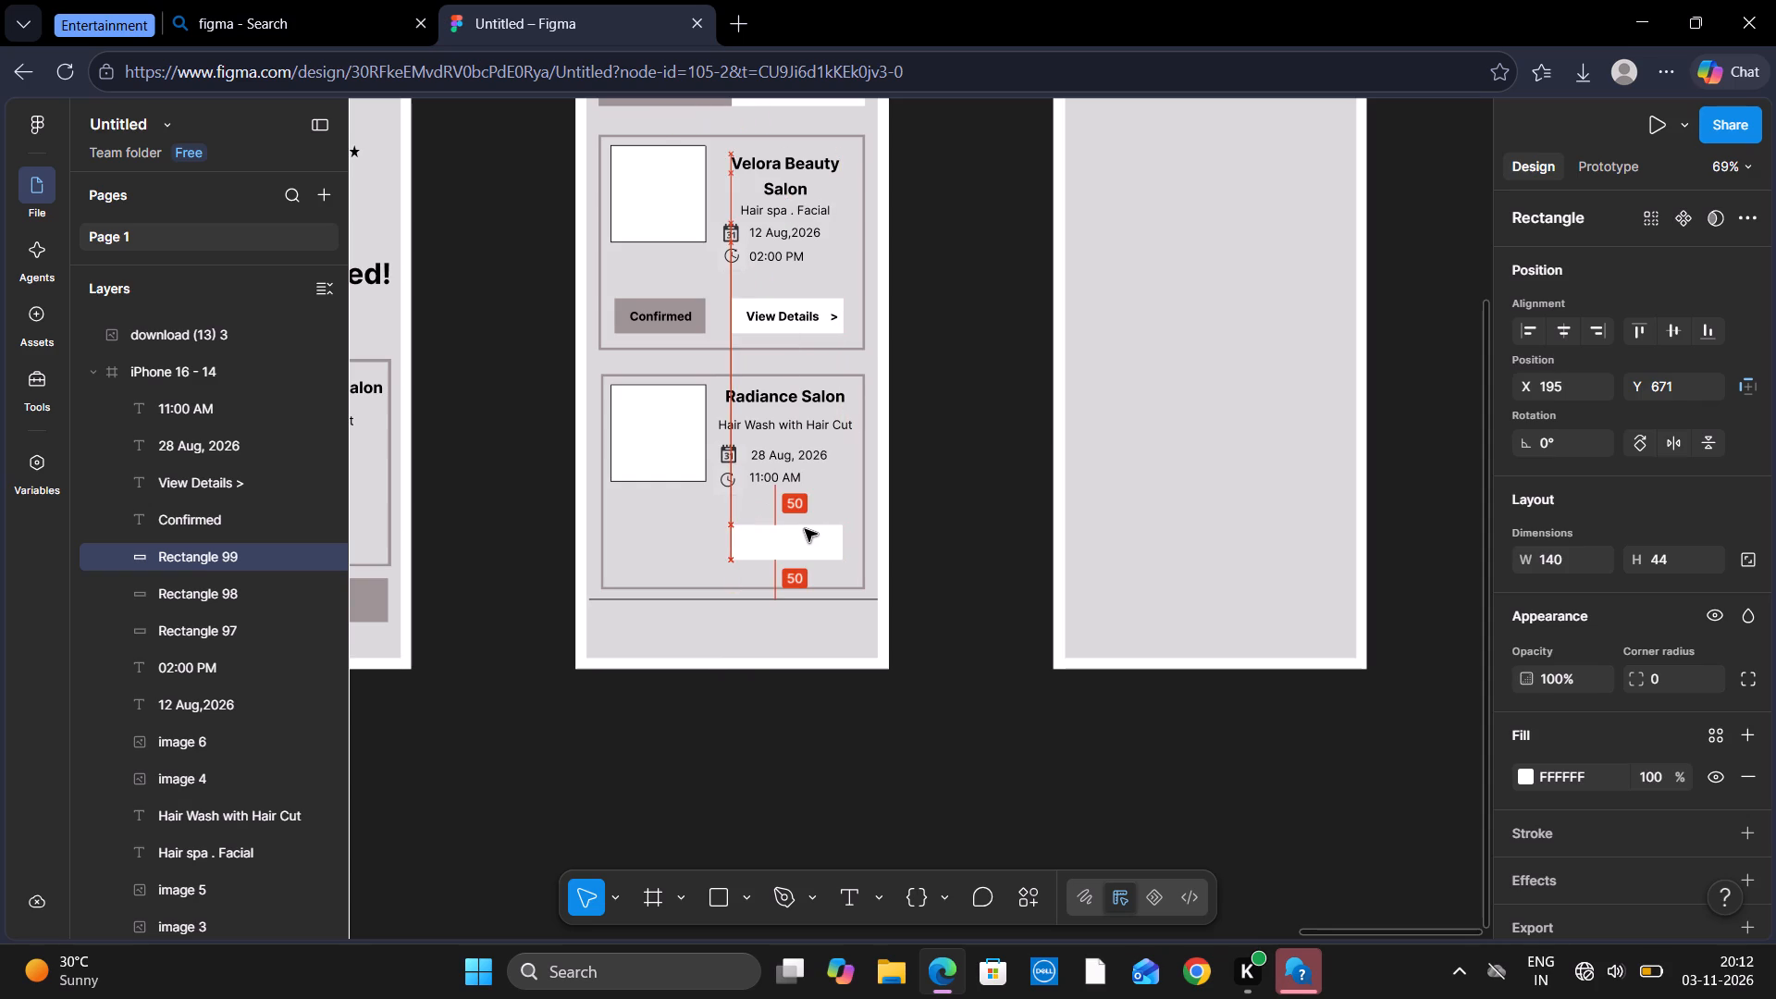
pyautogui.moveTo(805, 529); pyautogui.dragTo(811, 529)
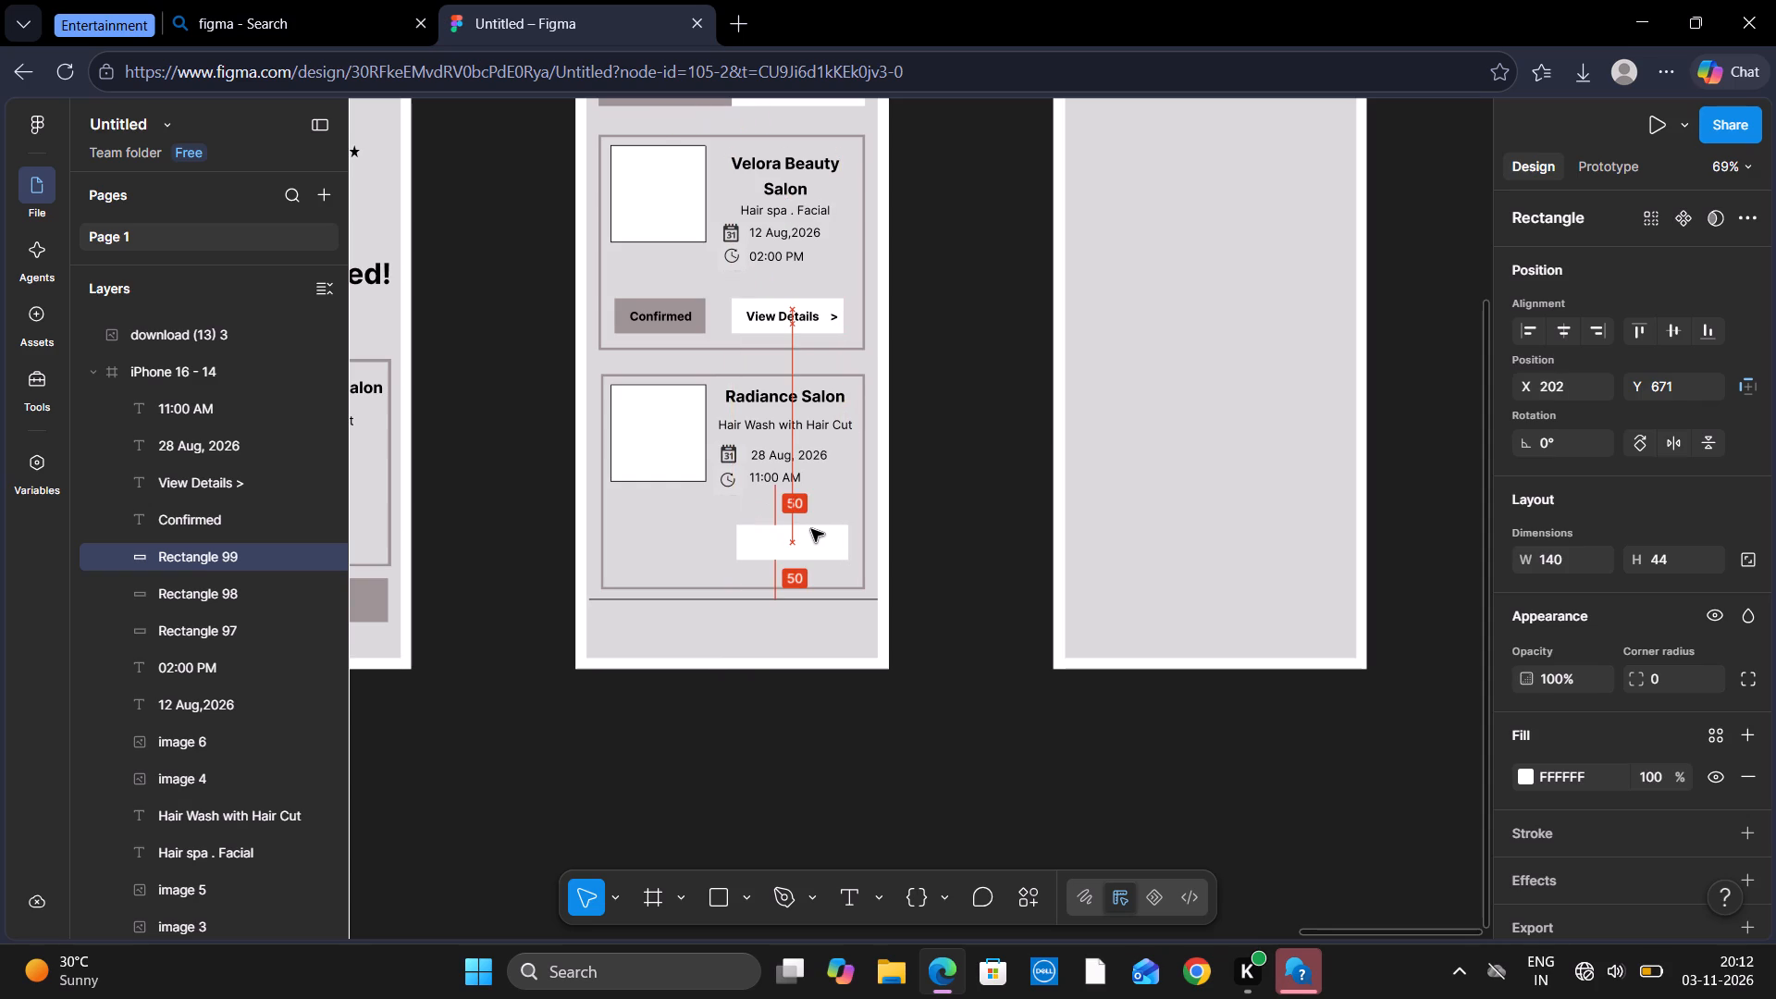
pyautogui.moveTo(811, 529); pyautogui.dragTo(806, 529)
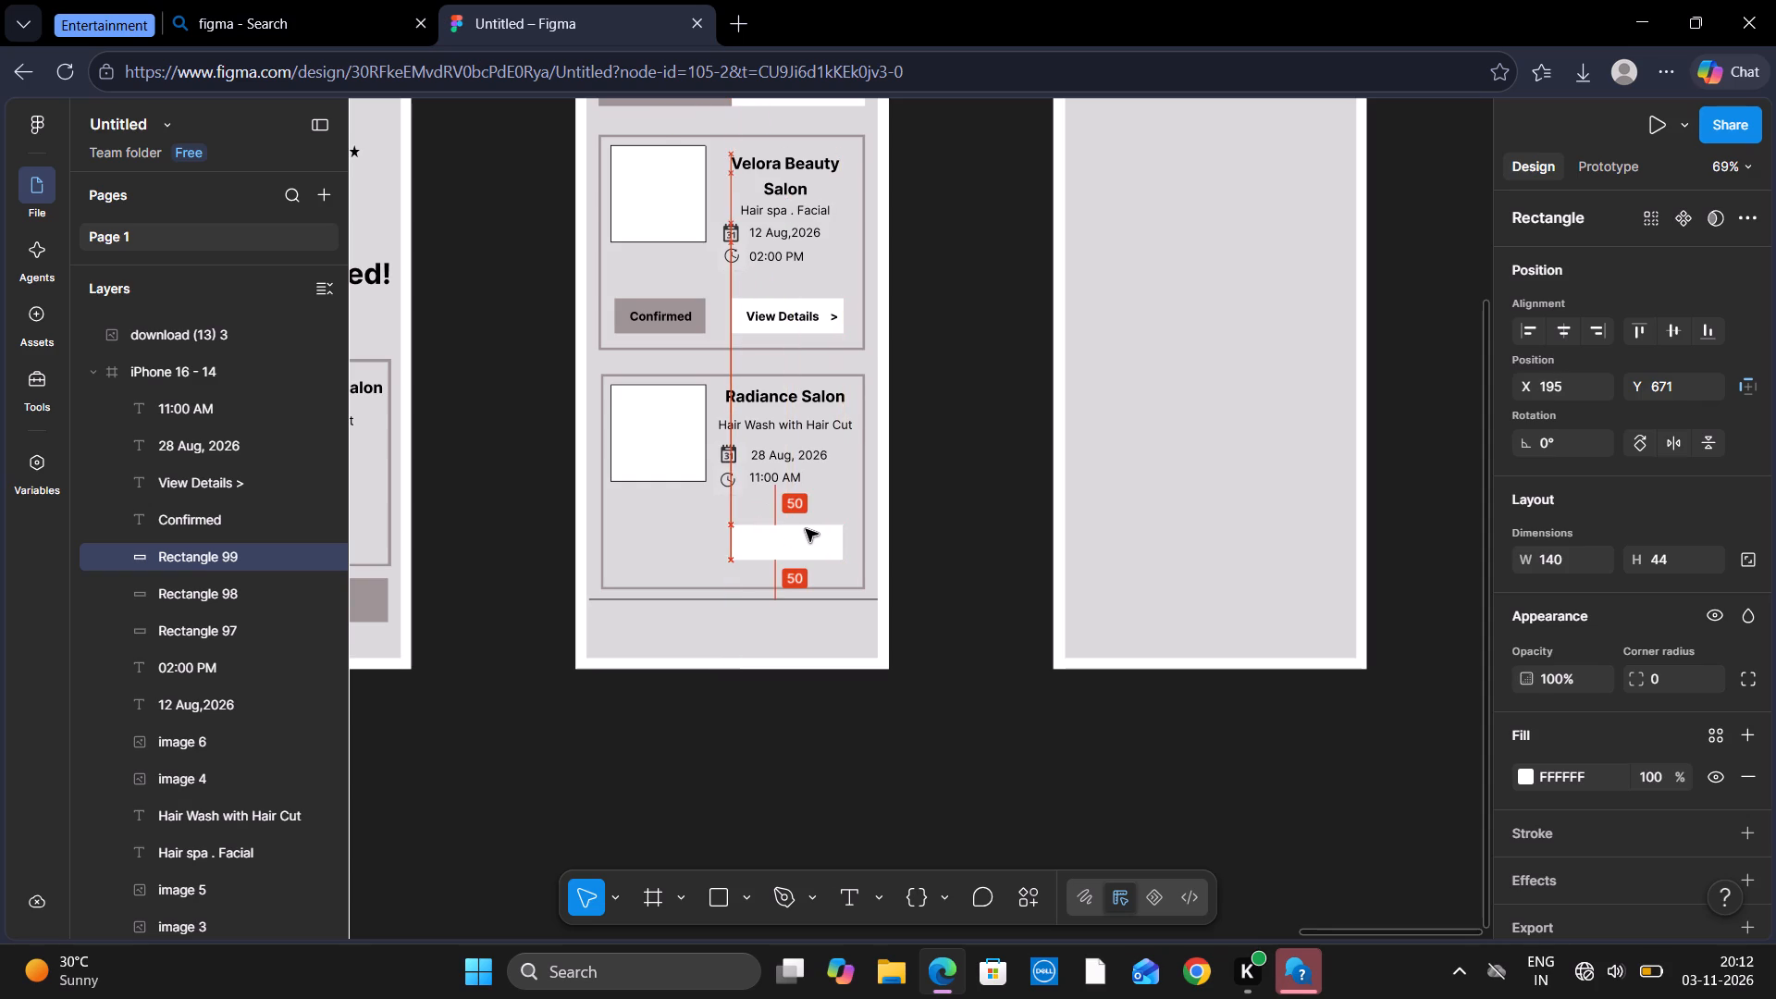
pyautogui.moveTo(806, 529); pyautogui.dragTo(806, 530)
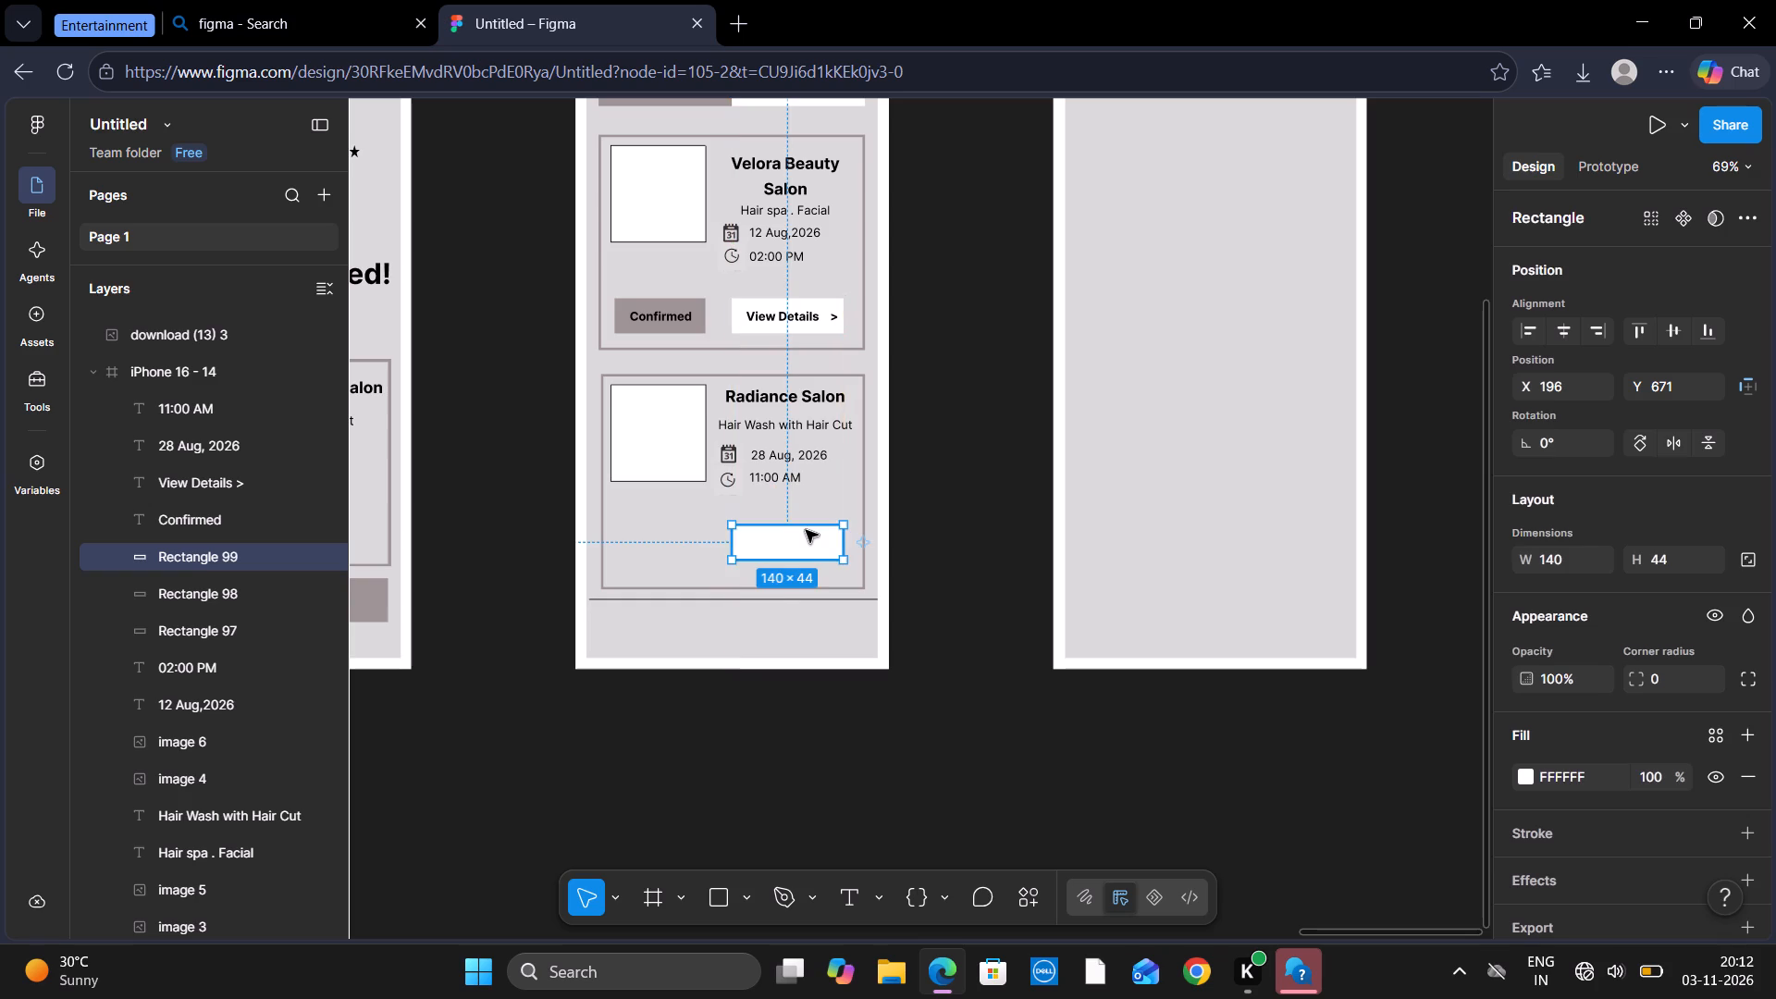
# Duplicate the grey Confirmed button rectangle and place the copy in the Radiance Salon card at about X 49, Y 671.
pyautogui.click(684, 302)
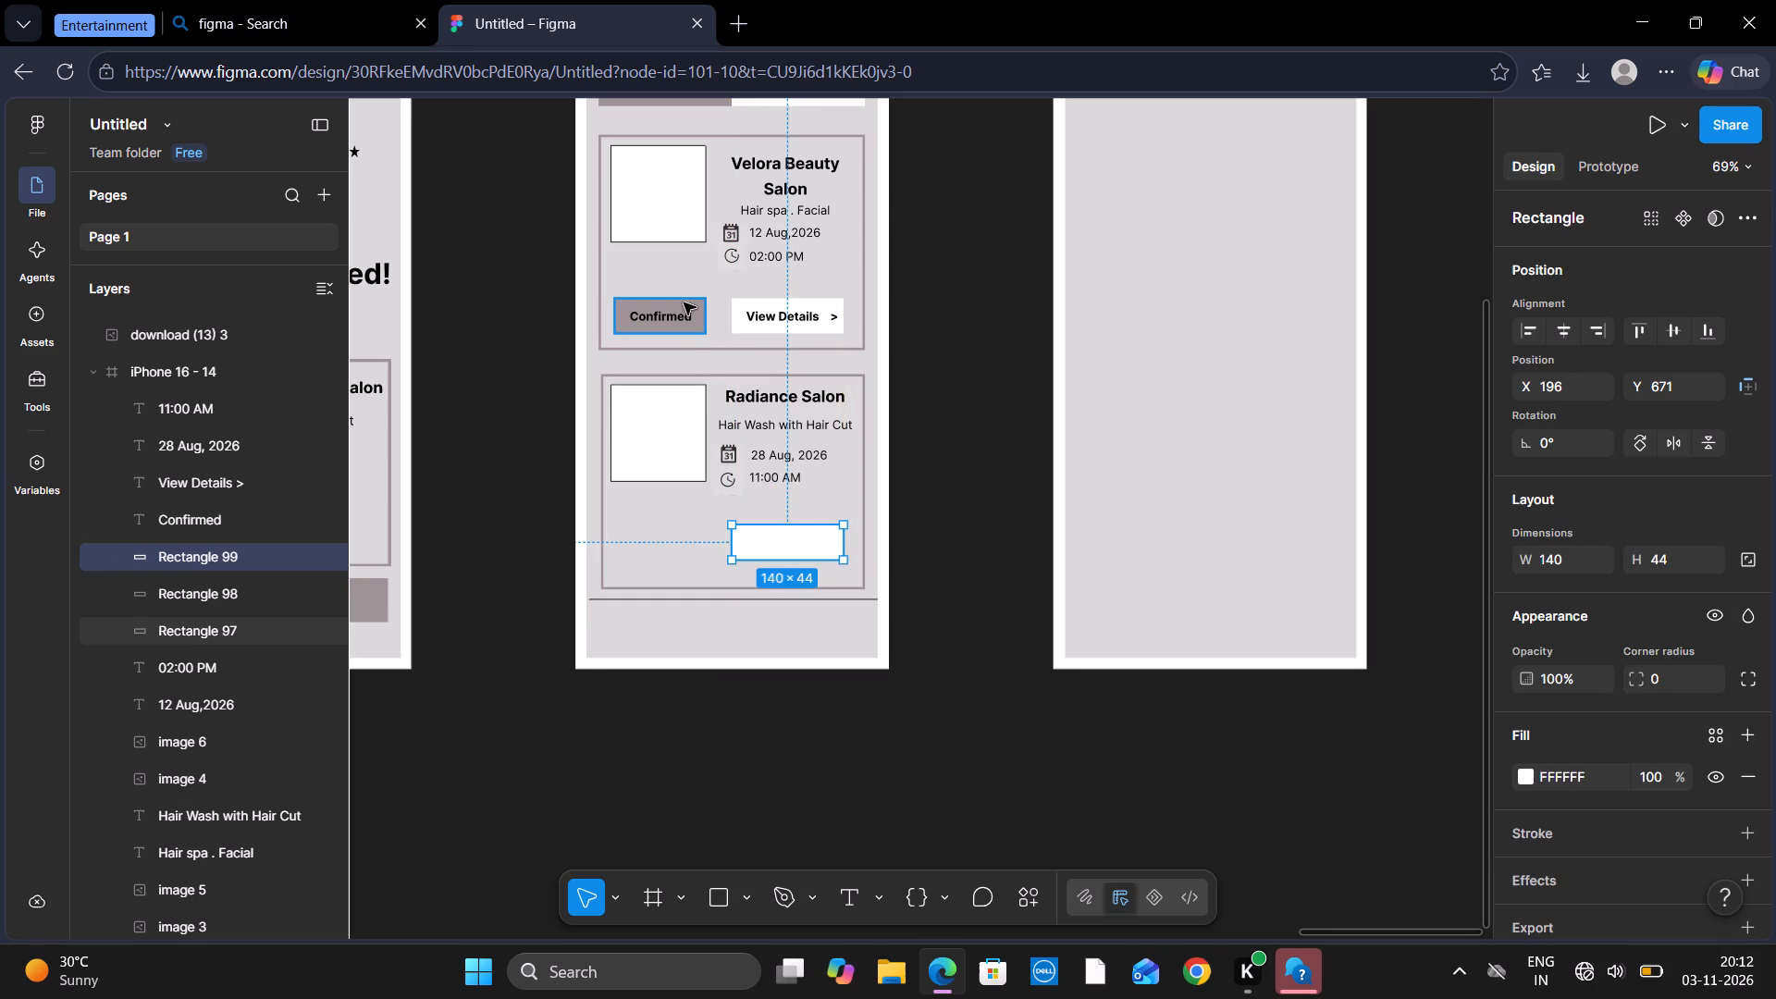
pyautogui.hotkey('ctrl', 'c')
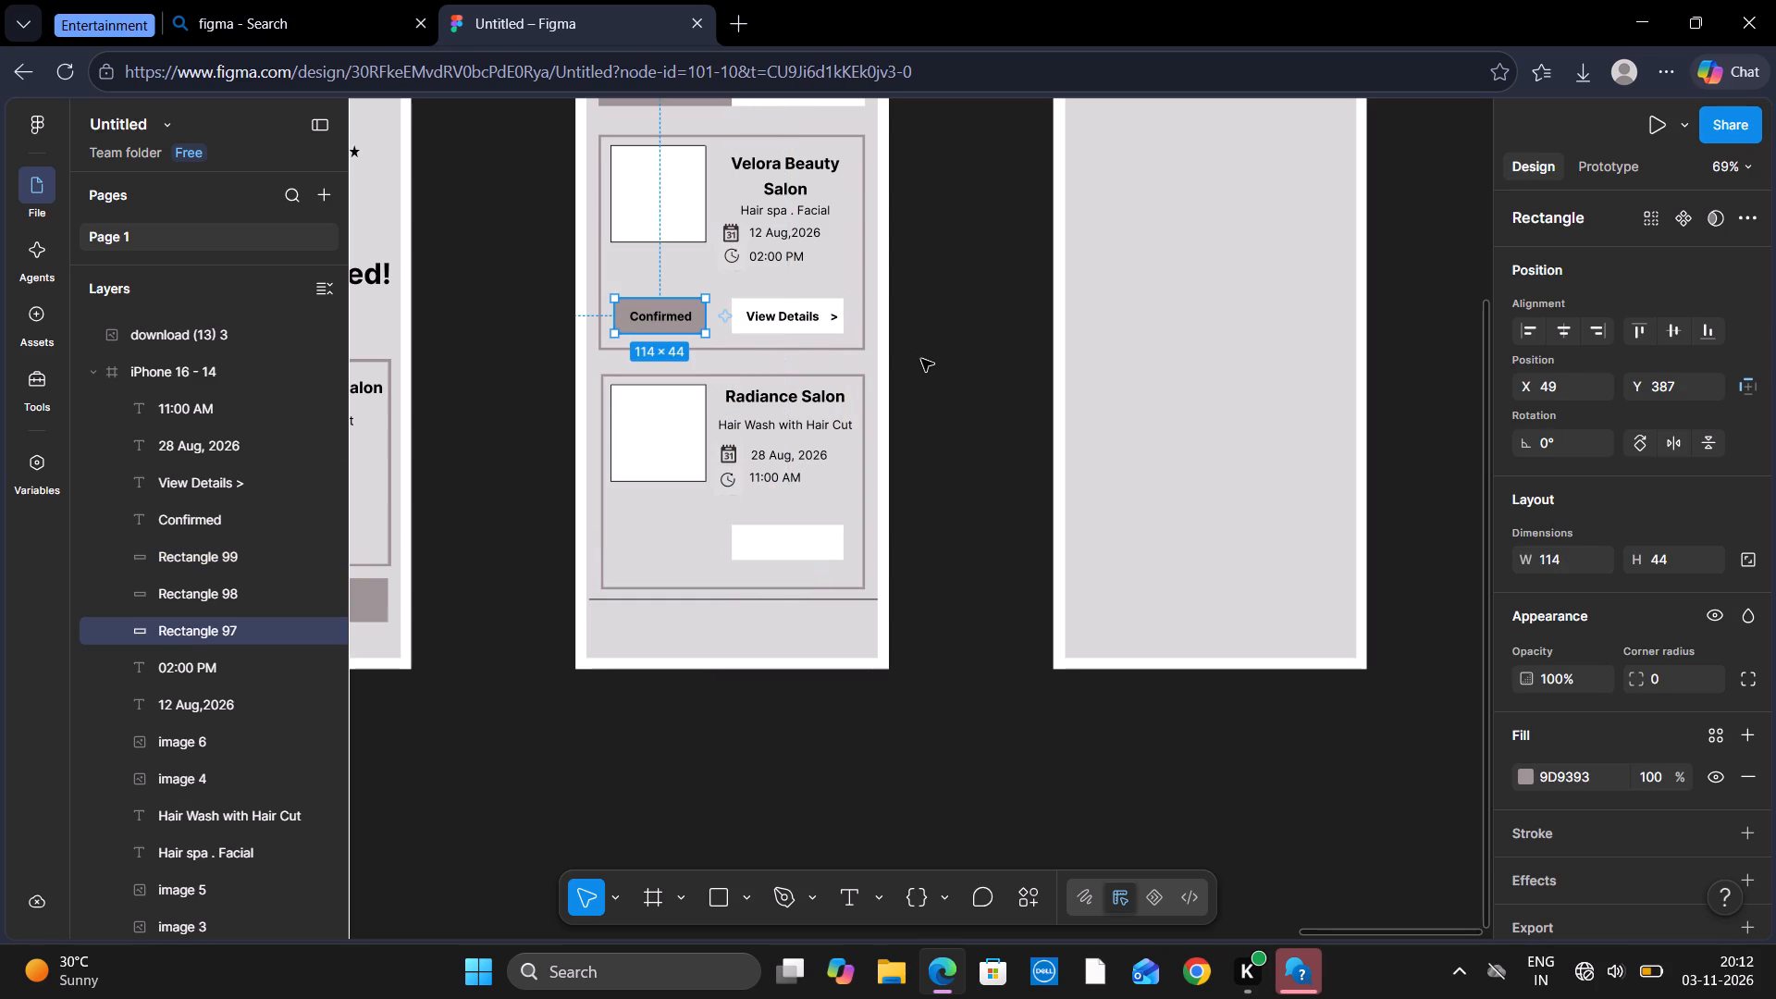
pyautogui.click(922, 358)
pyautogui.hotkey('ctrl', 'v')
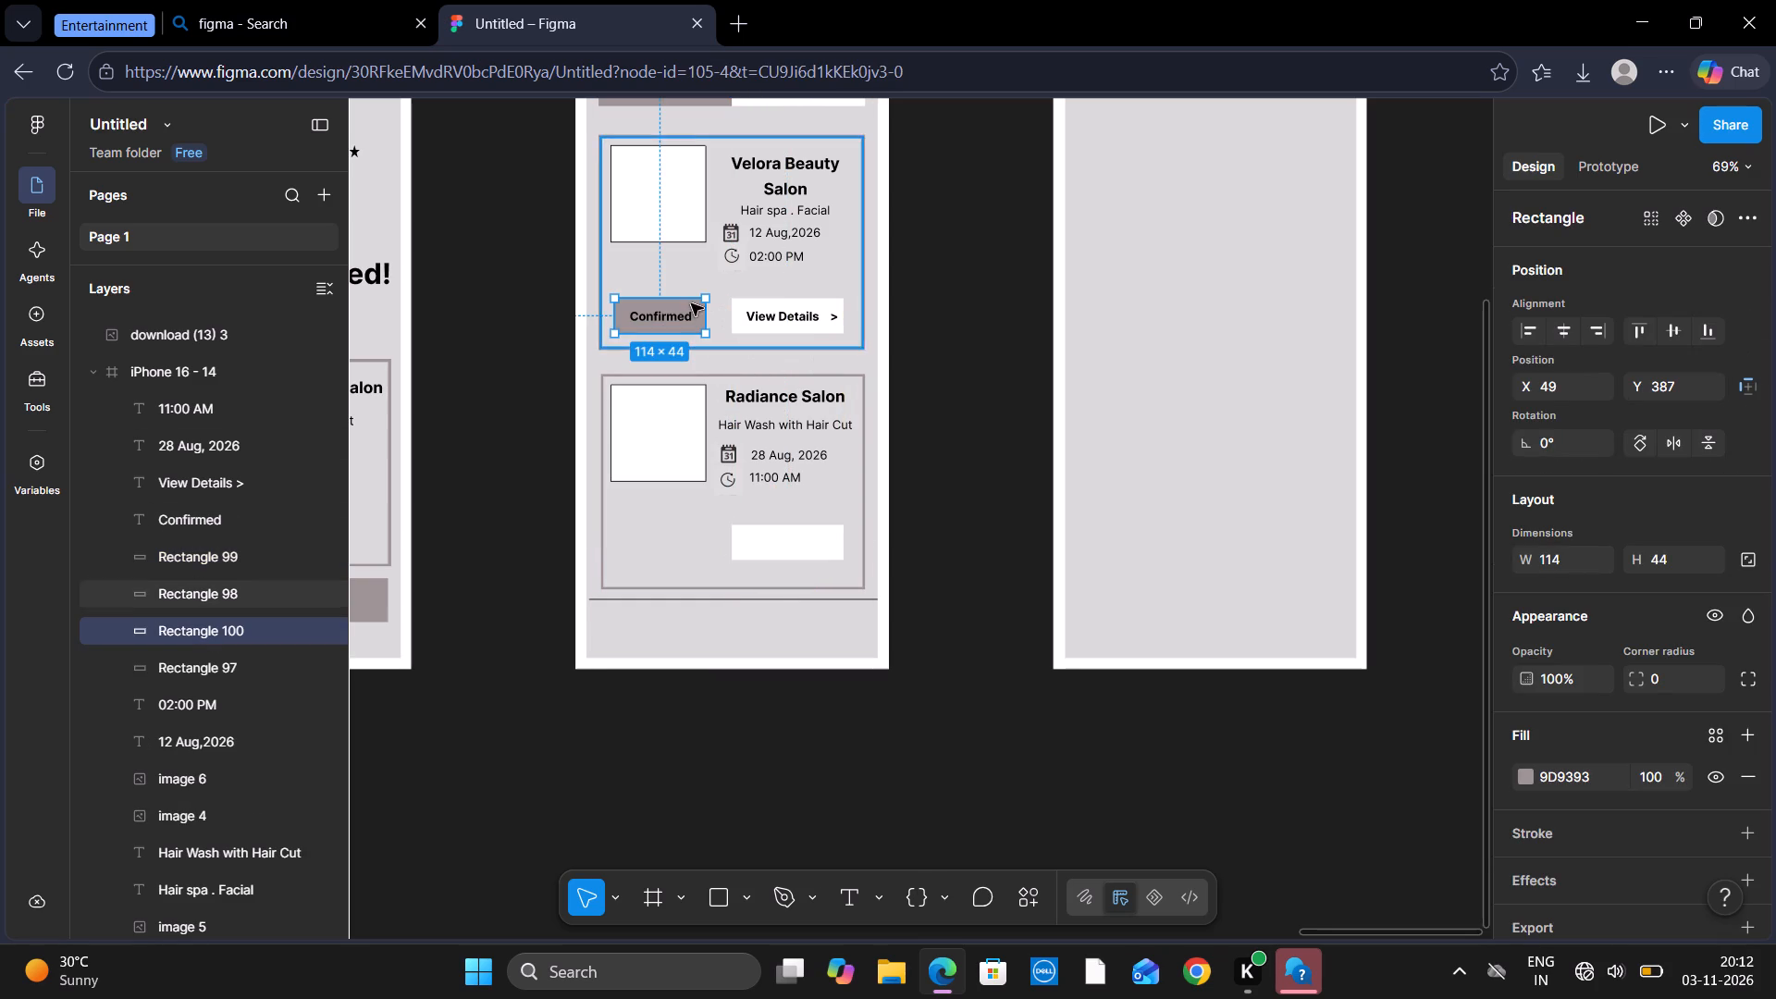
pyautogui.moveTo(686, 302); pyautogui.dragTo(687, 531)
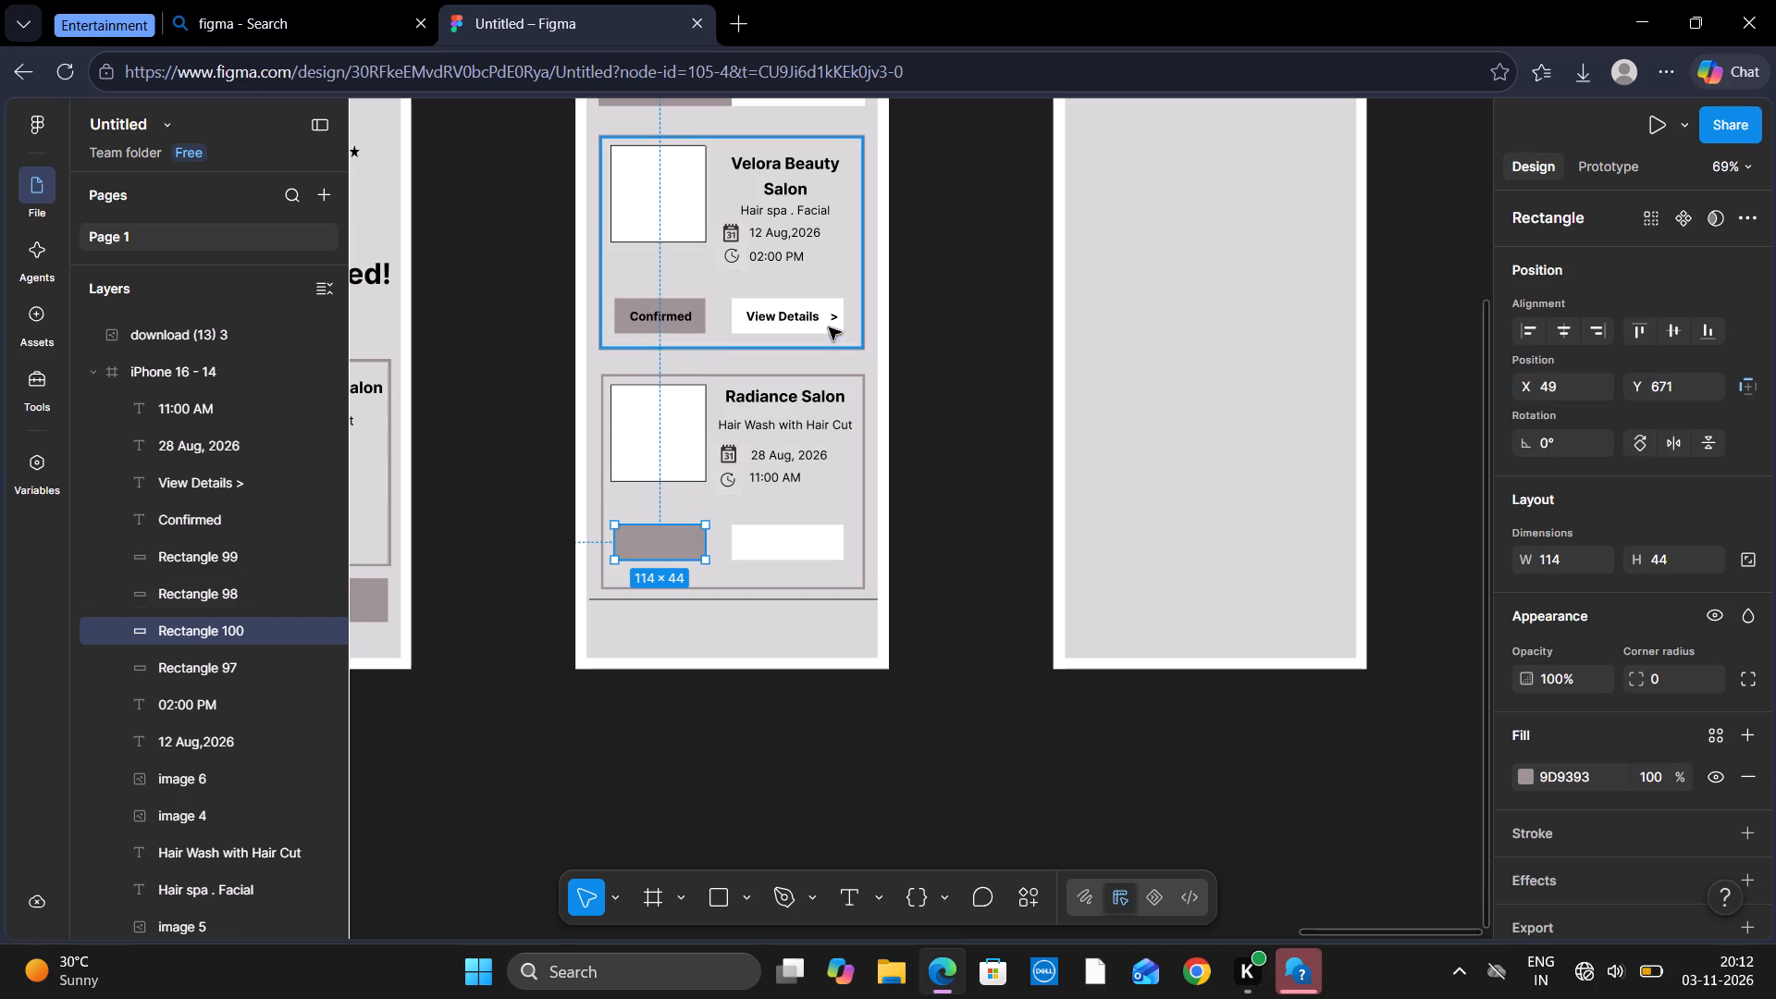
# Duplicate the "View Details >" text and centre the copy on the Radiance Salon card's white button, at about X 214, Y 684.
pyautogui.click(806, 316)
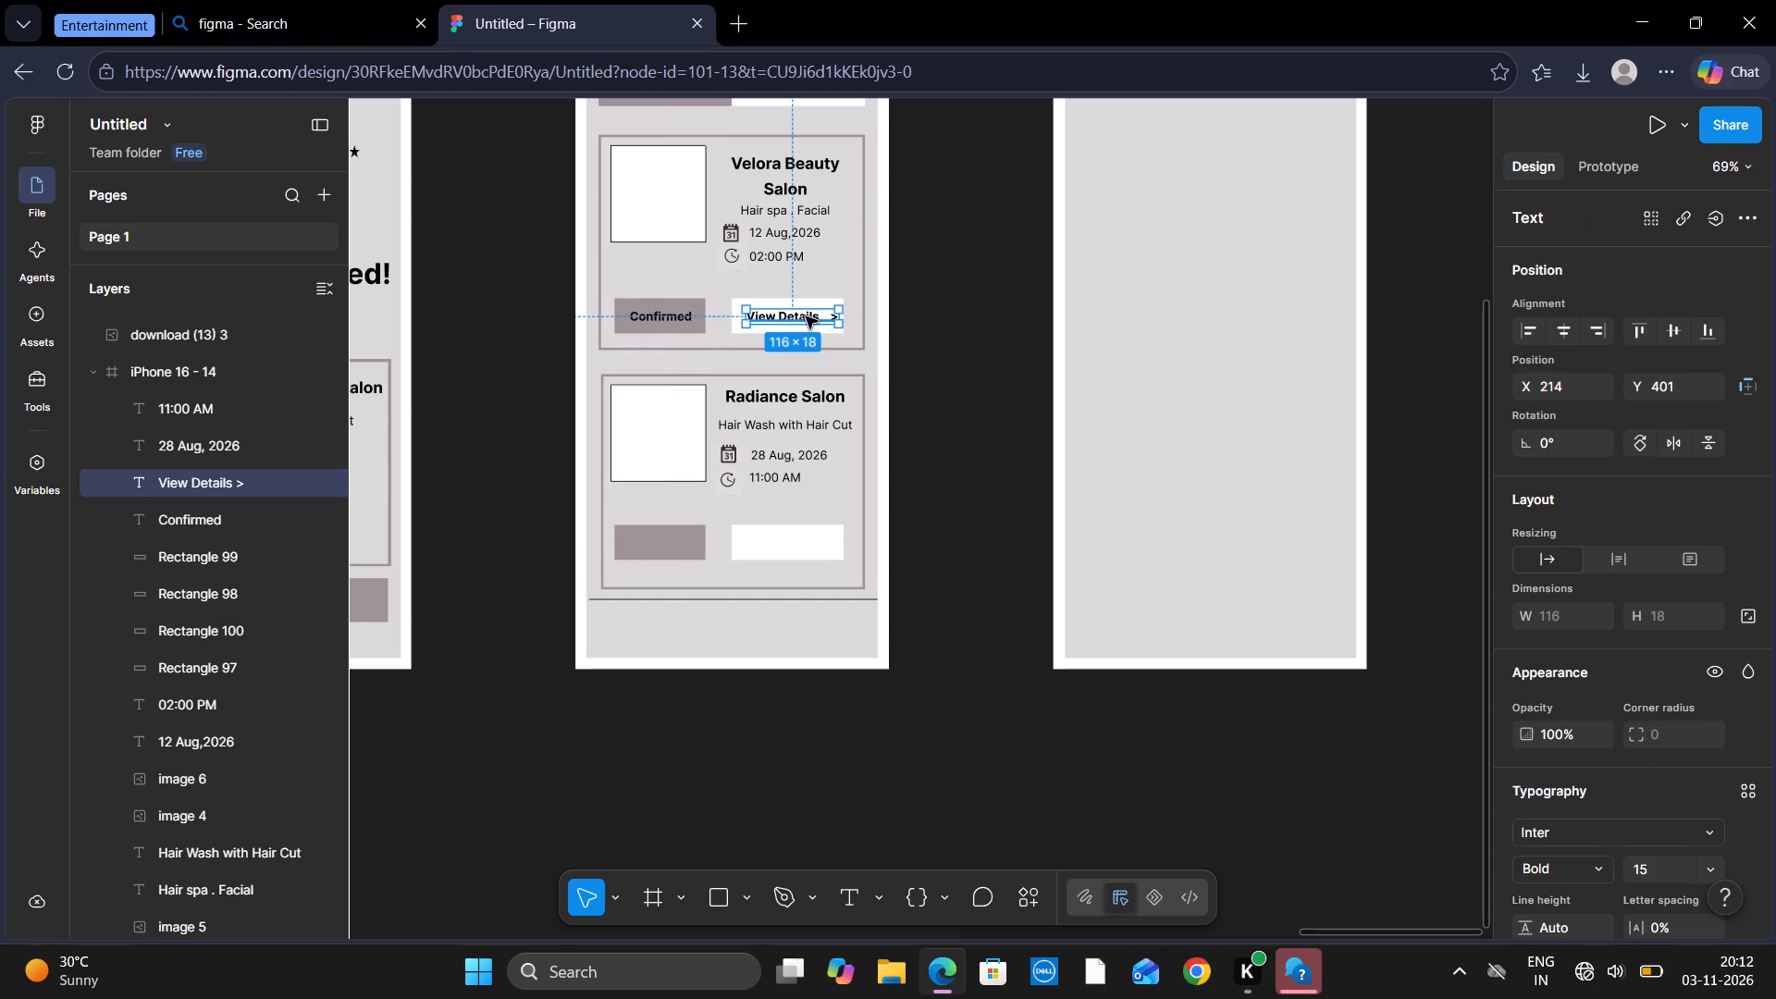
pyautogui.hotkey('ctrl', 'c')
pyautogui.click(906, 404)
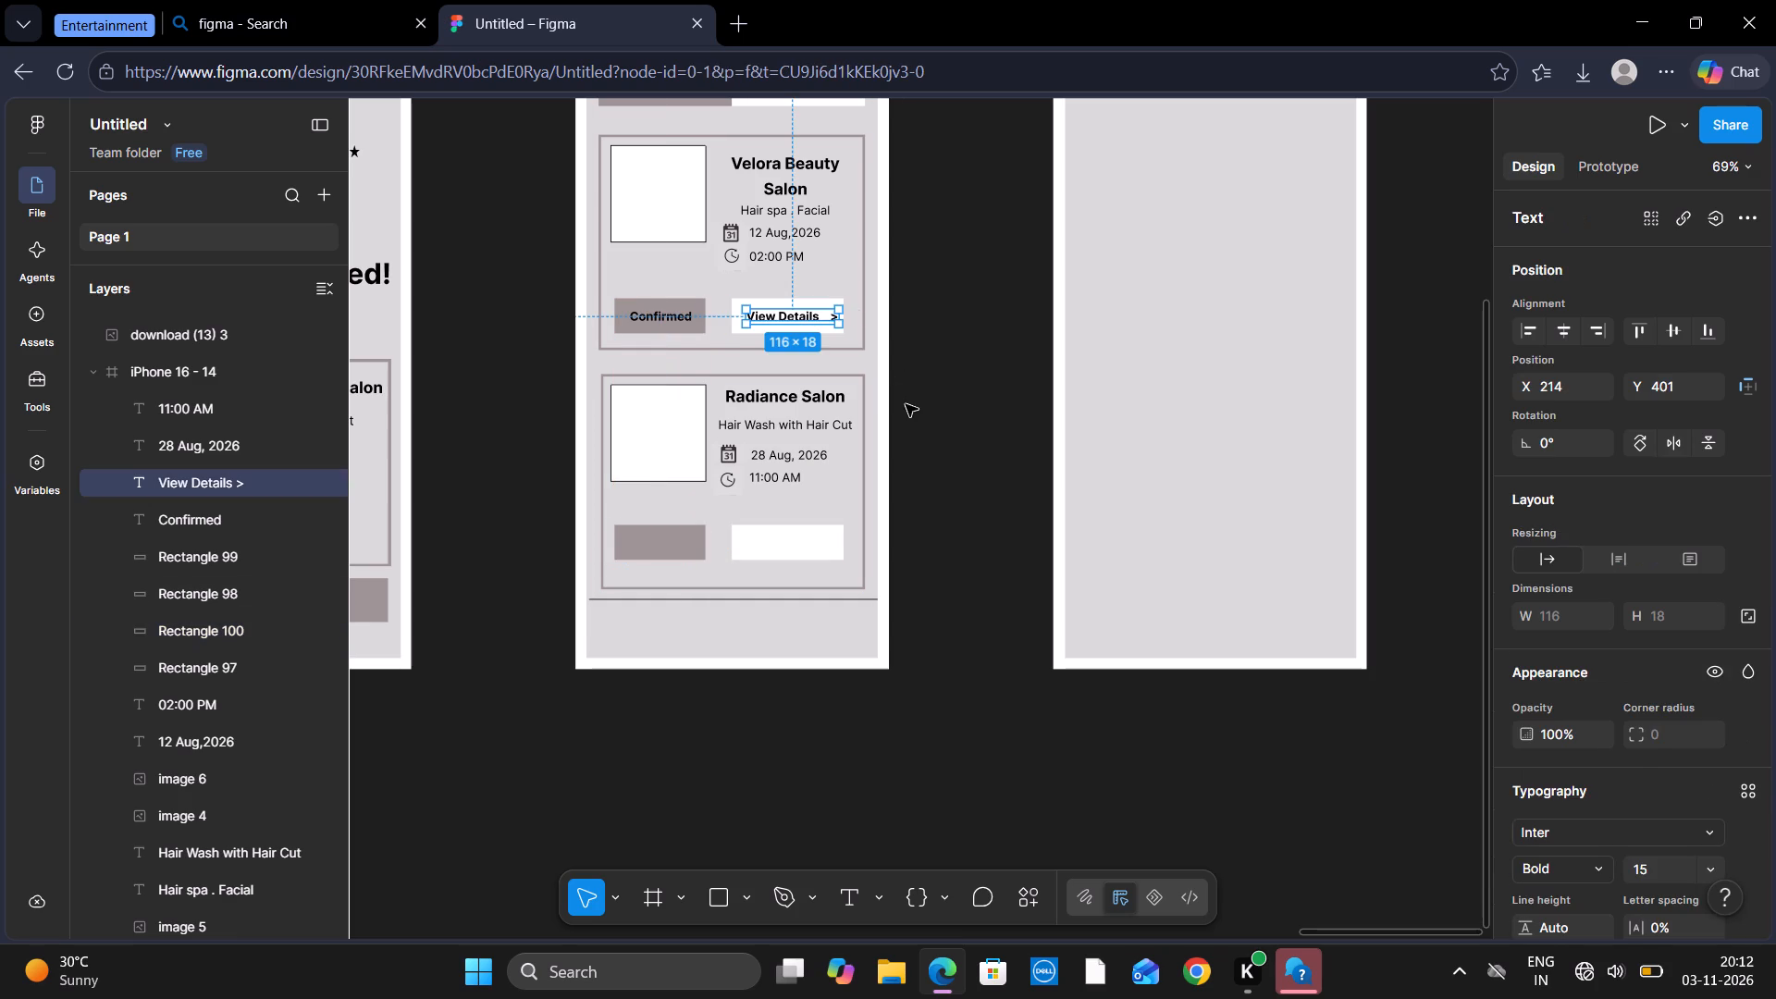
pyautogui.hotkey('ctrl', 'v')
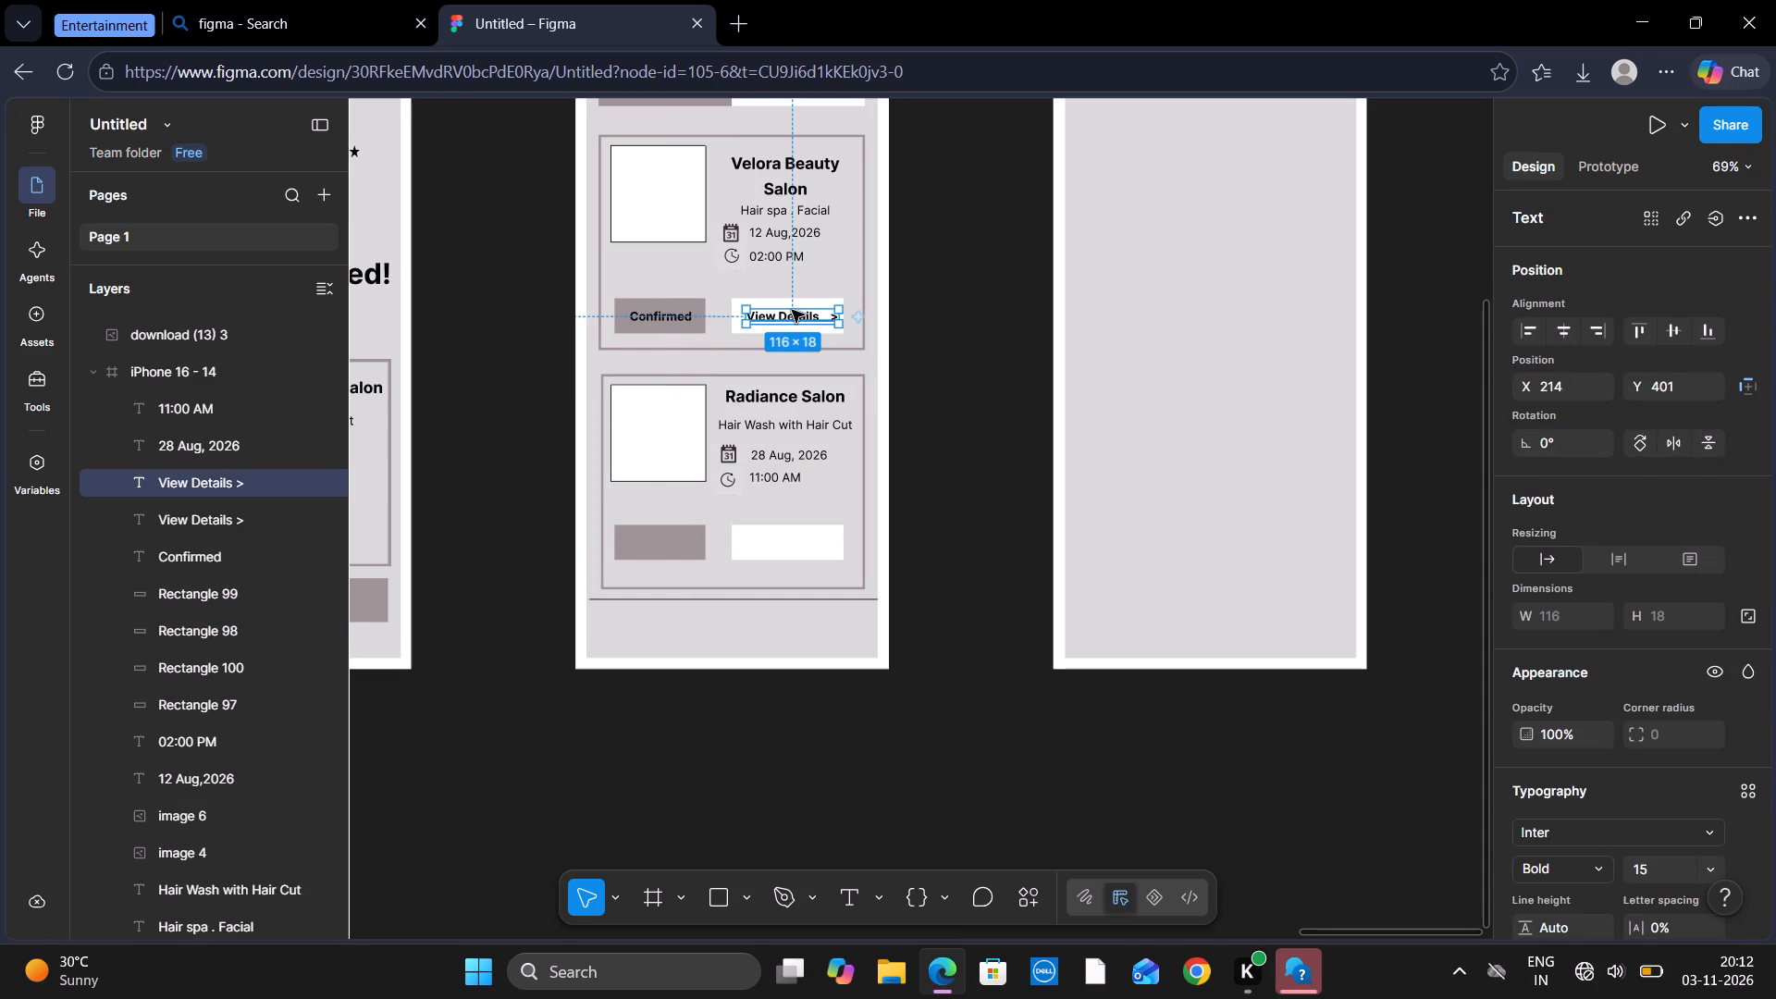
pyautogui.moveTo(792, 320); pyautogui.dragTo(777, 536)
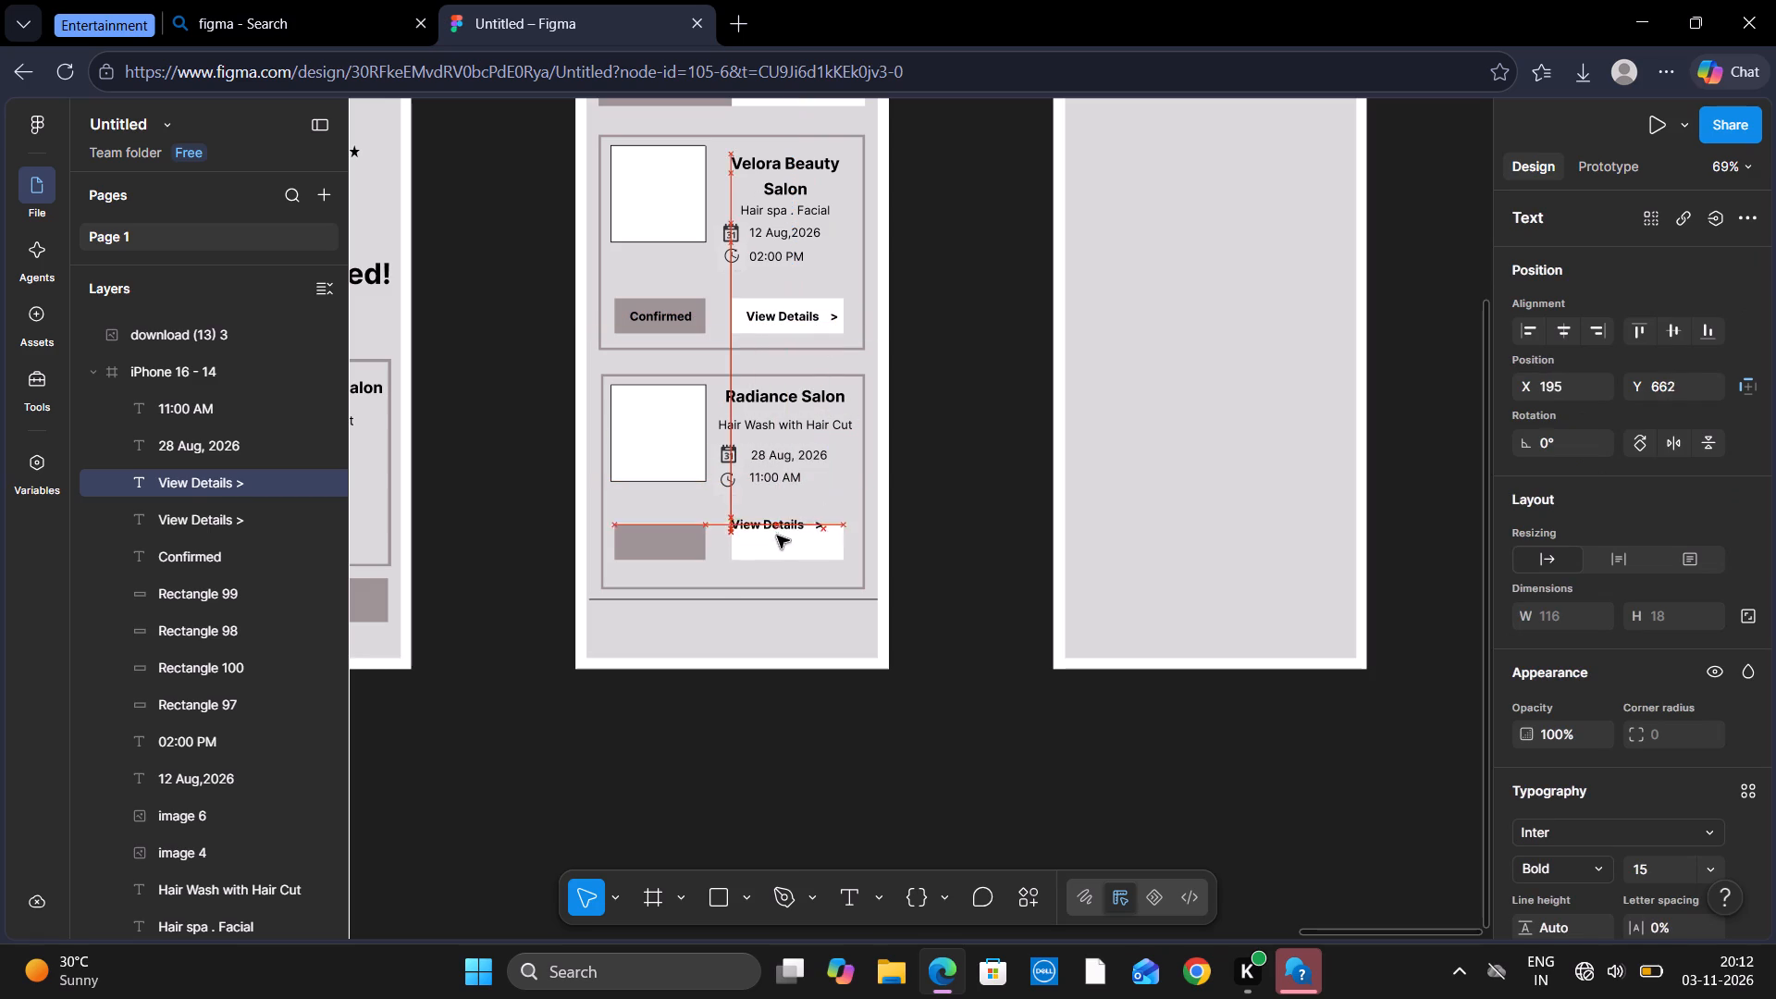
pyautogui.moveTo(777, 536); pyautogui.dragTo(787, 549)
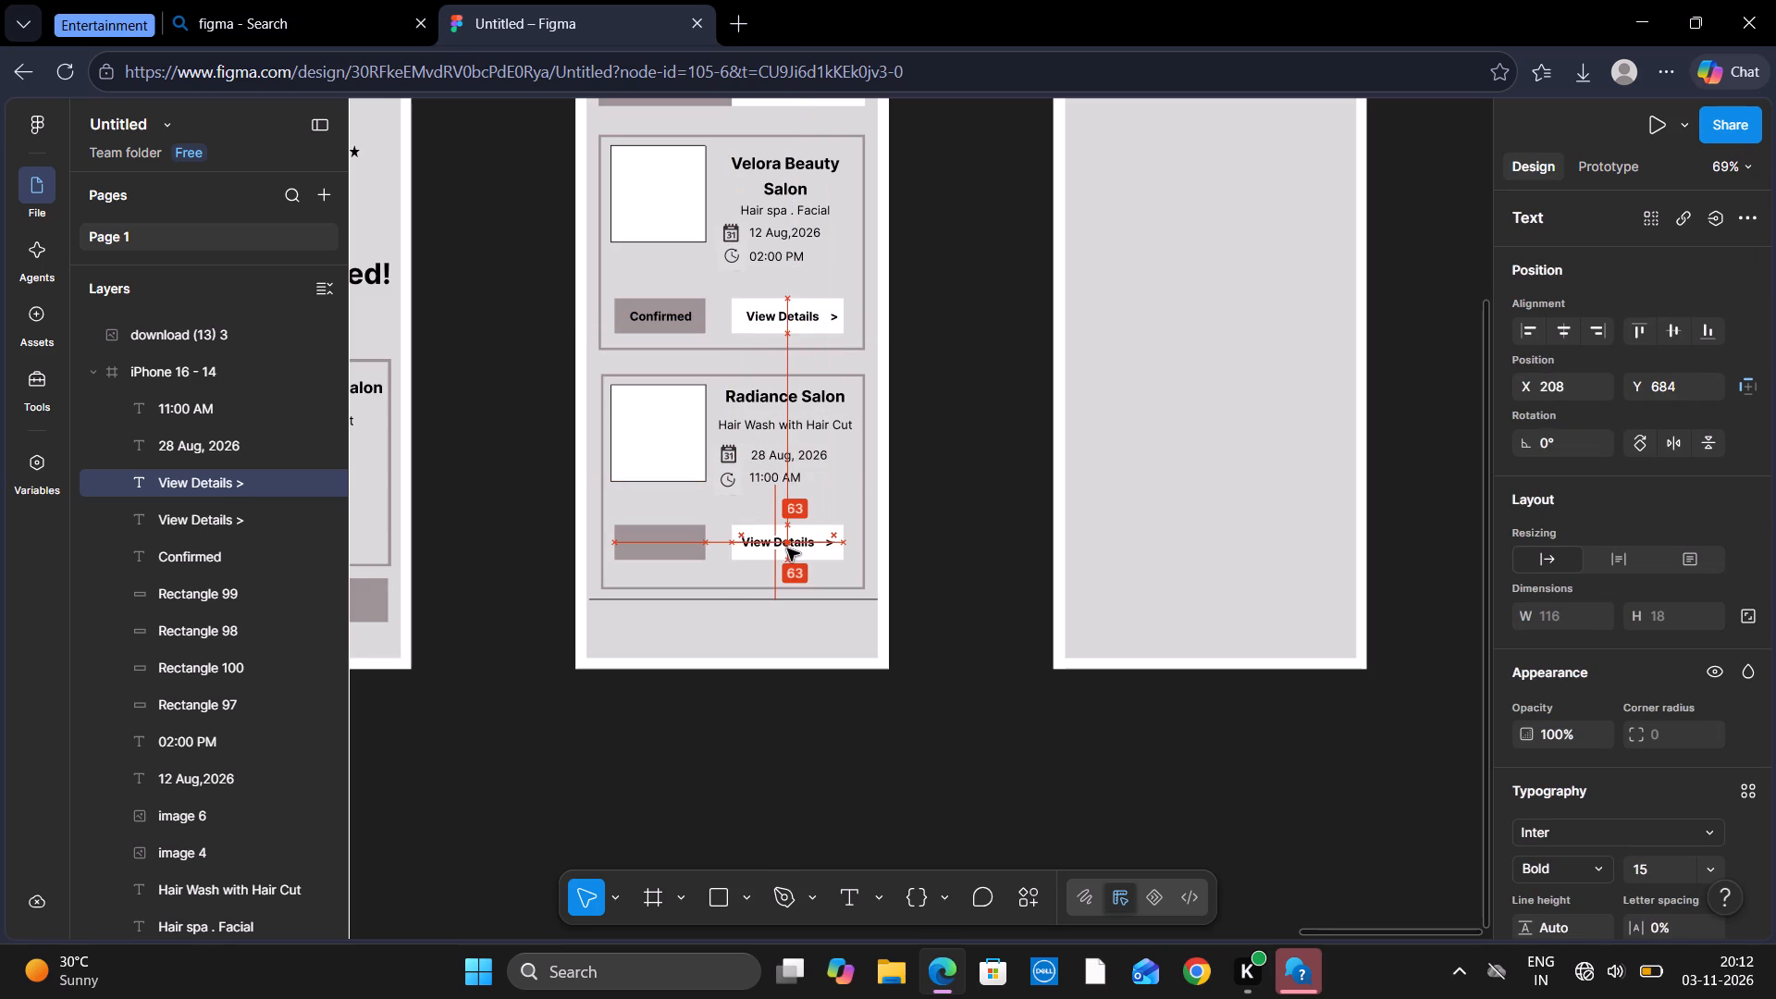
pyautogui.moveTo(787, 549); pyautogui.dragTo(788, 549)
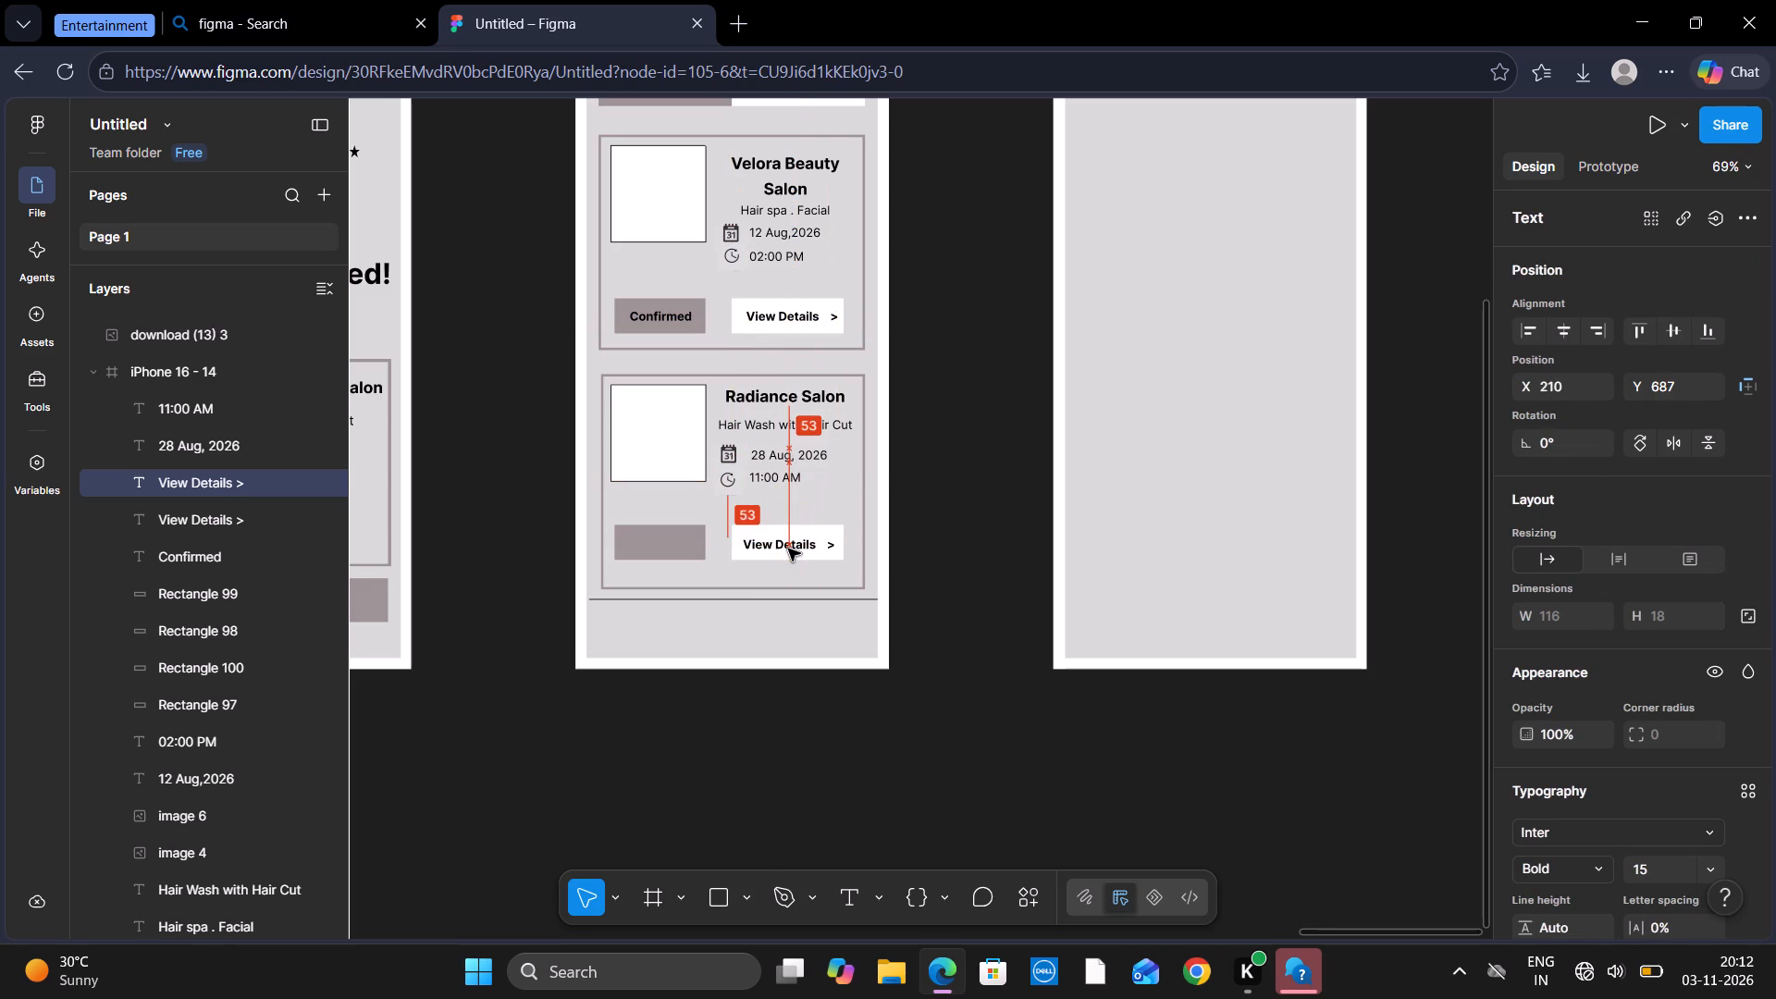
pyautogui.moveTo(788, 549); pyautogui.dragTo(792, 549)
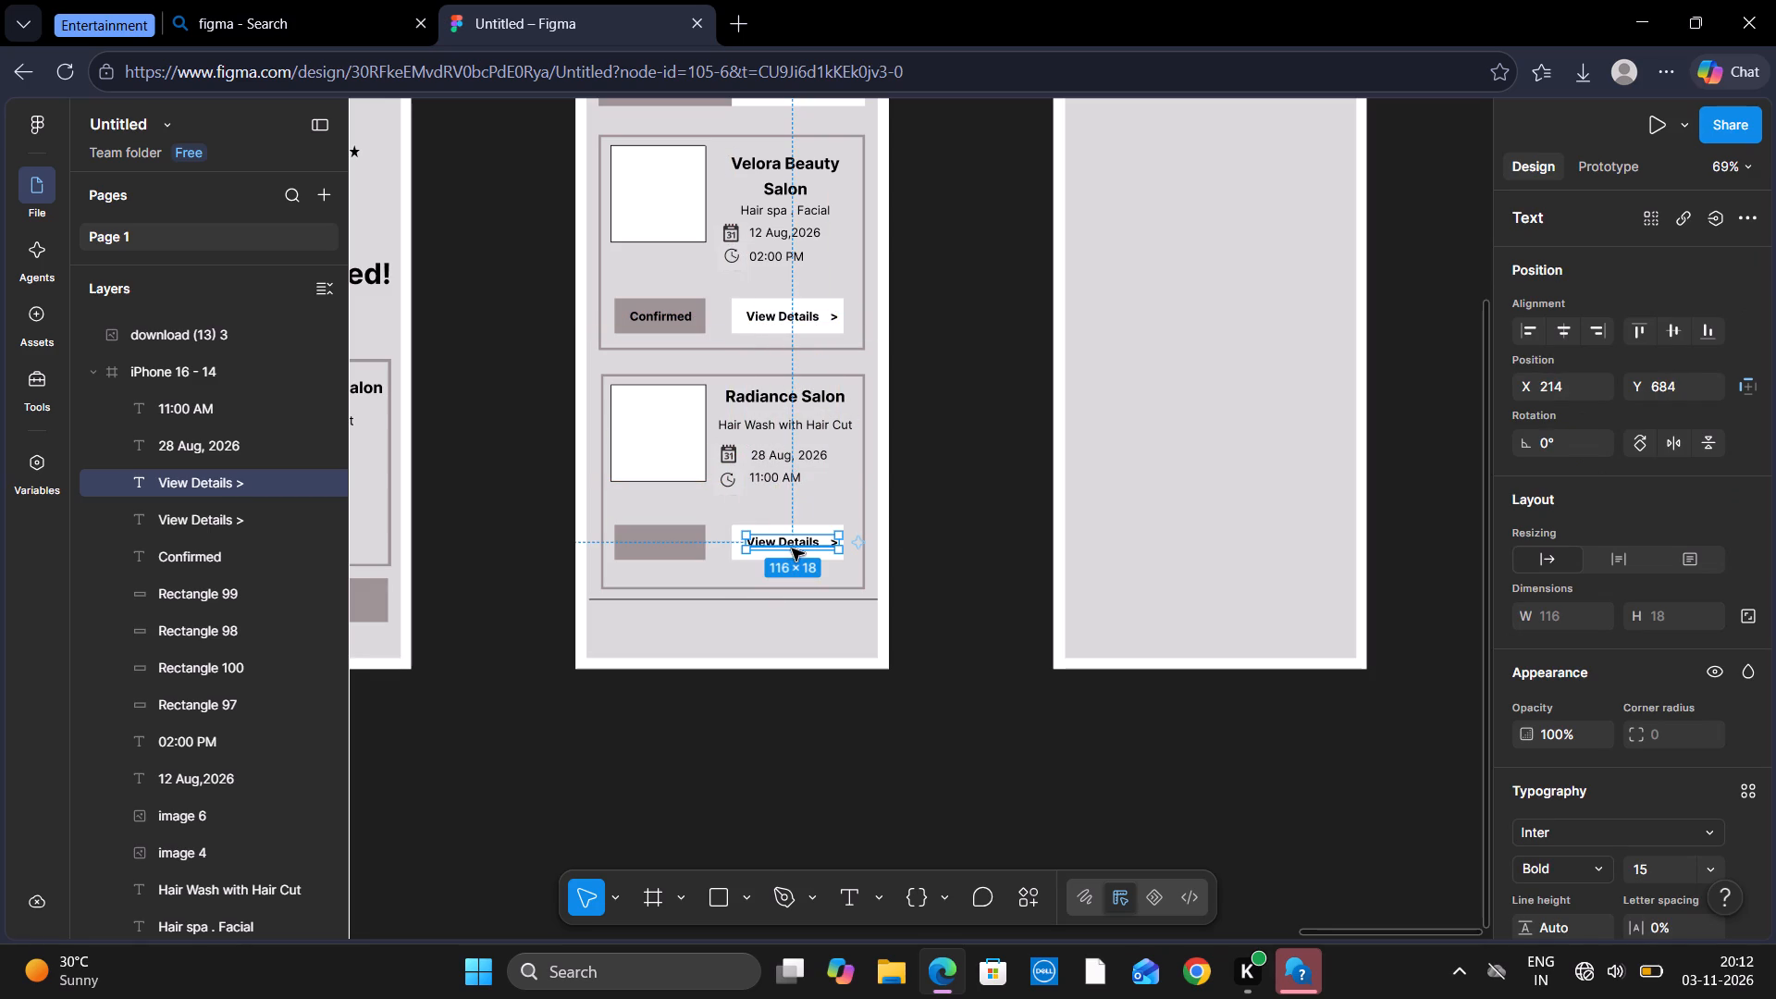
pyautogui.click(923, 533)
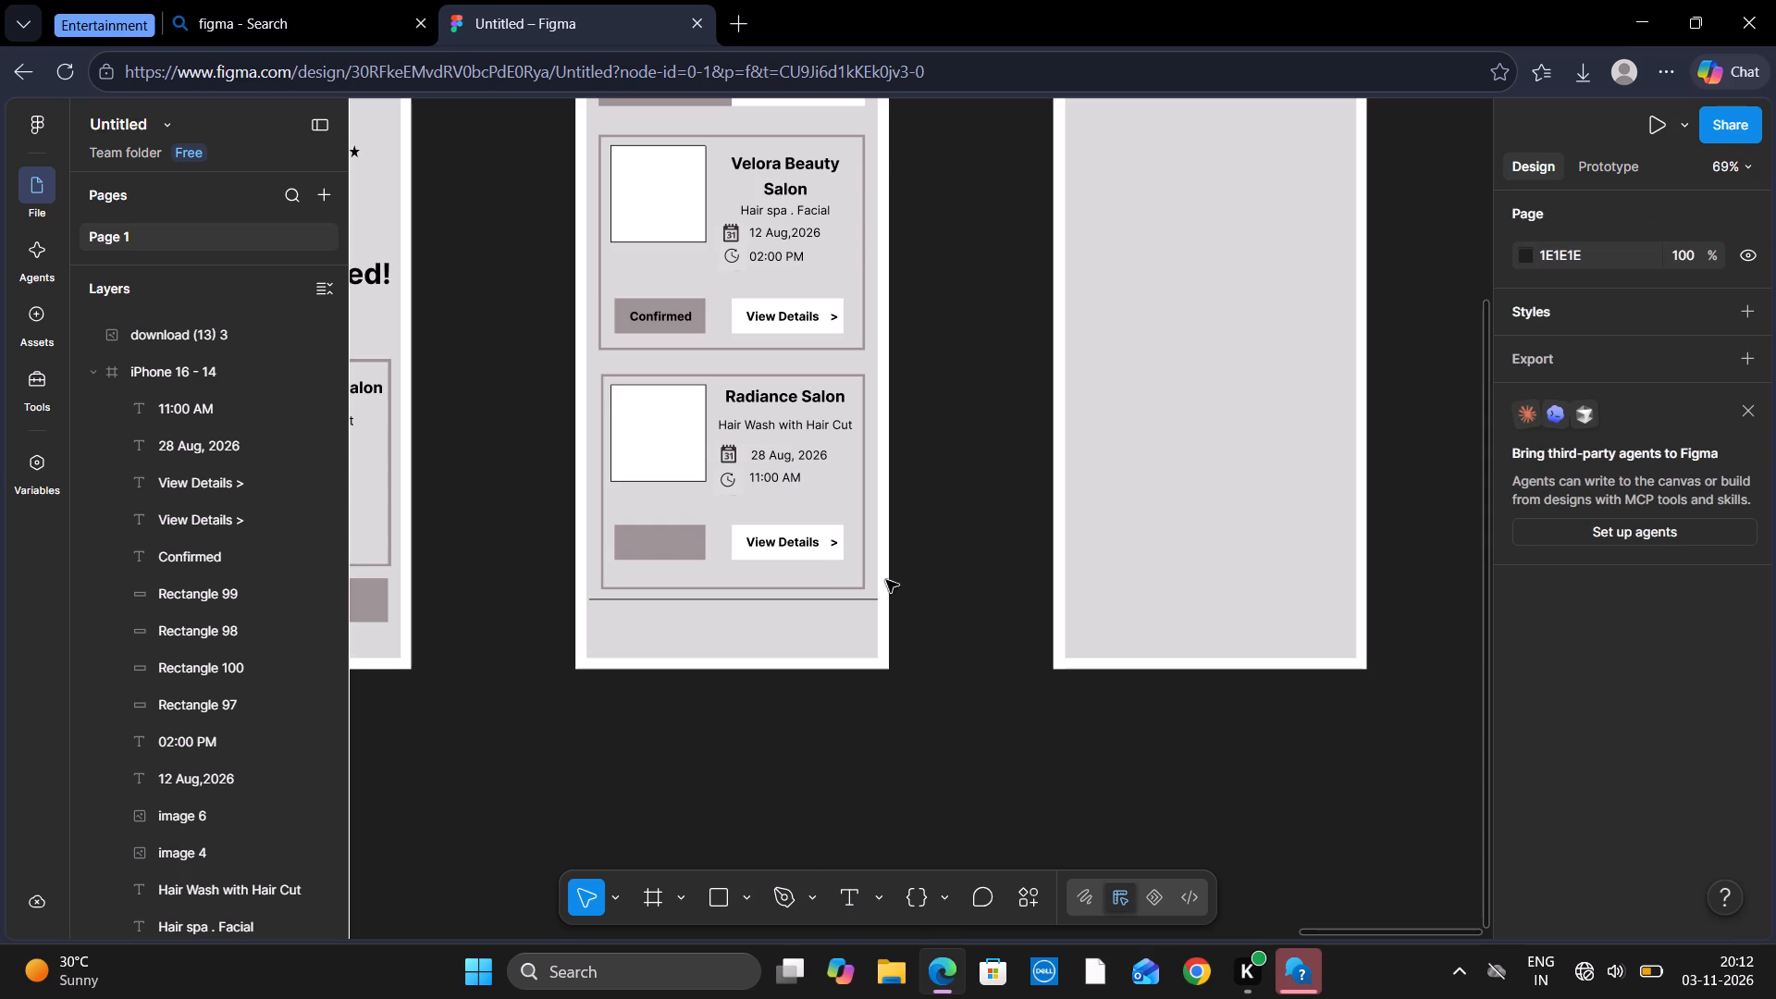
# Add a bold, size 15 text reading "Pending" on the Radiance Salon card's grey button, at about X 65, Y 689.
pyautogui.click(680, 321)
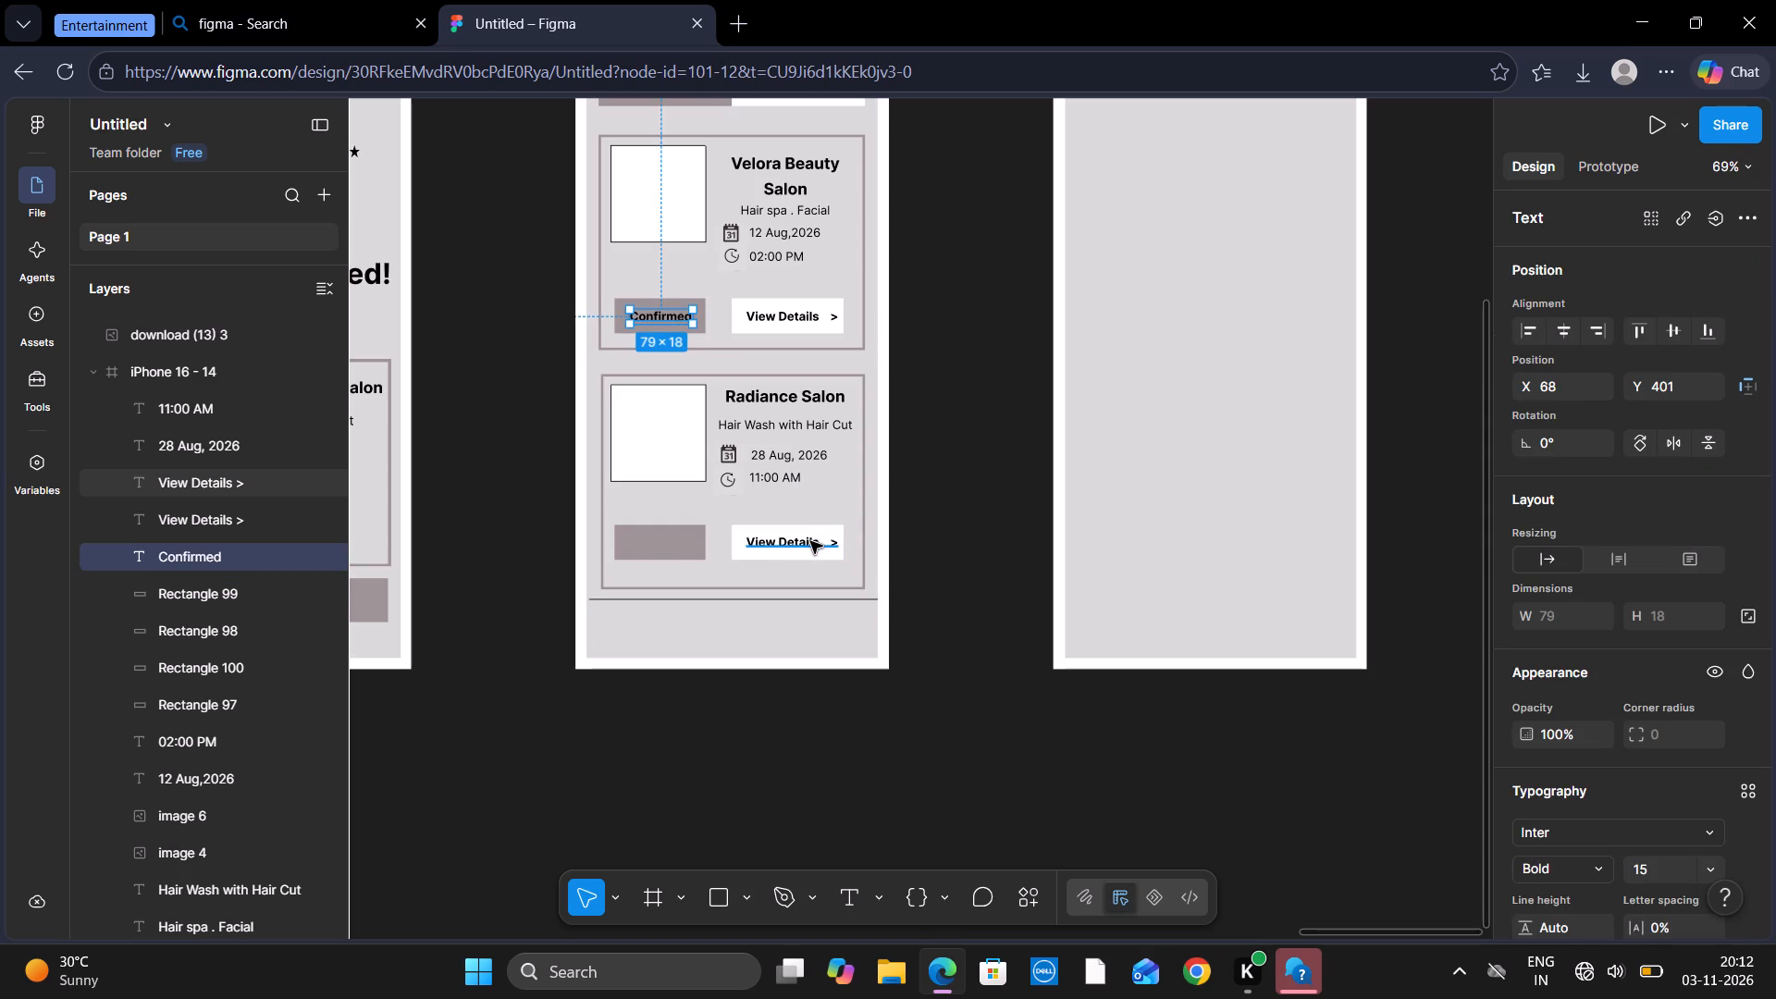
pyautogui.click(847, 887)
pyautogui.click(626, 539)
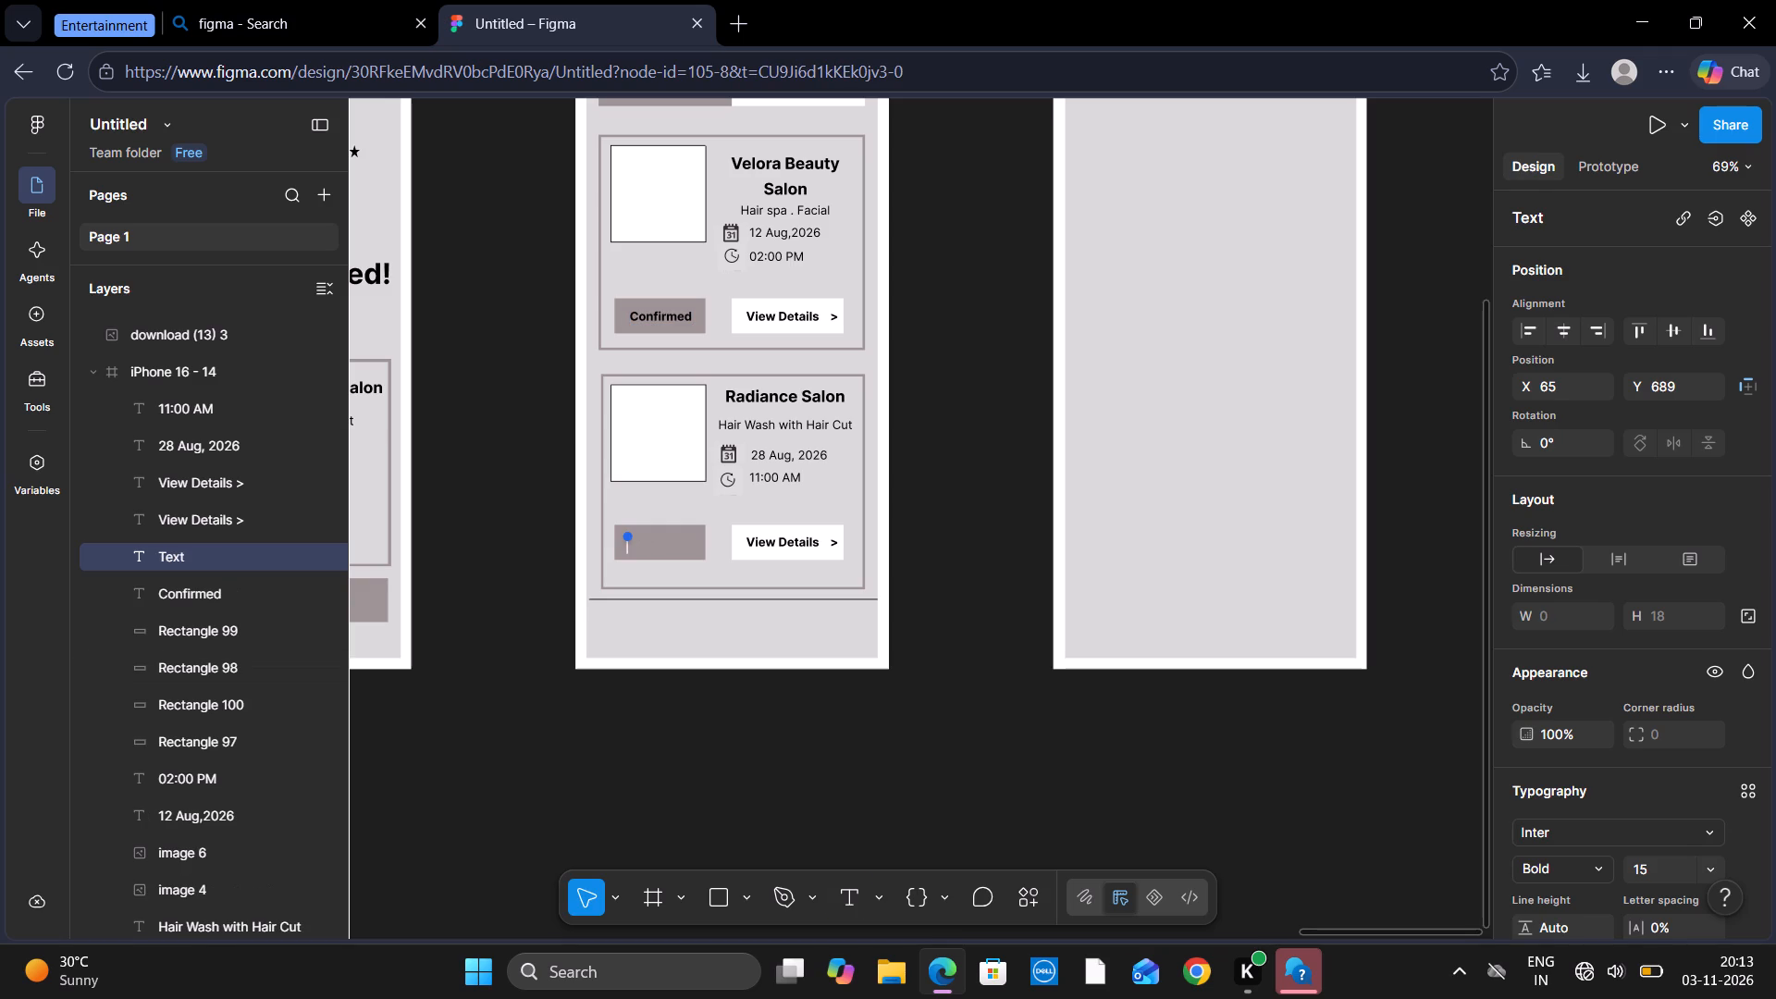
pyautogui.write('Pen')
pyautogui.write('ding')
pyautogui.click(678, 549)
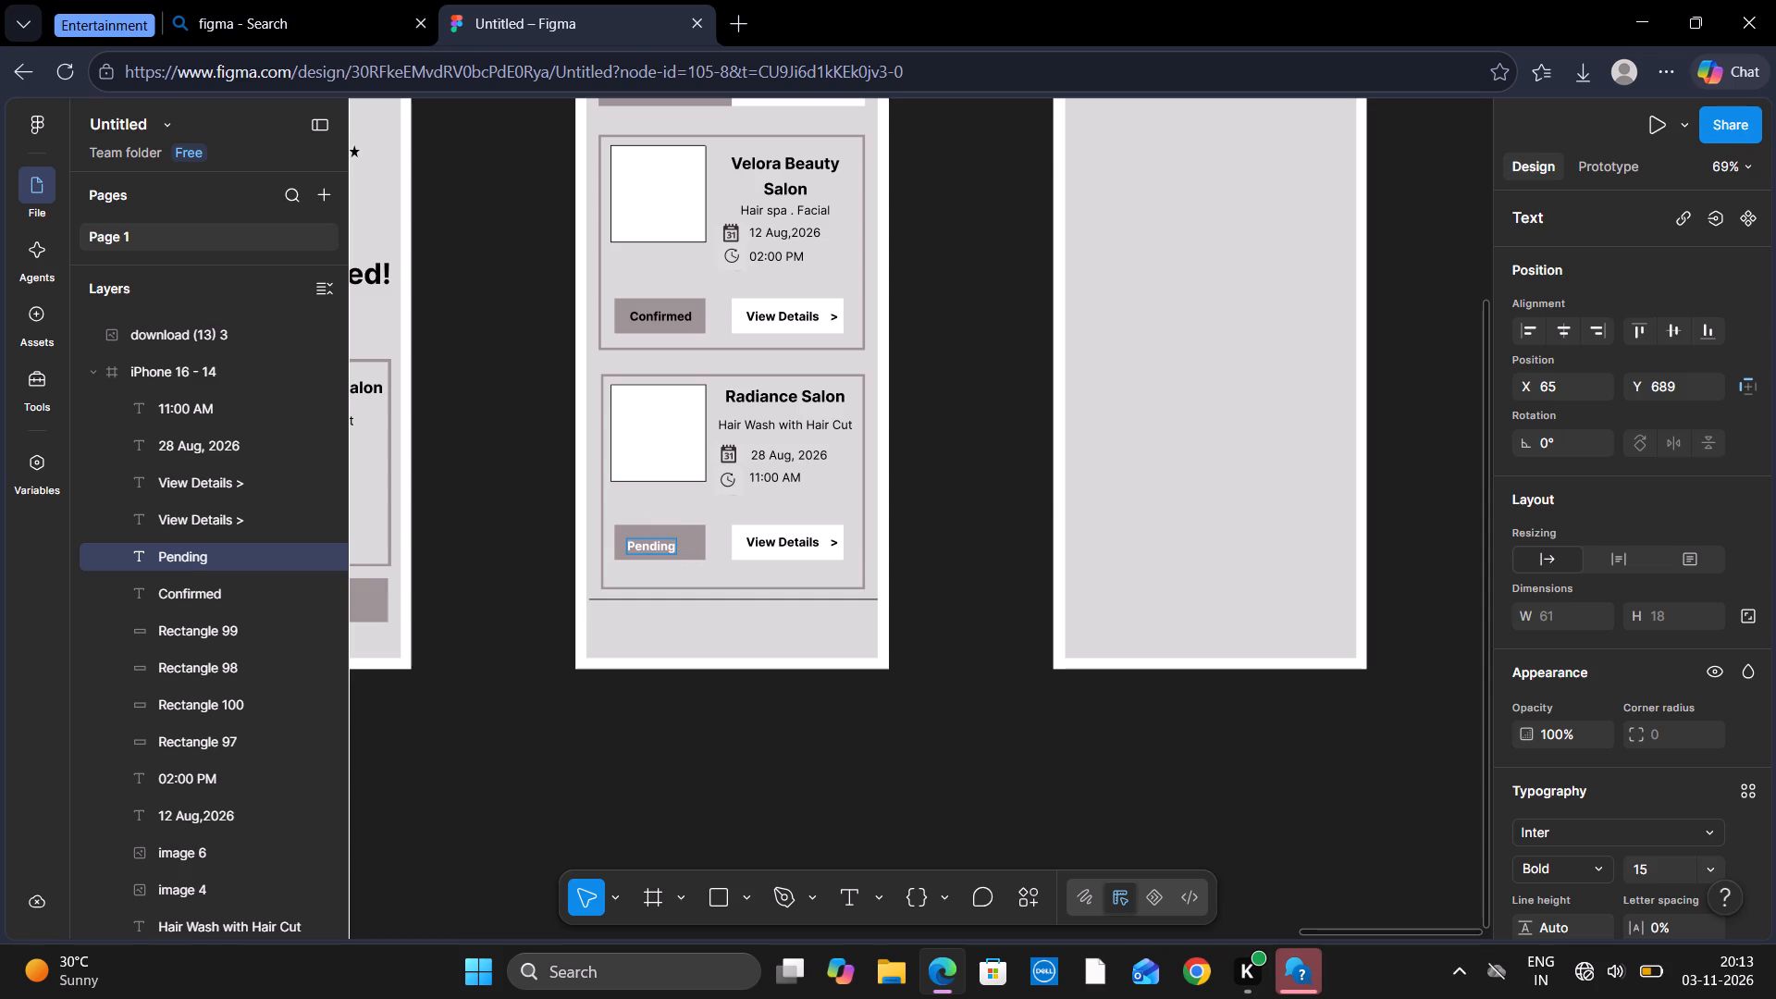
pyautogui.click(698, 561)
# Change the fill of the "Pending" text to black, 000000.
pyautogui.doubleClick(666, 549)
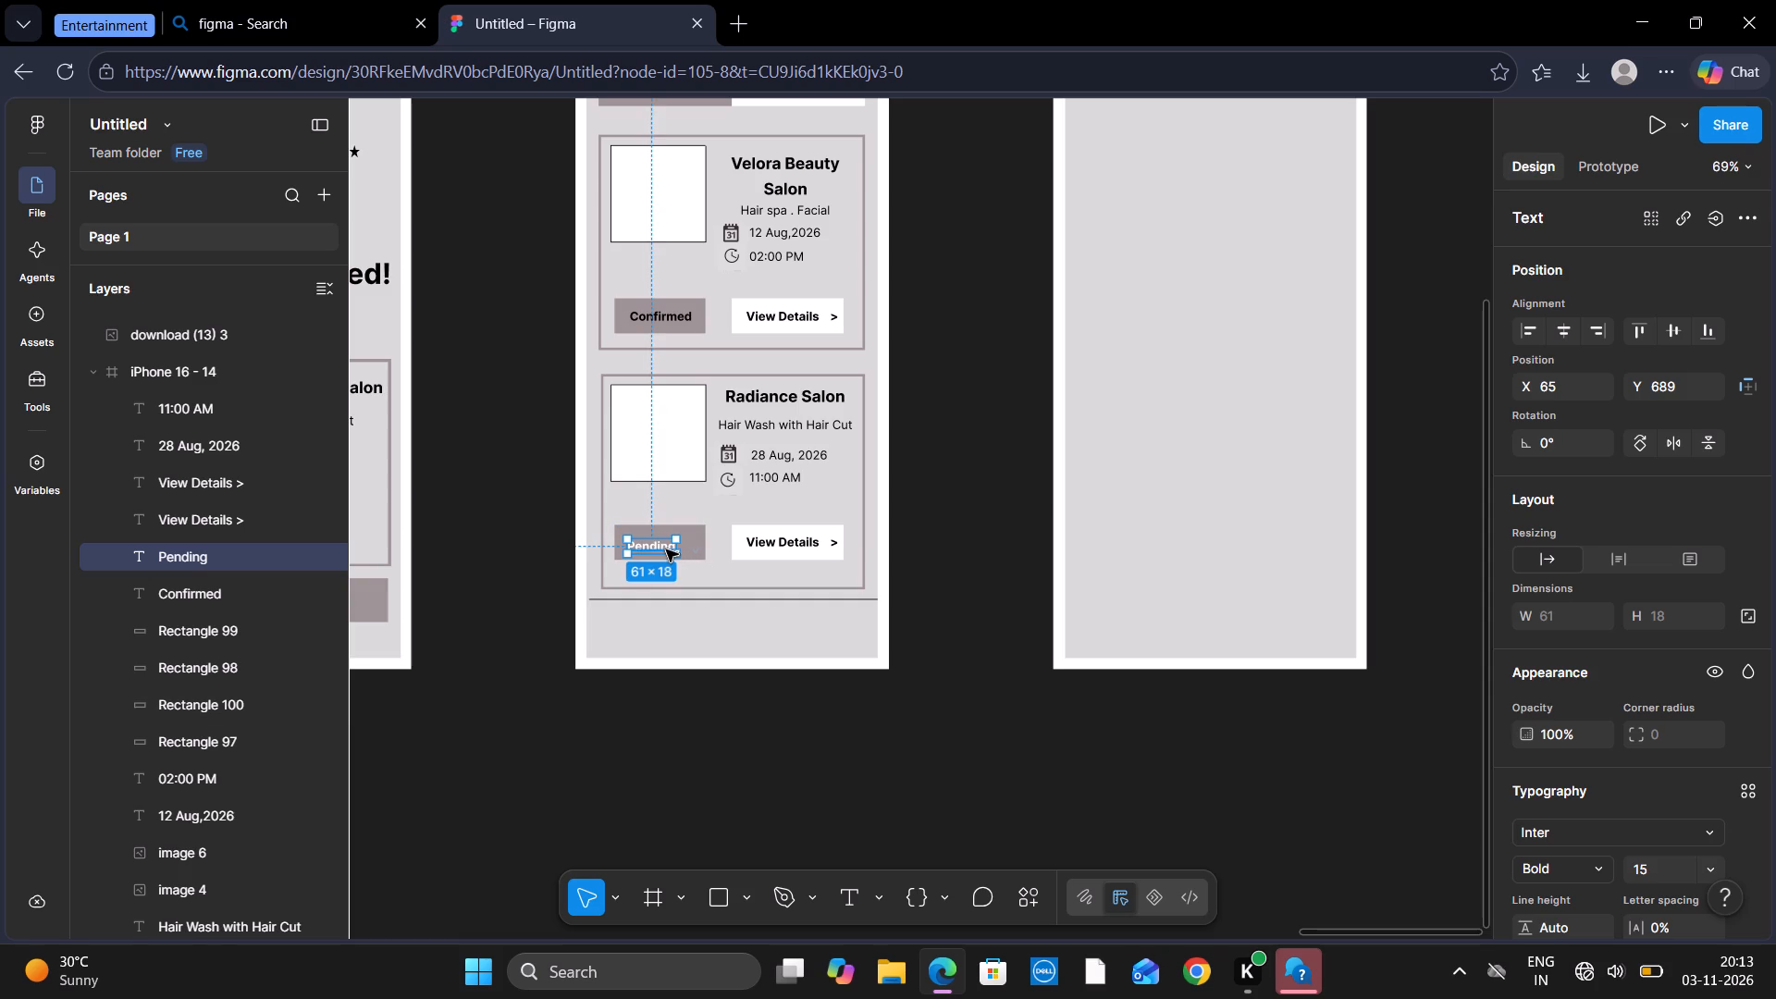
pyautogui.scroll(-4, 1642, 795)
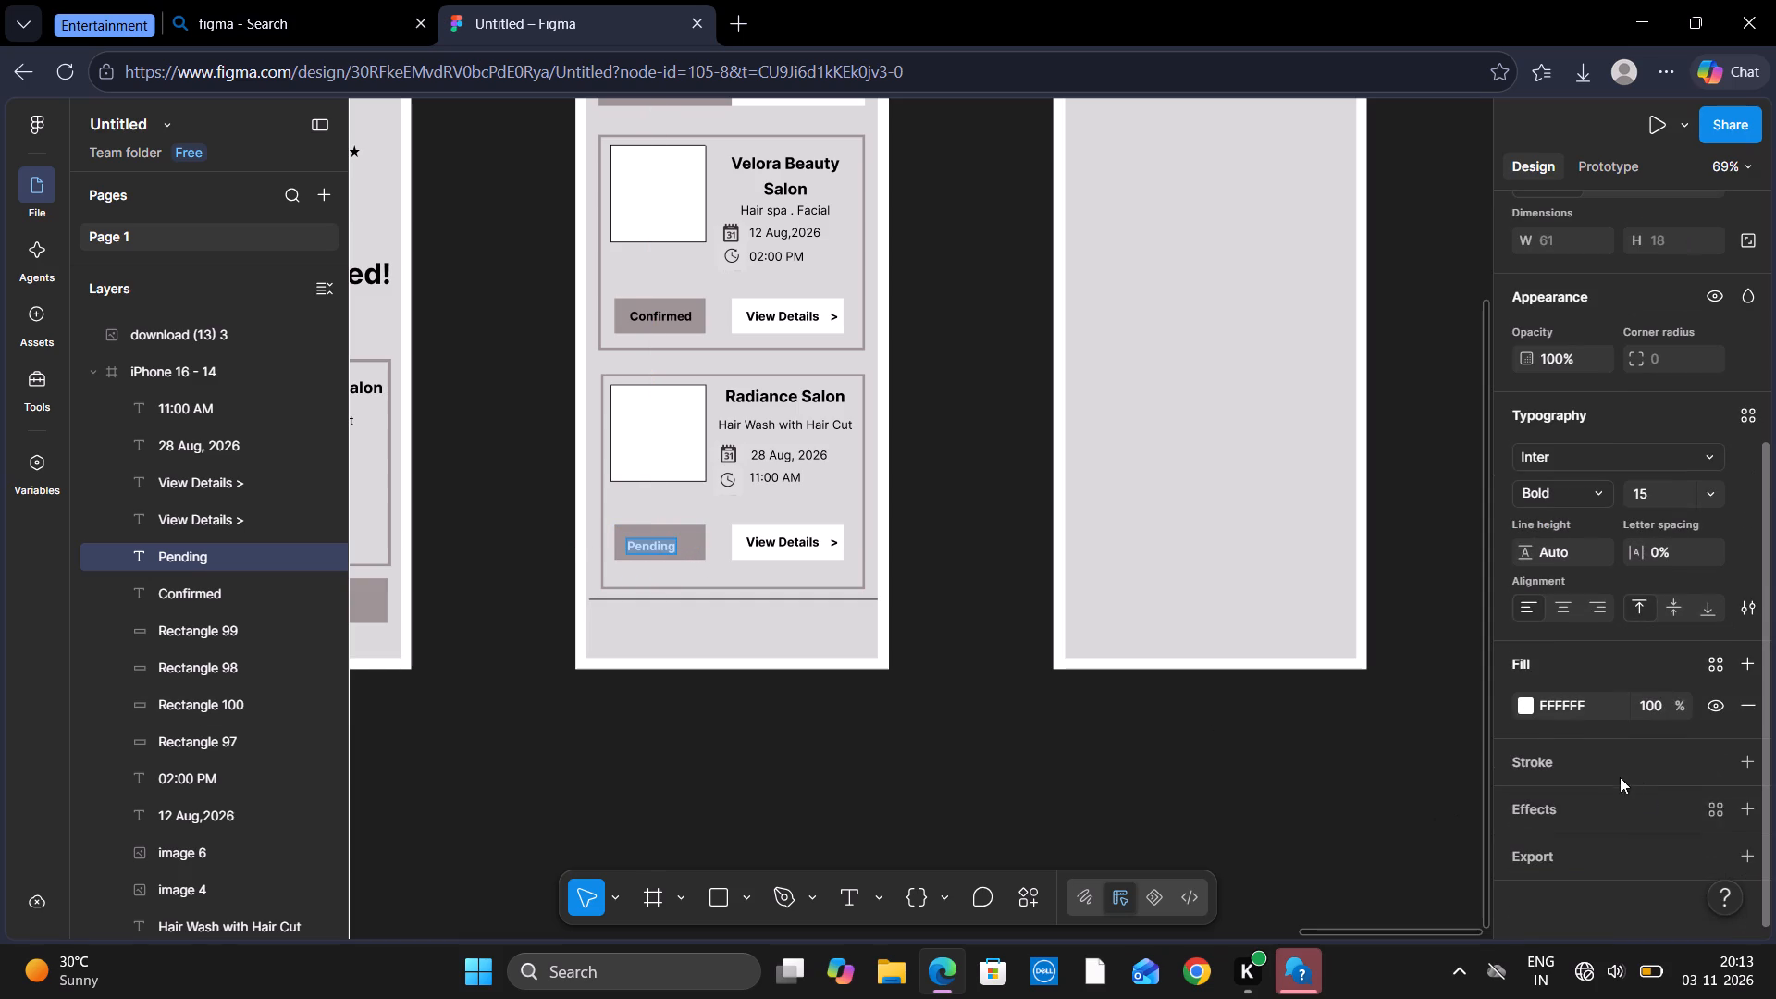
pyautogui.click(1529, 701)
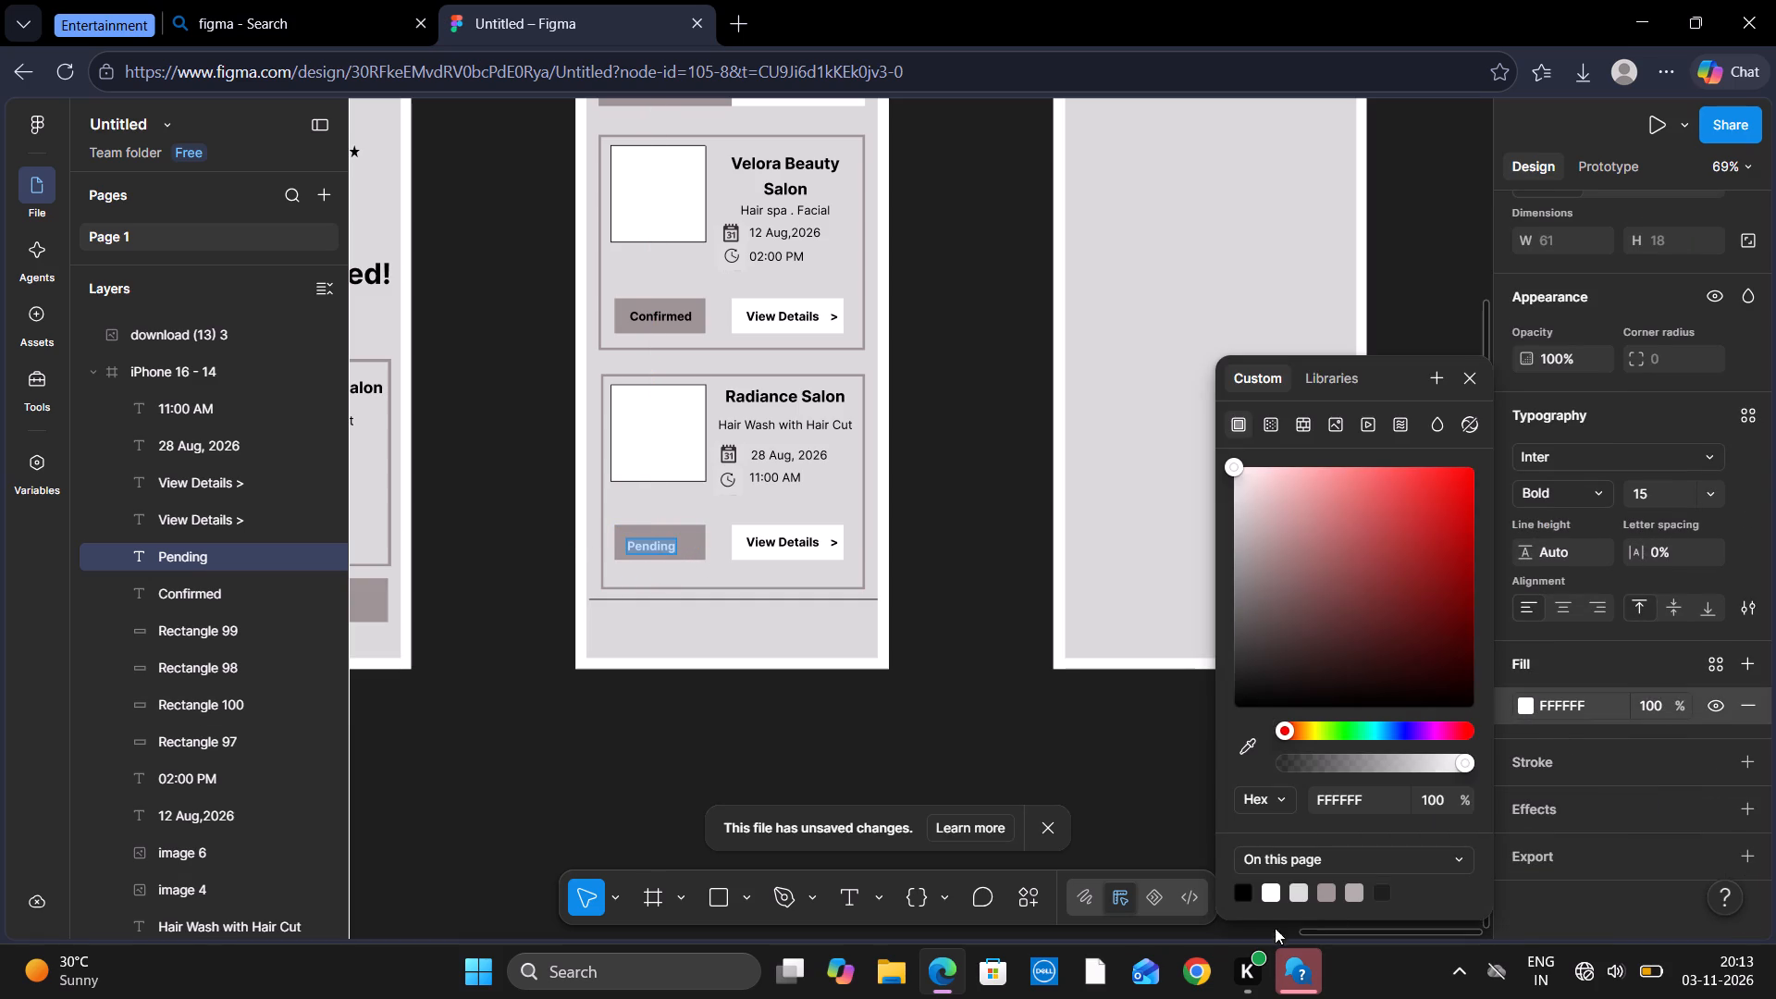
pyautogui.click(1246, 891)
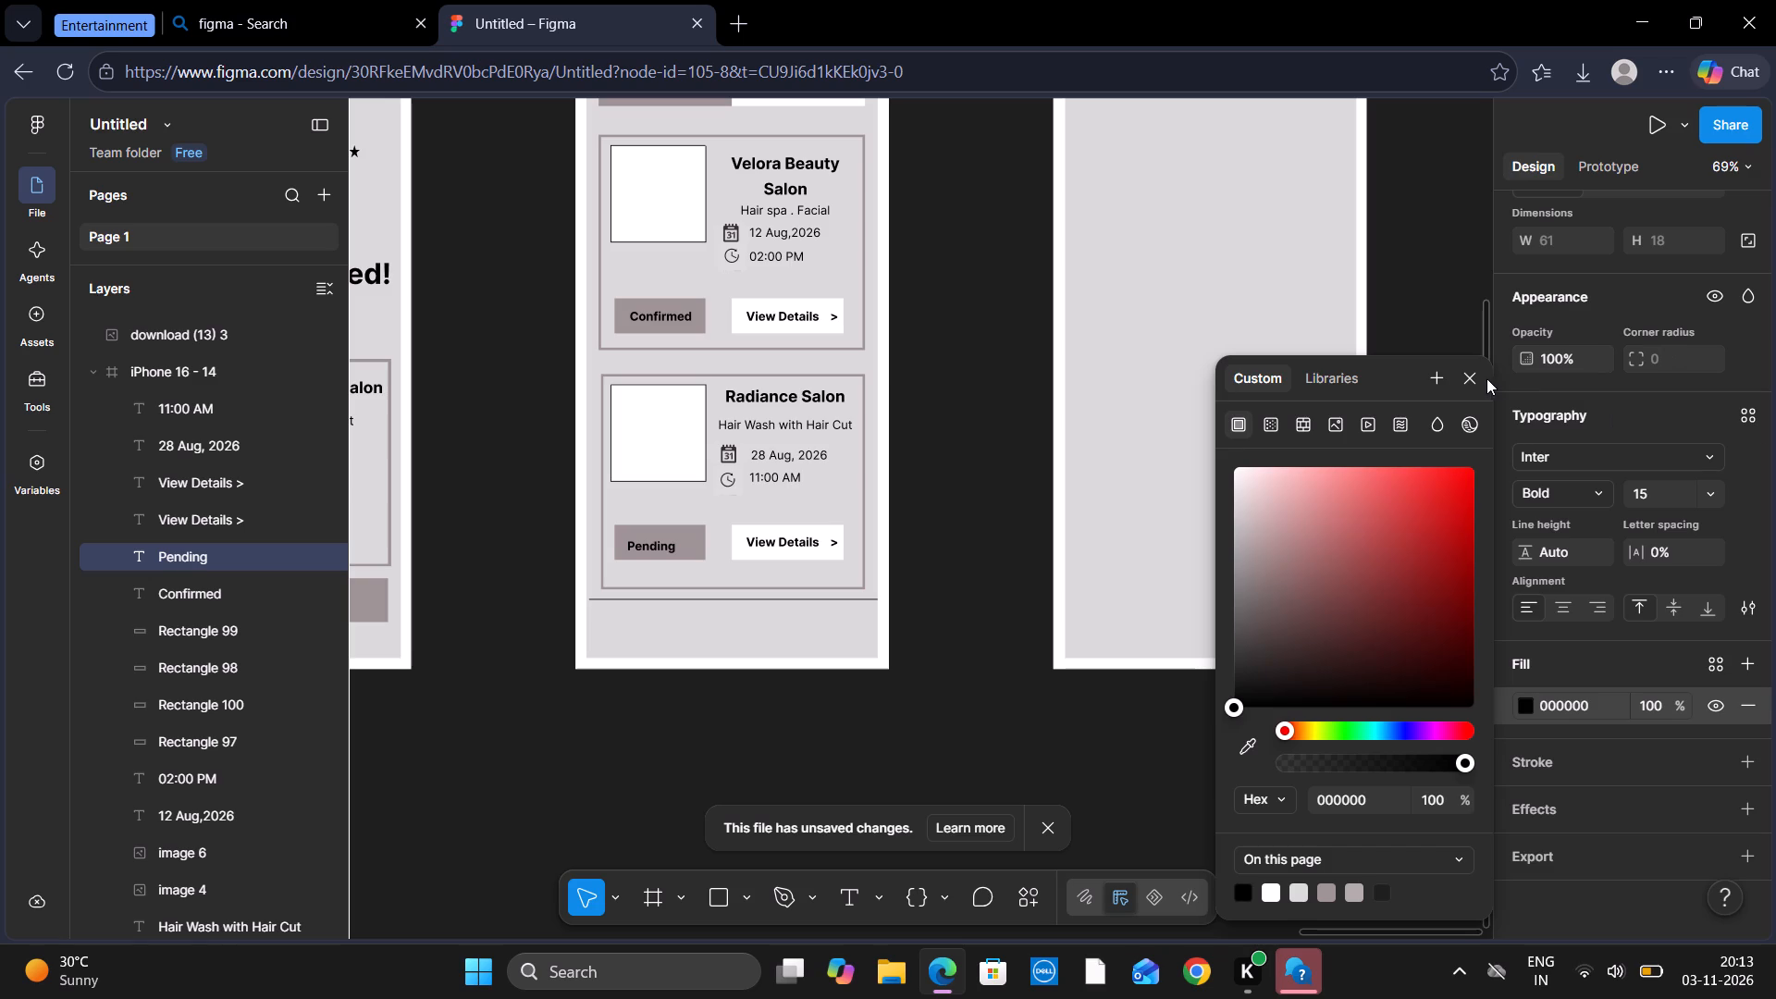
pyautogui.click(1479, 378)
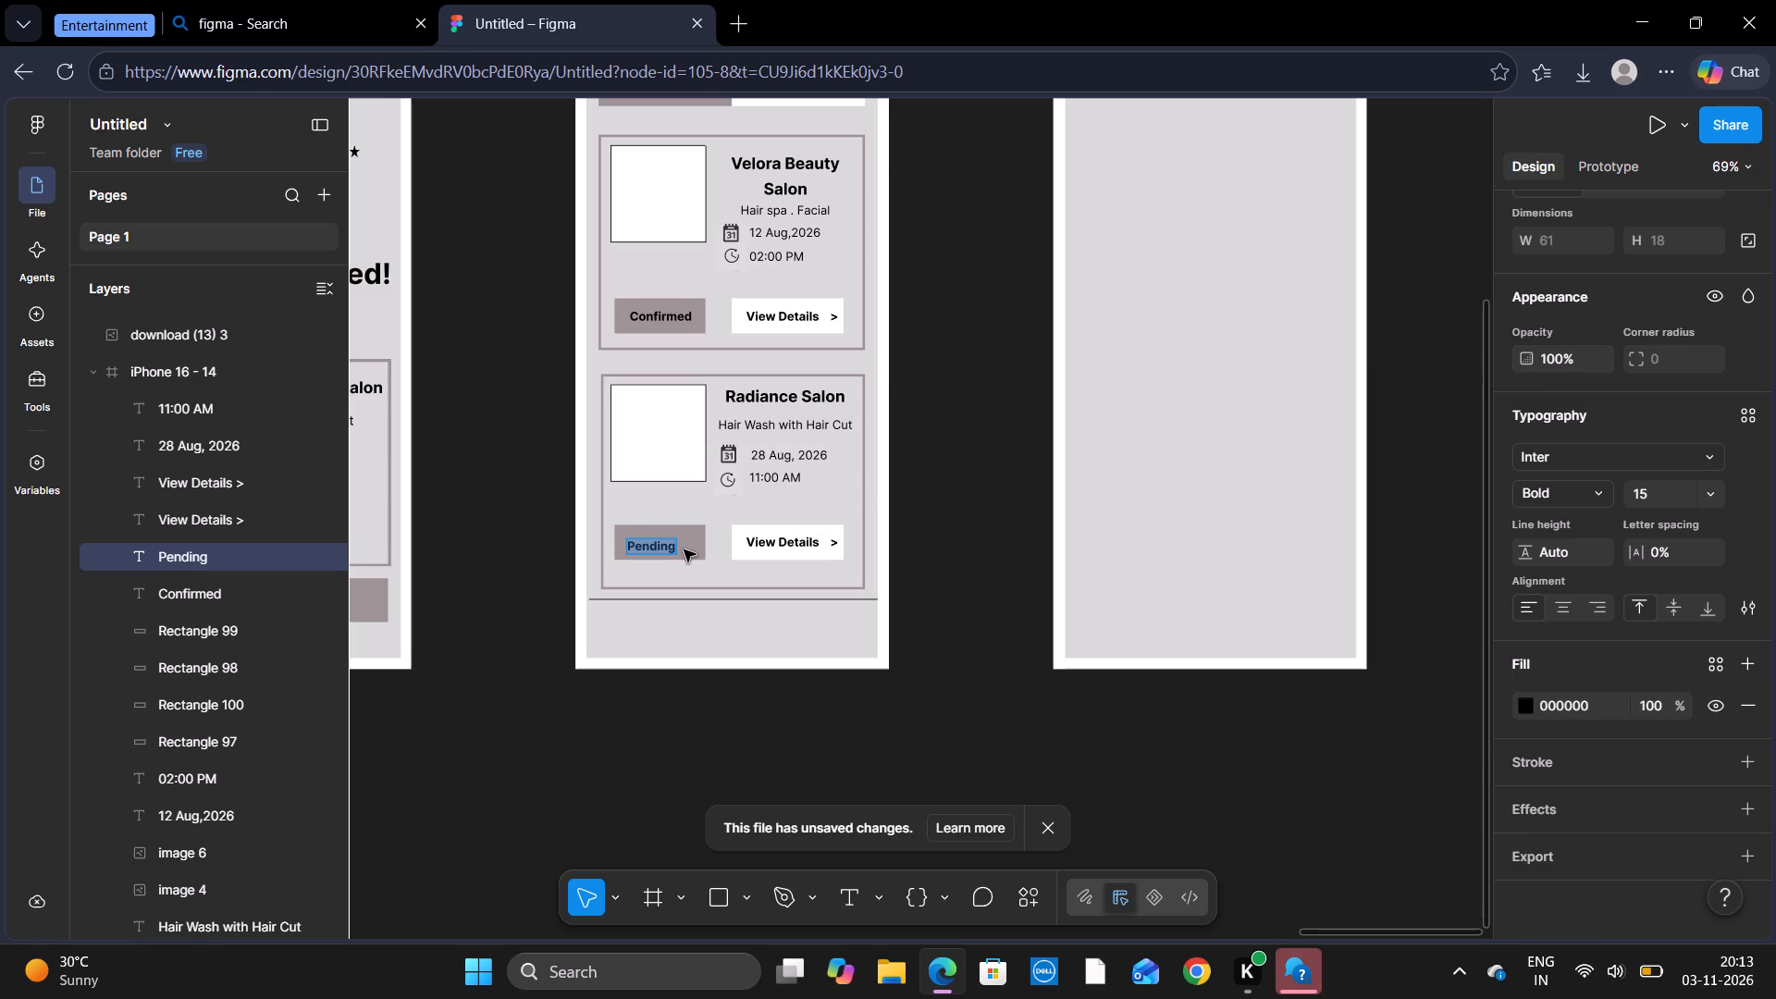
# Move the "Pending" text slightly up so it sits vertically centred on its grey button.
pyautogui.click(672, 549)
pyautogui.moveTo(676, 552); pyautogui.dragTo(680, 539)
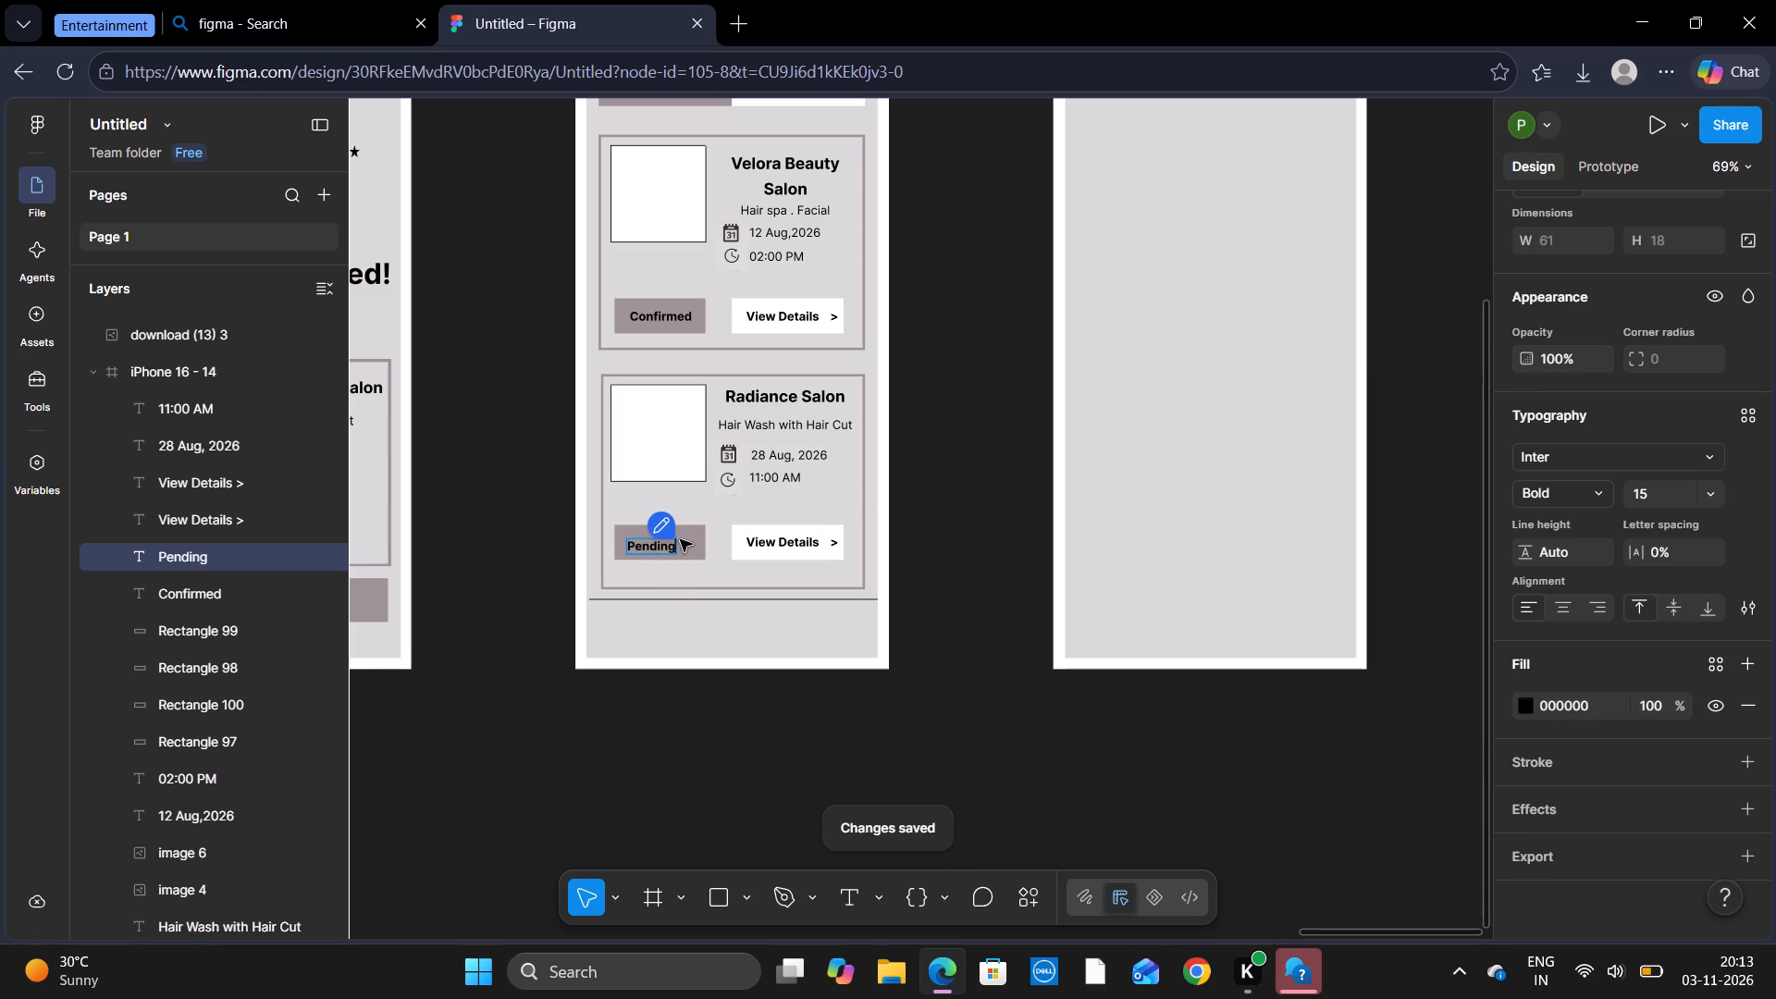
pyautogui.moveTo(680, 539); pyautogui.dragTo(684, 536)
pyautogui.moveTo(684, 536); pyautogui.dragTo(1022, 807)
pyautogui.click(1022, 807)
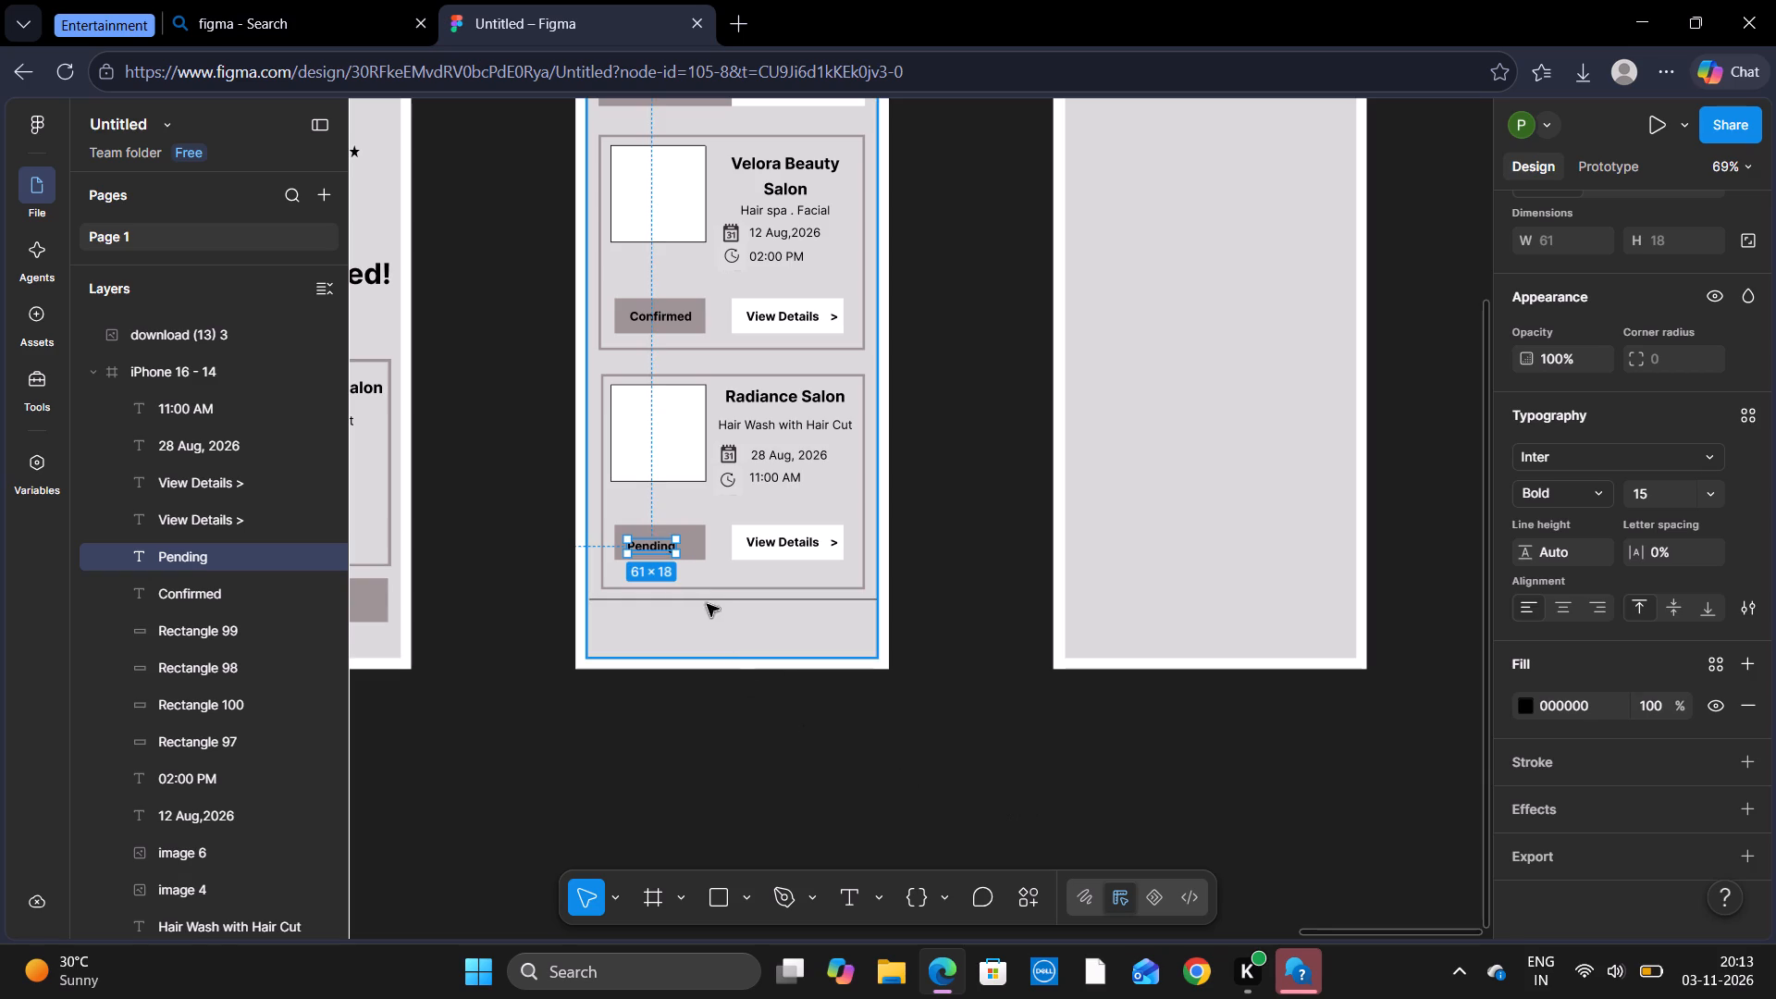
pyautogui.click(666, 551)
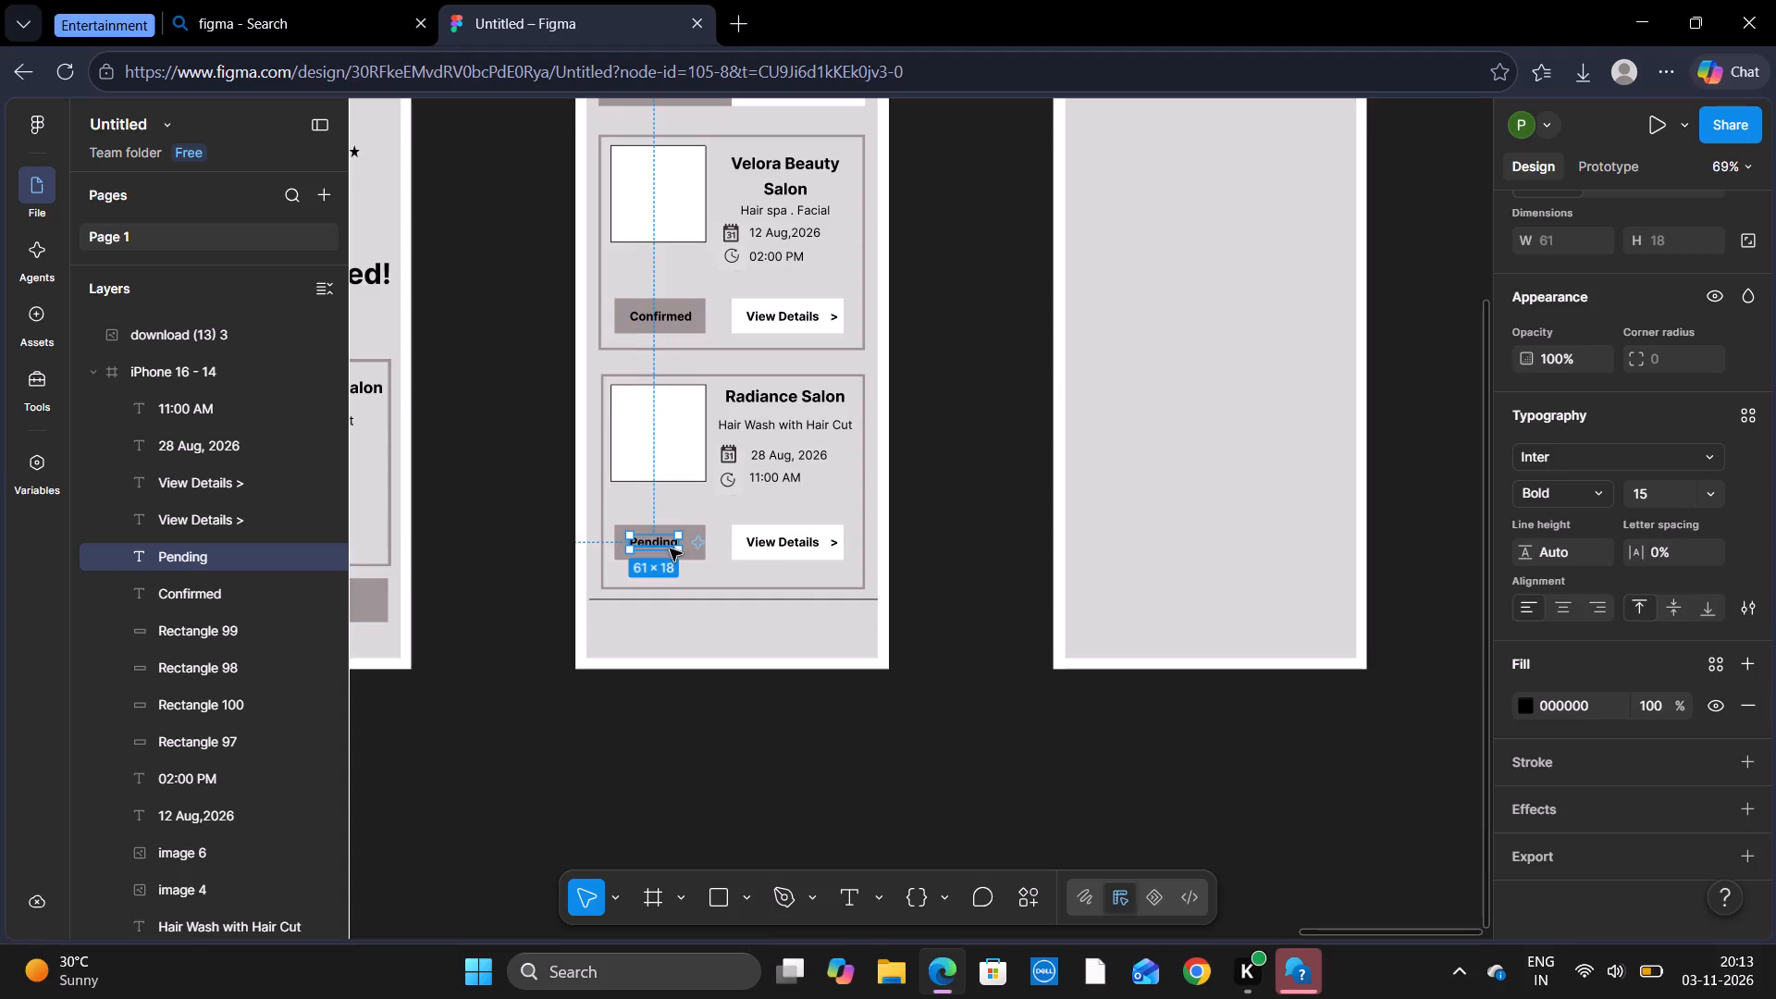
pyautogui.click(1030, 602)
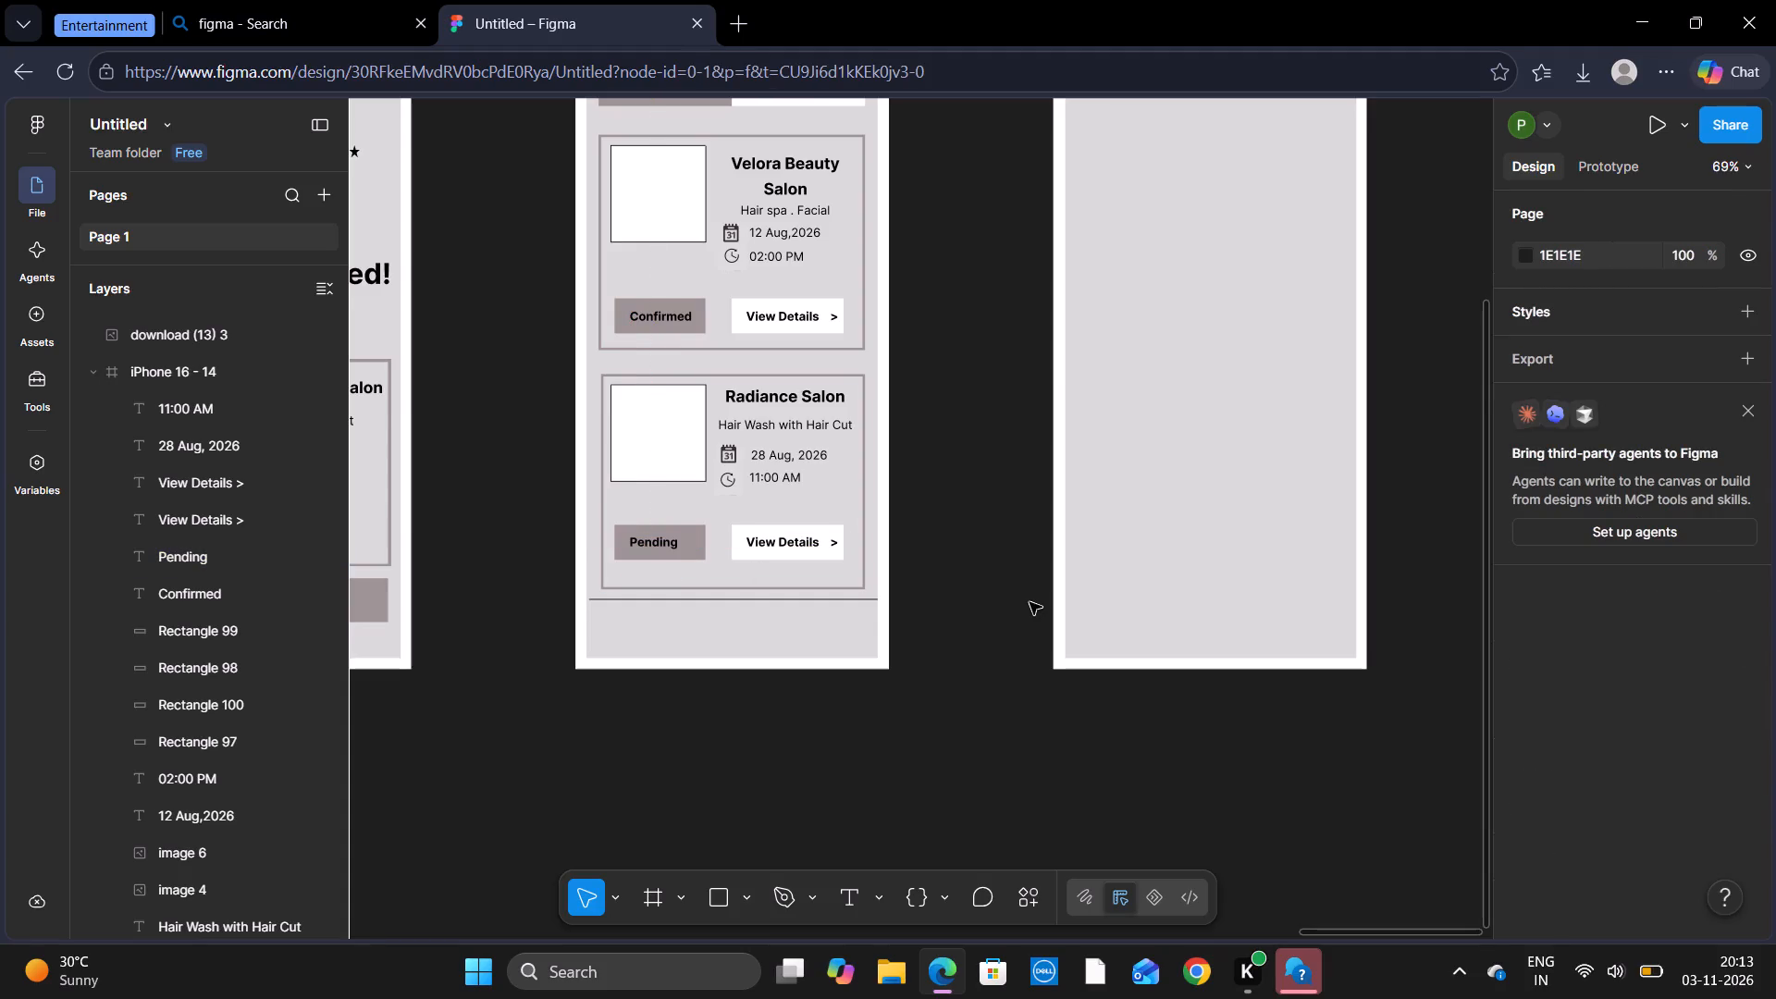
# Duplicate the HOME screen's house icon and place the copy in the My Booking screen's bottom bar, at about X 45, Y 781.
pyautogui.hscroll(8, 1030, 602)
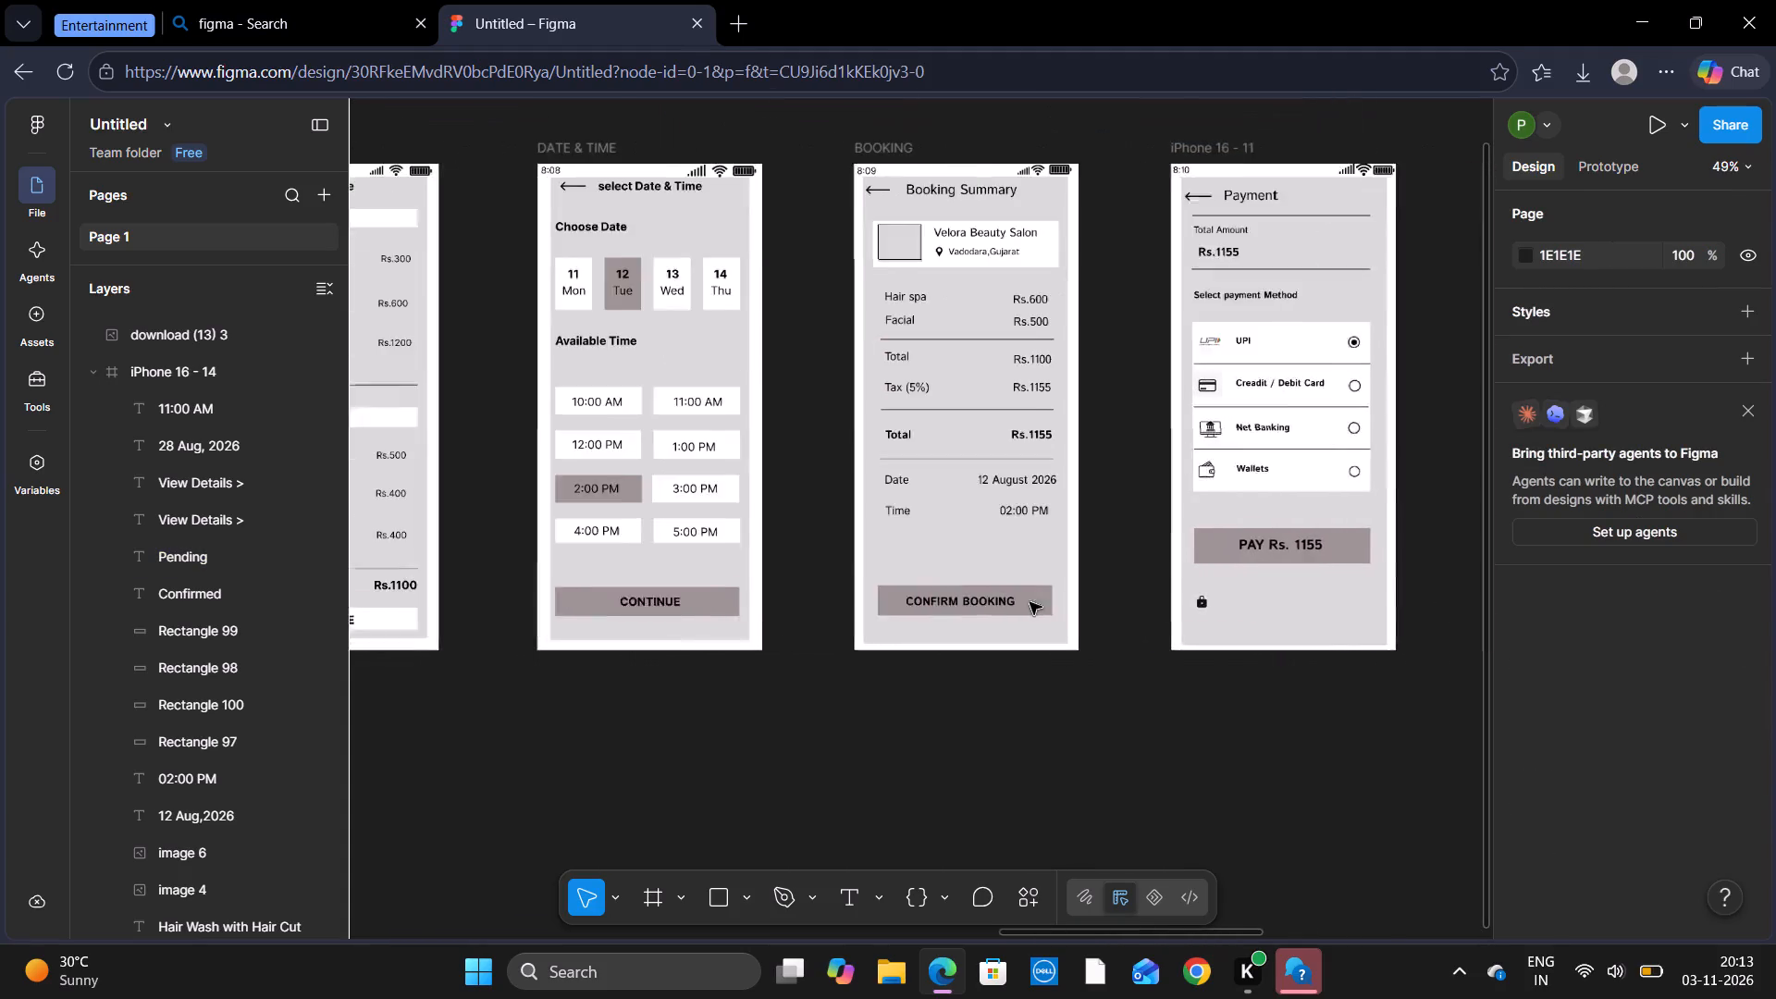
pyautogui.hscroll(7, 1030, 602)
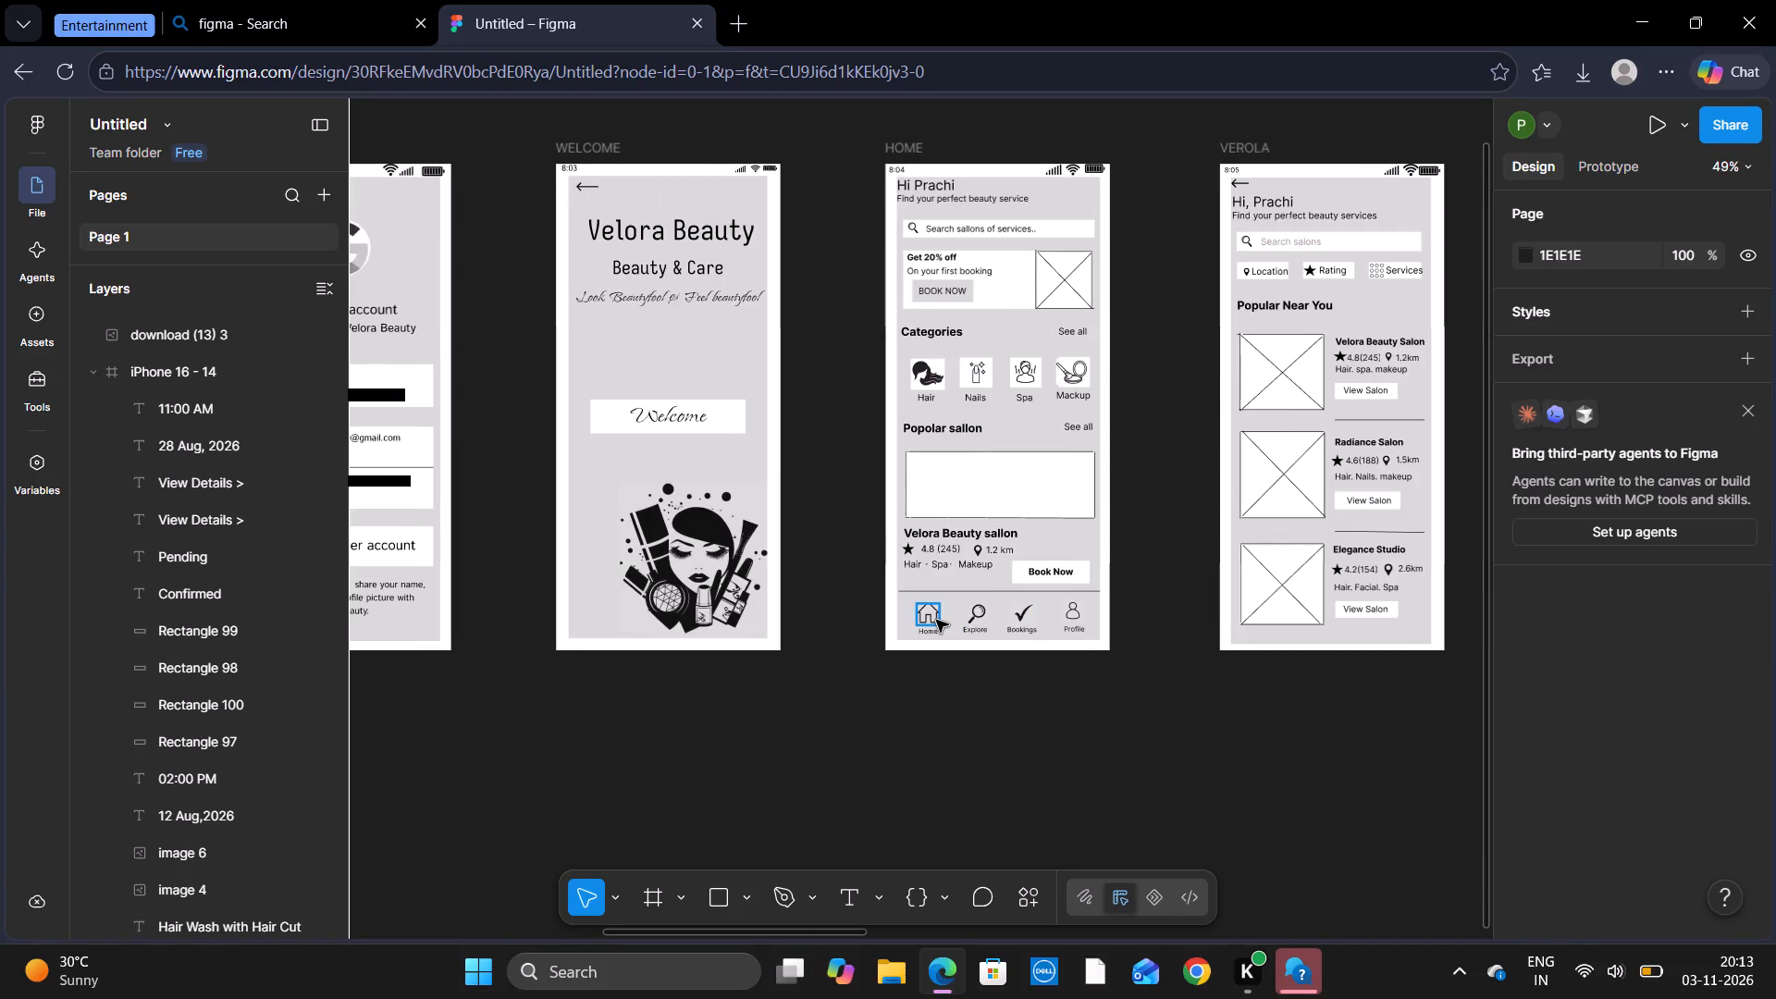
pyautogui.click(936, 620)
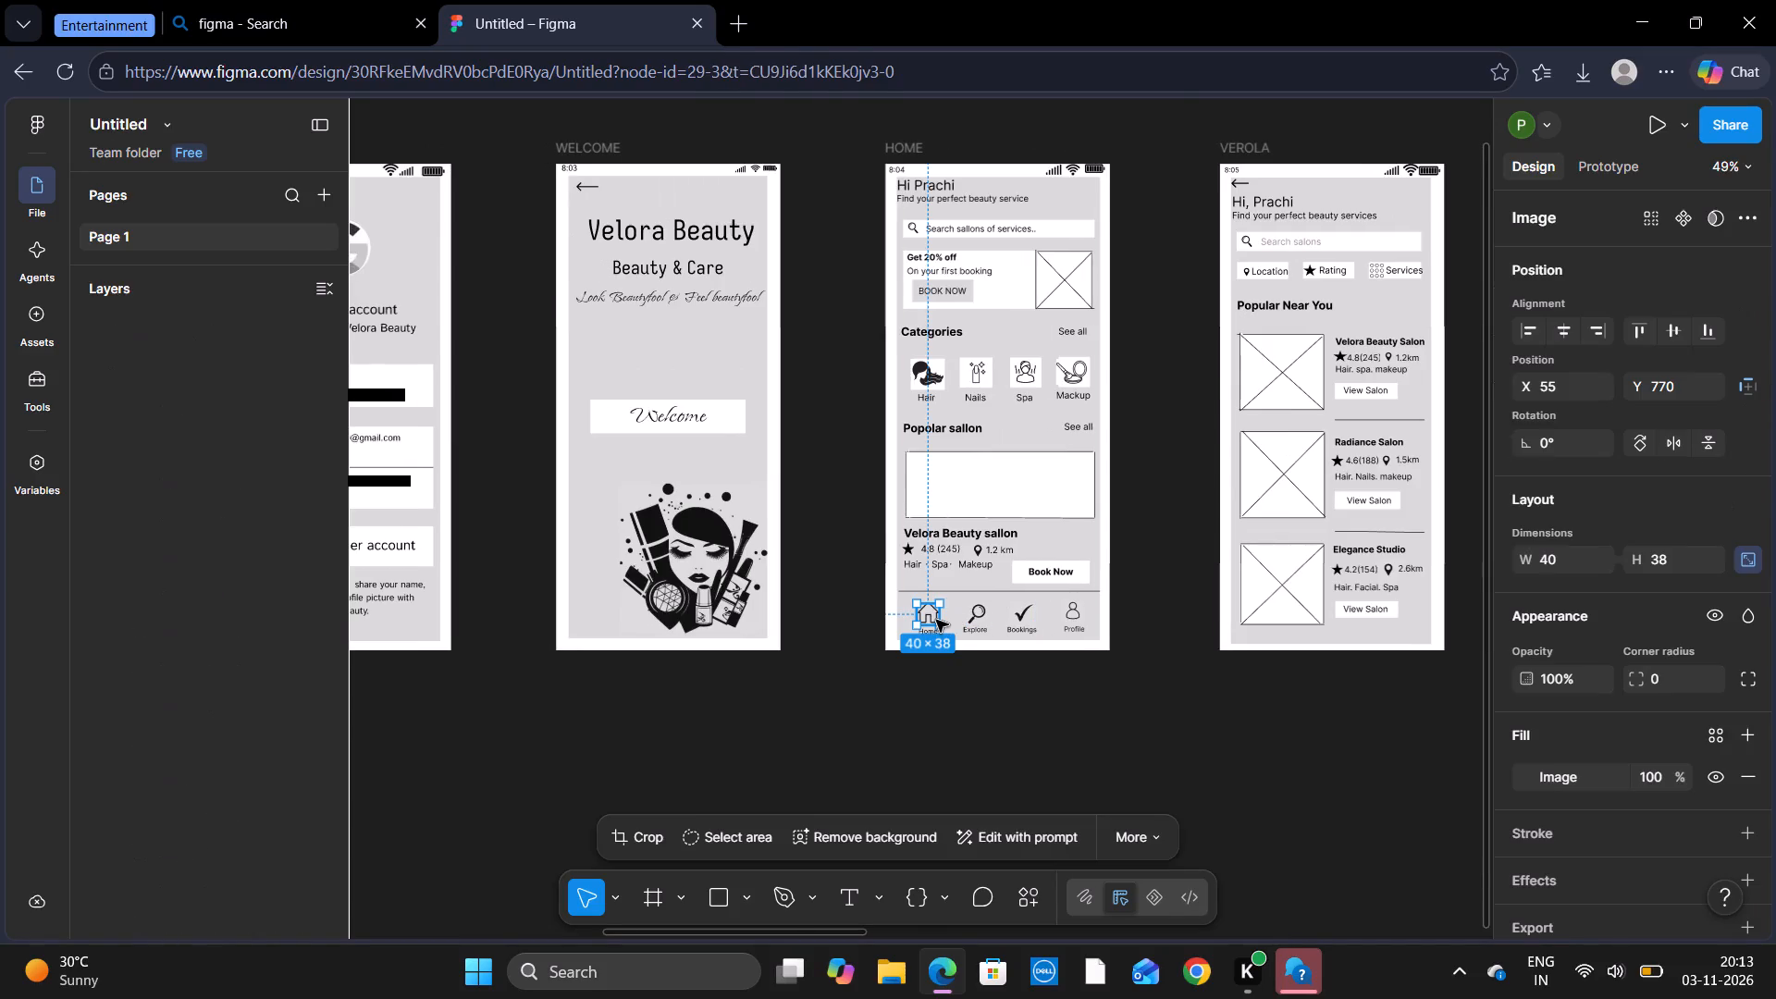
pyautogui.hotkey('ctrl', 'c')
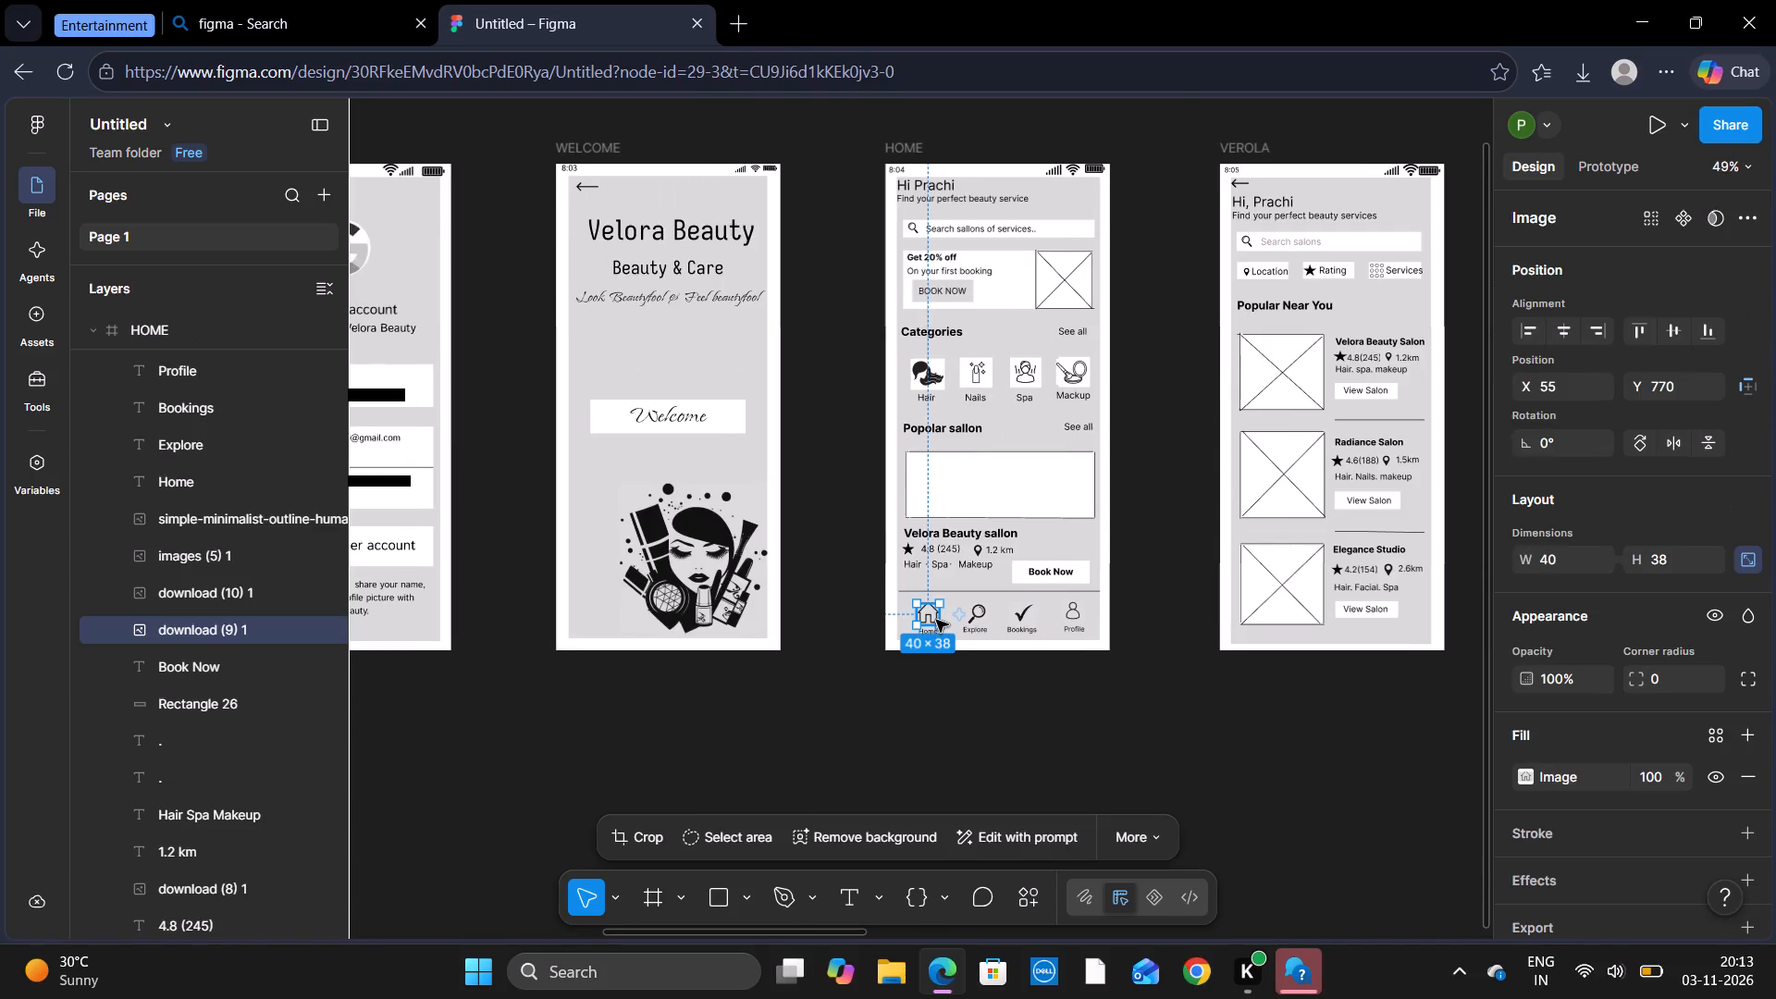
pyautogui.click(960, 674)
pyautogui.hotkey('ctrl', 'v')
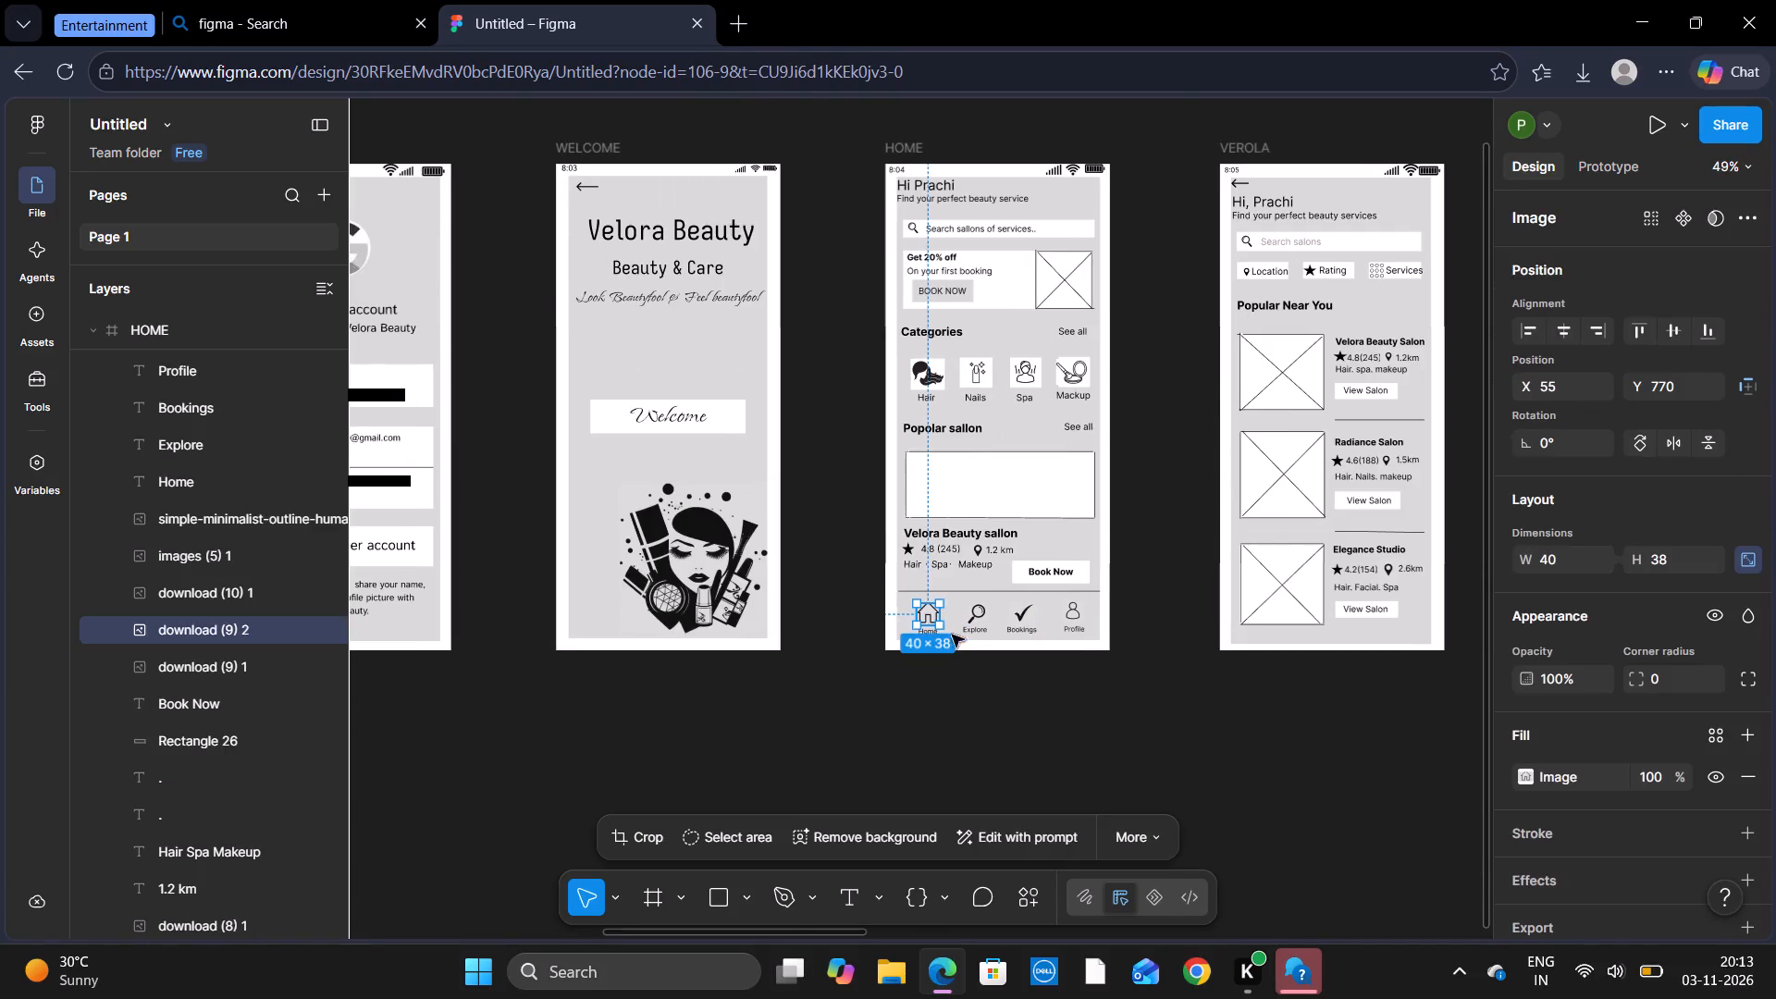
pyautogui.moveTo(924, 615); pyautogui.dragTo(1335, 637)
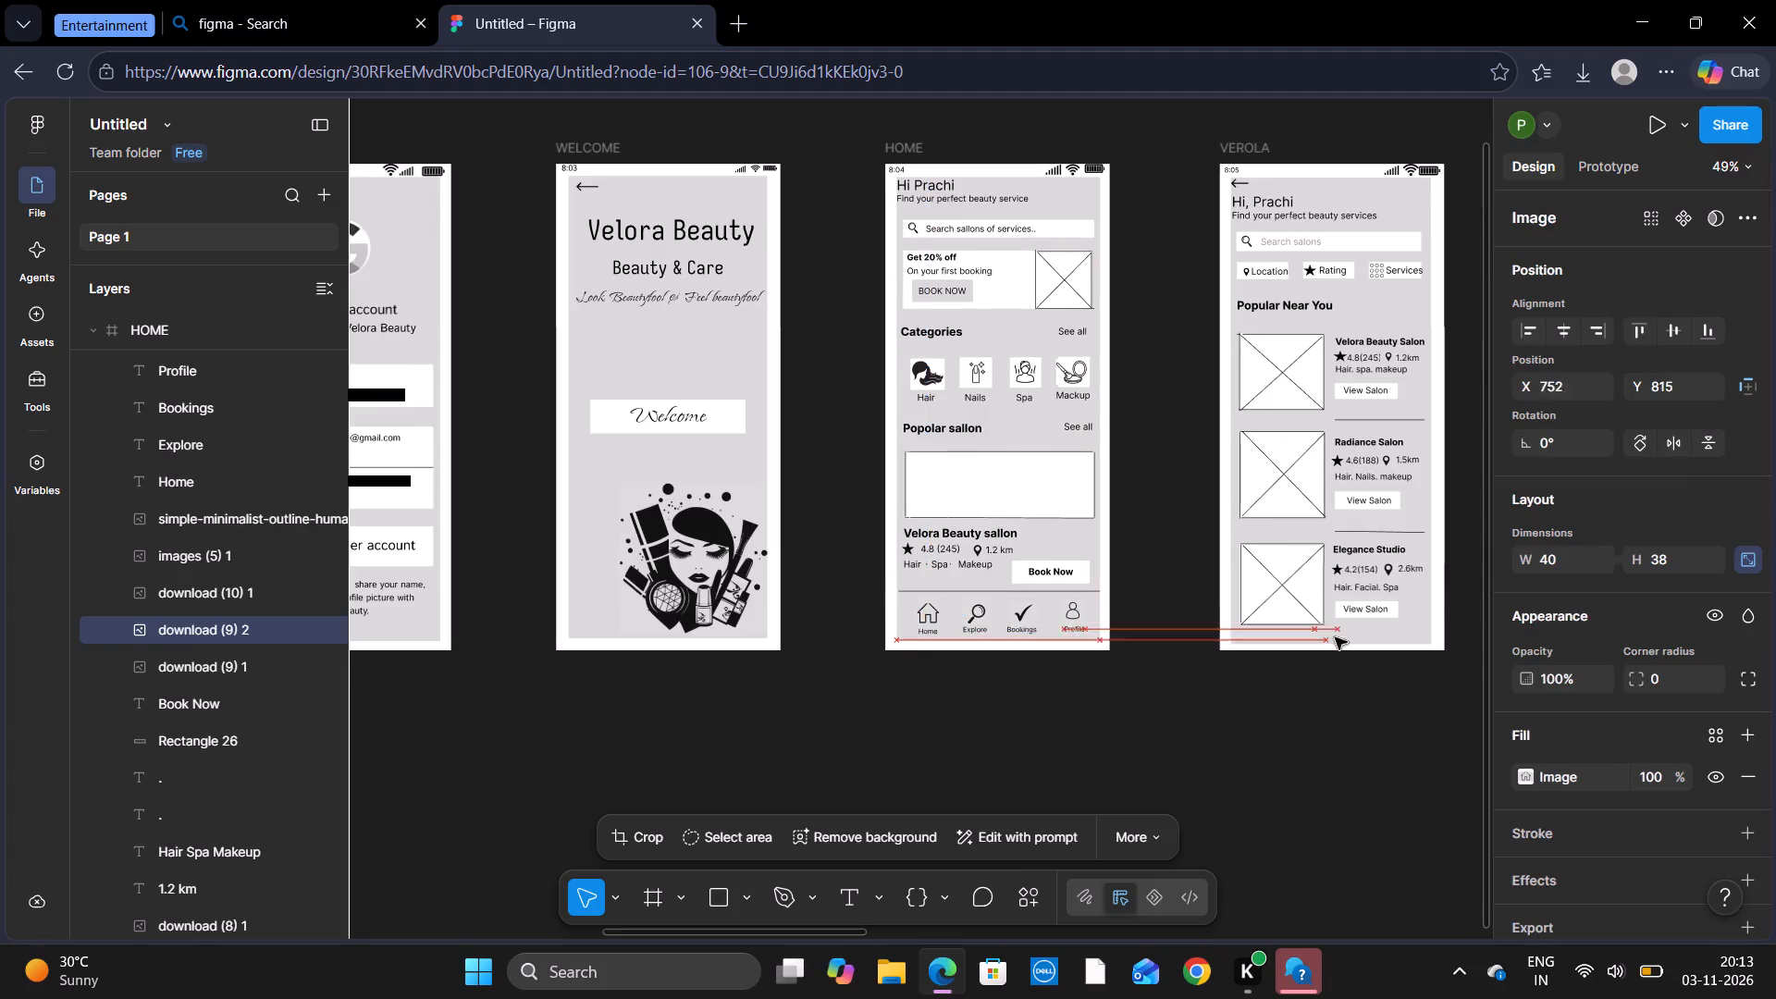
pyautogui.moveTo(1335, 637); pyautogui.dragTo(1490, 609)
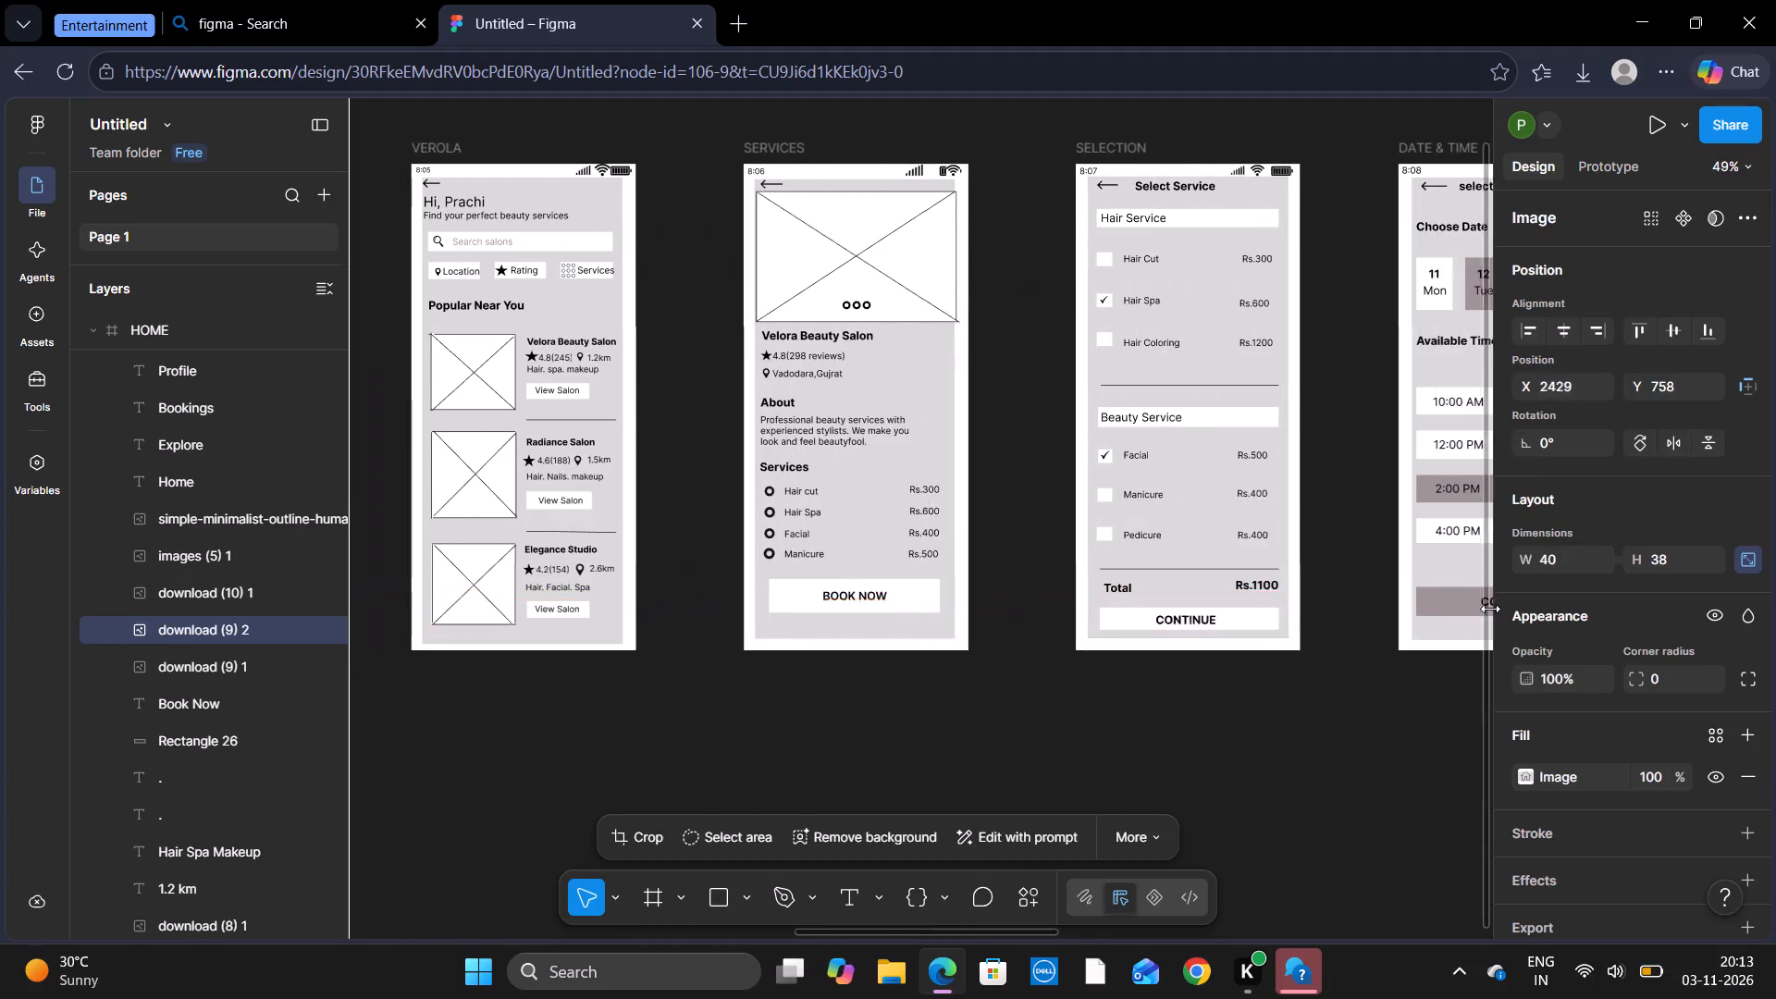
pyautogui.moveTo(1490, 609); pyautogui.dragTo(1139, 621)
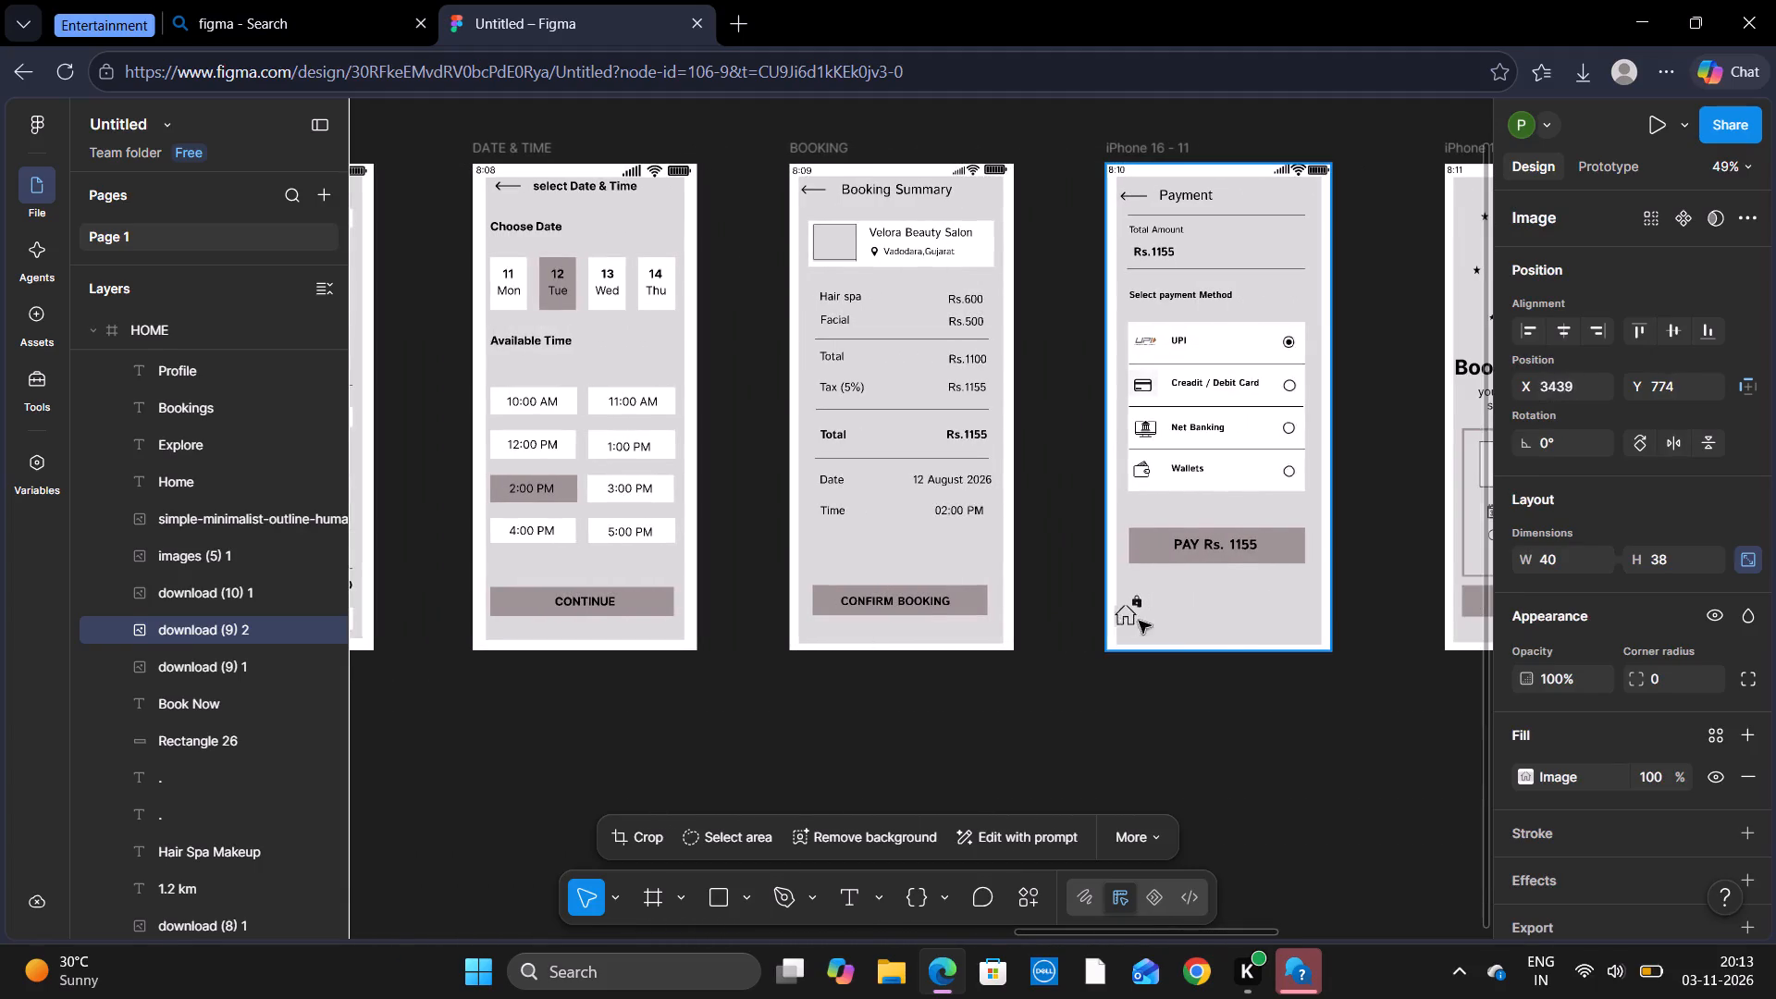
pyautogui.moveTo(1139, 621); pyautogui.dragTo(1494, 638)
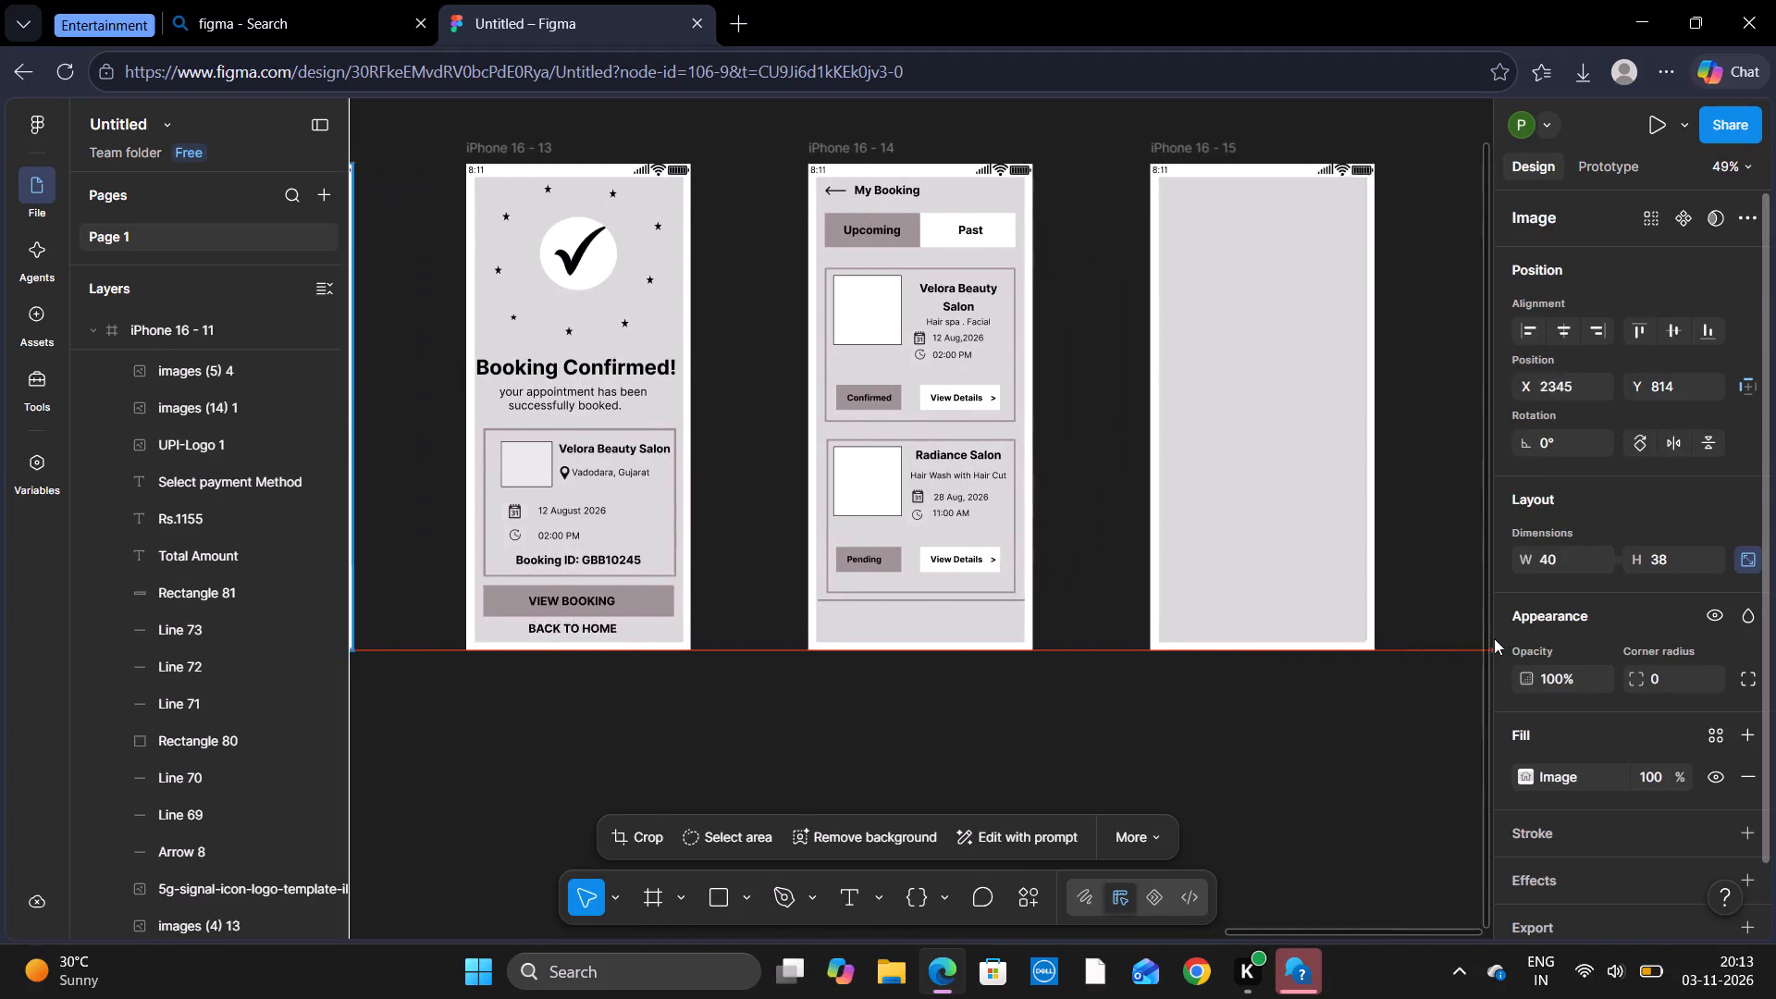
pyautogui.moveTo(1494, 638); pyautogui.dragTo(795, 621)
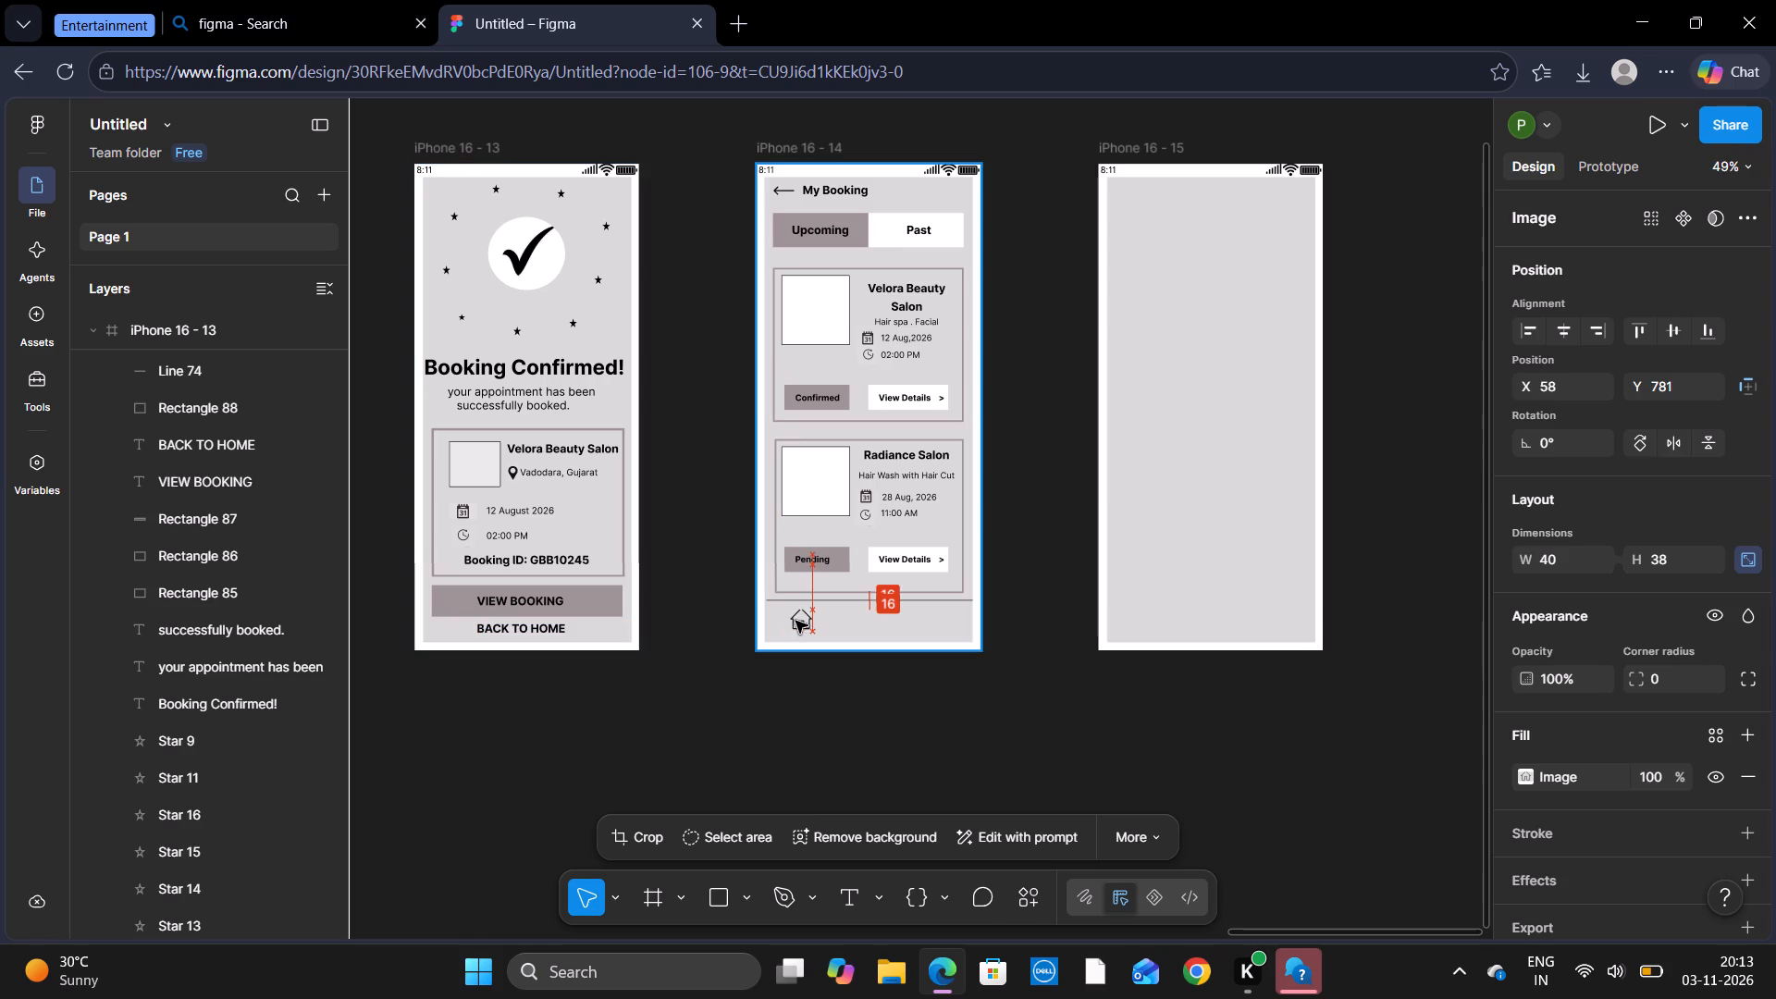
pyautogui.moveTo(795, 621); pyautogui.dragTo(790, 623)
# Duplicate the HOME screen's magnifier icon and place the copy beside the house in My Booking's bottom bar, at about X 129, Y 778.
pyautogui.hscroll(8, 613, 616)
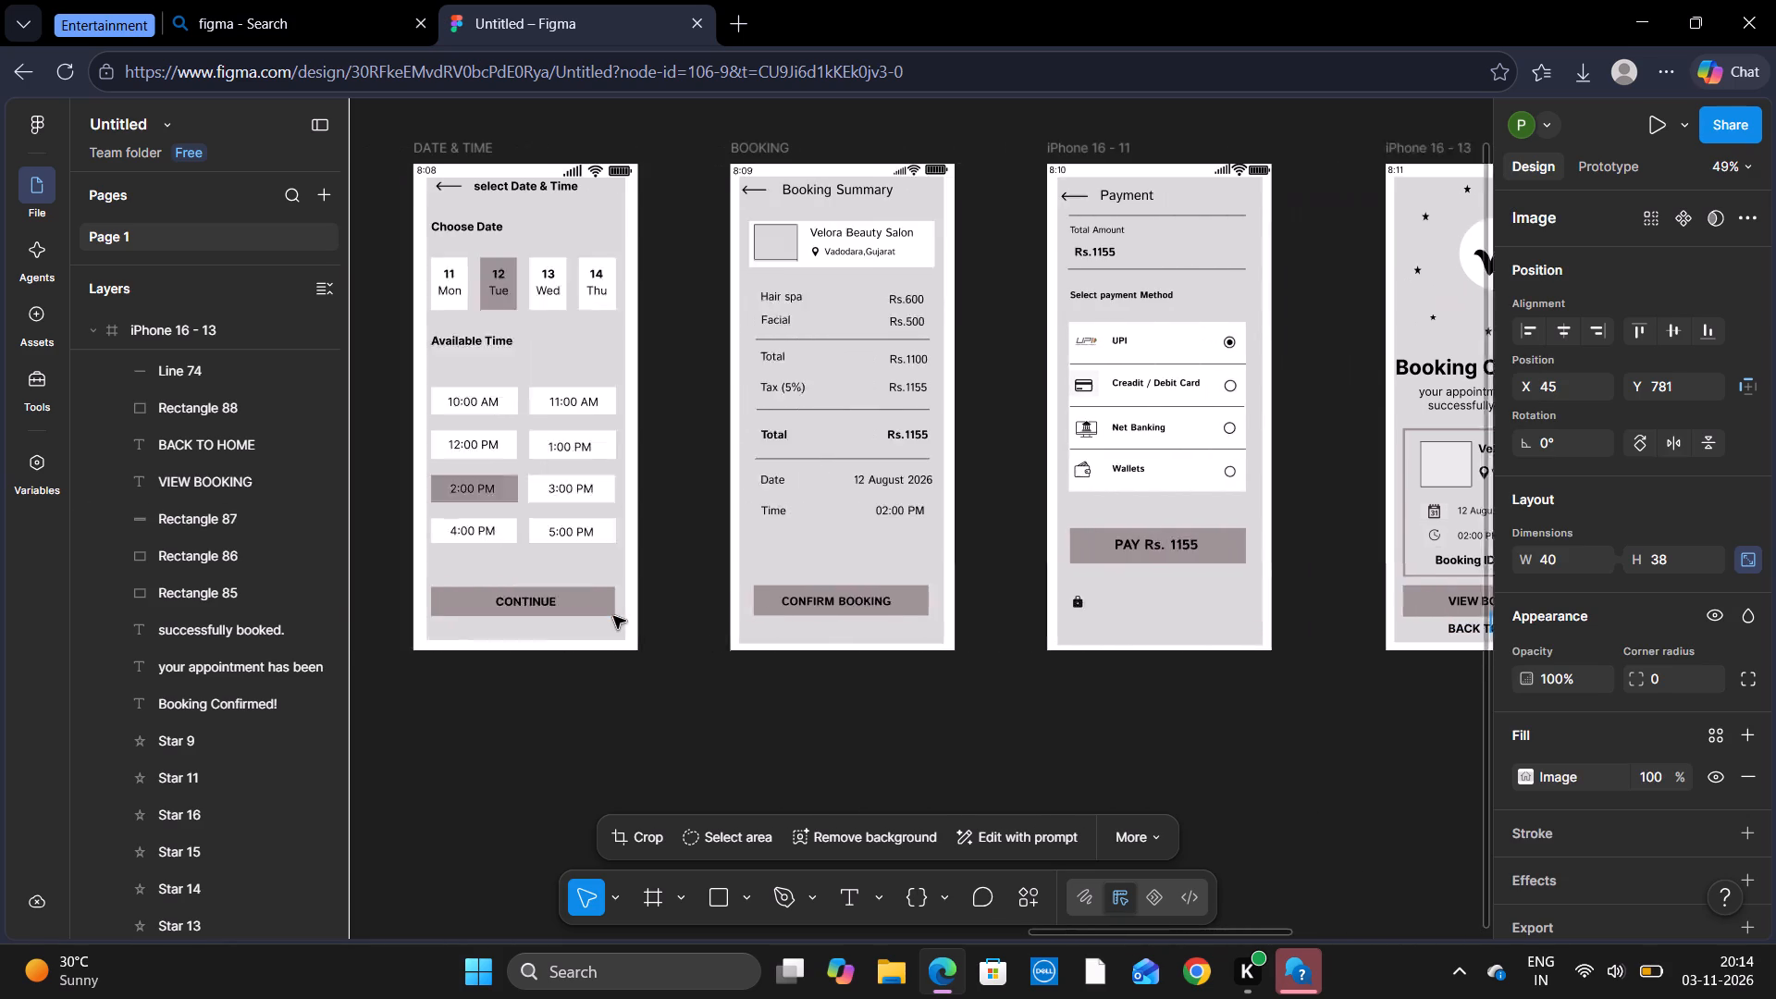
pyautogui.hscroll(7, 613, 616)
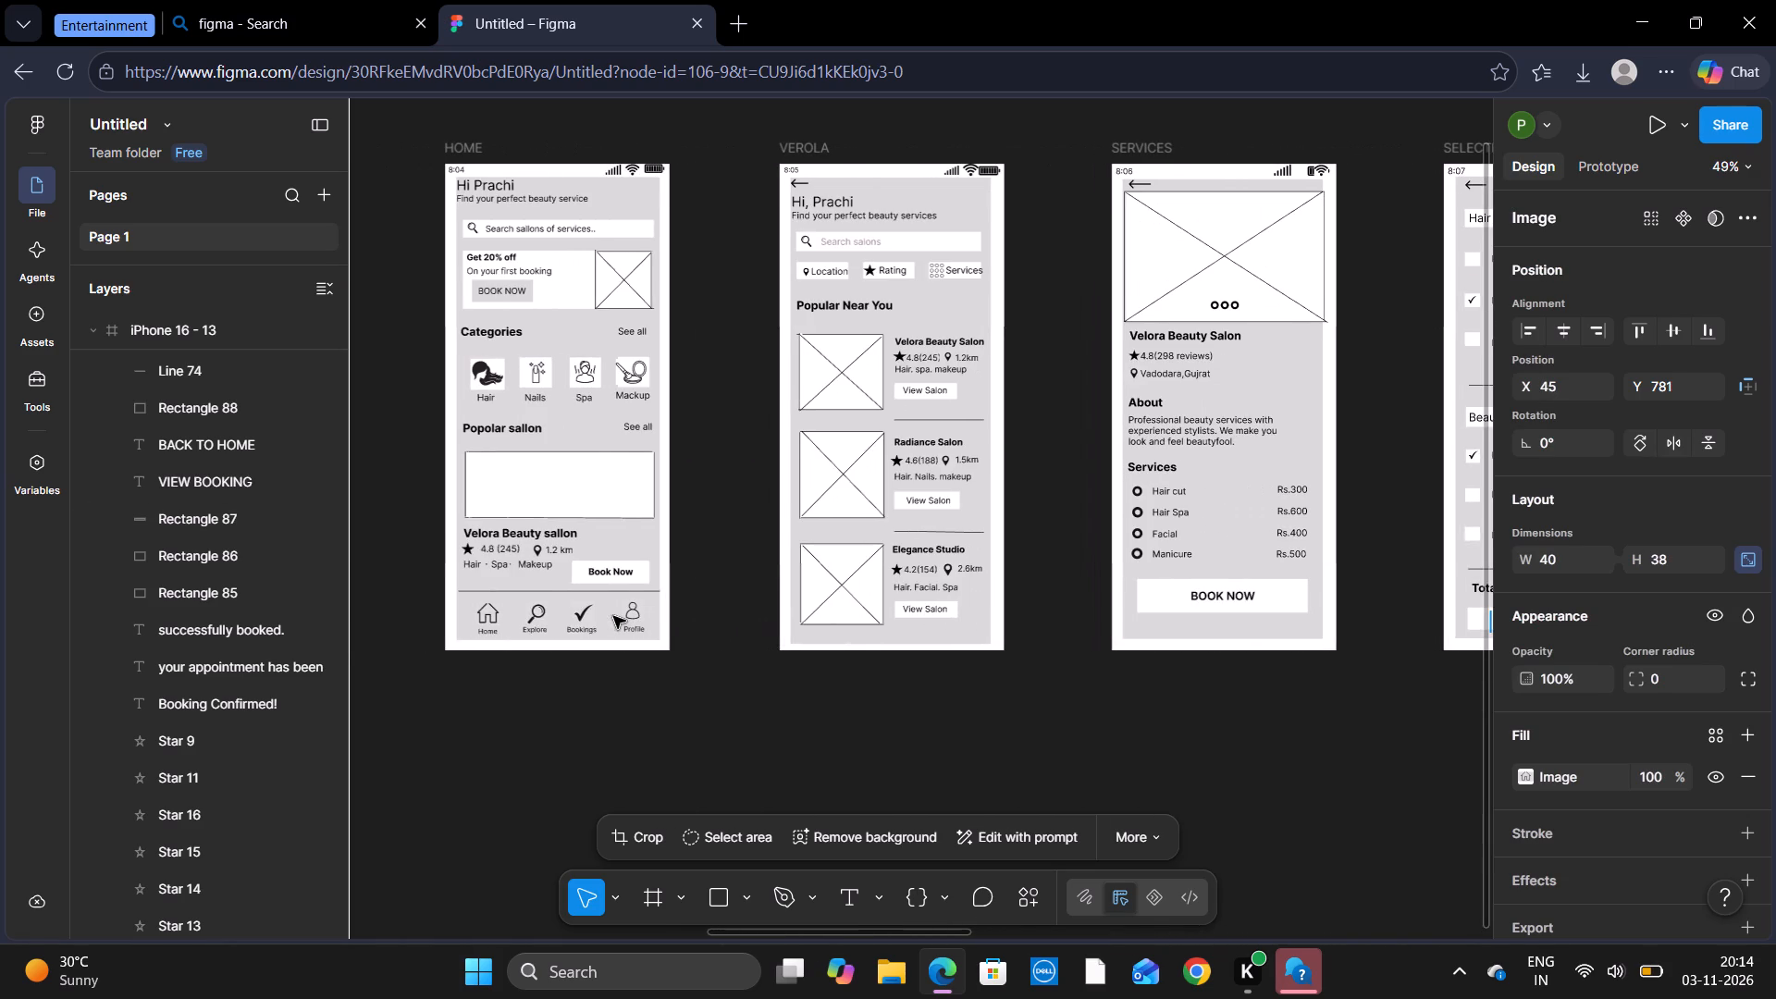
pyautogui.click(530, 619)
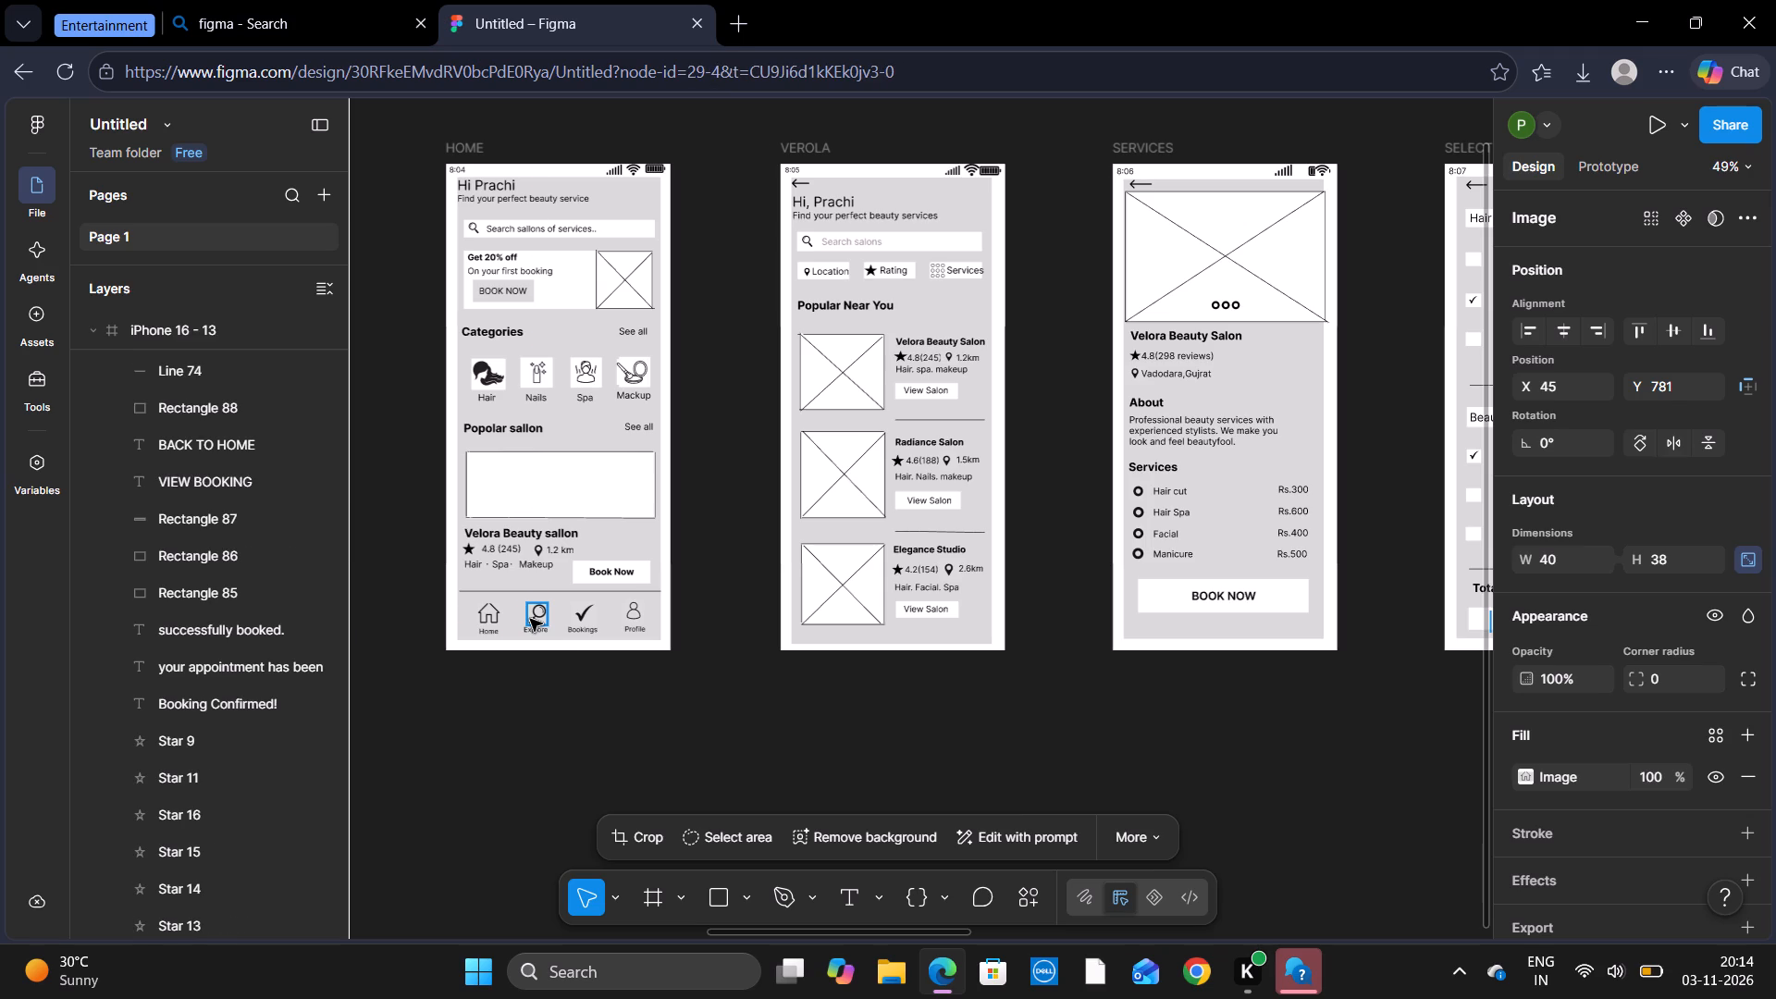
pyautogui.hotkey('ctrl', 'c')
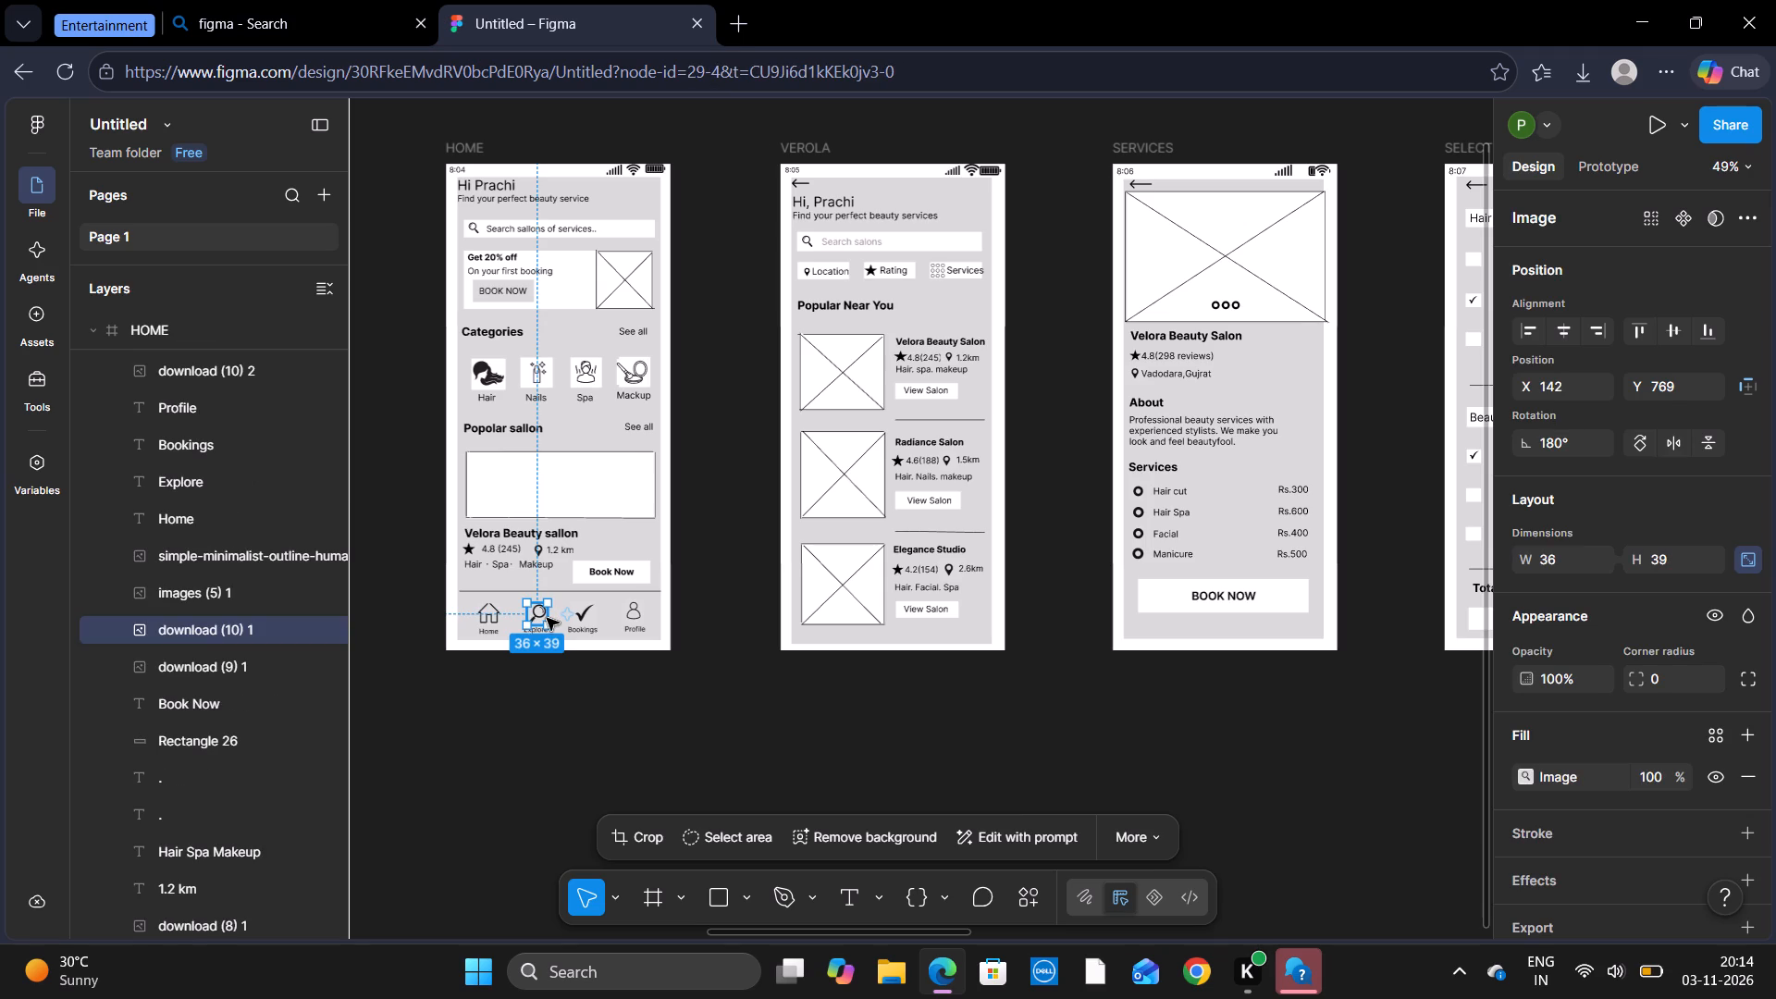
pyautogui.hotkey('ctrl', 'v')
pyautogui.moveTo(539, 613); pyautogui.dragTo(768, 642)
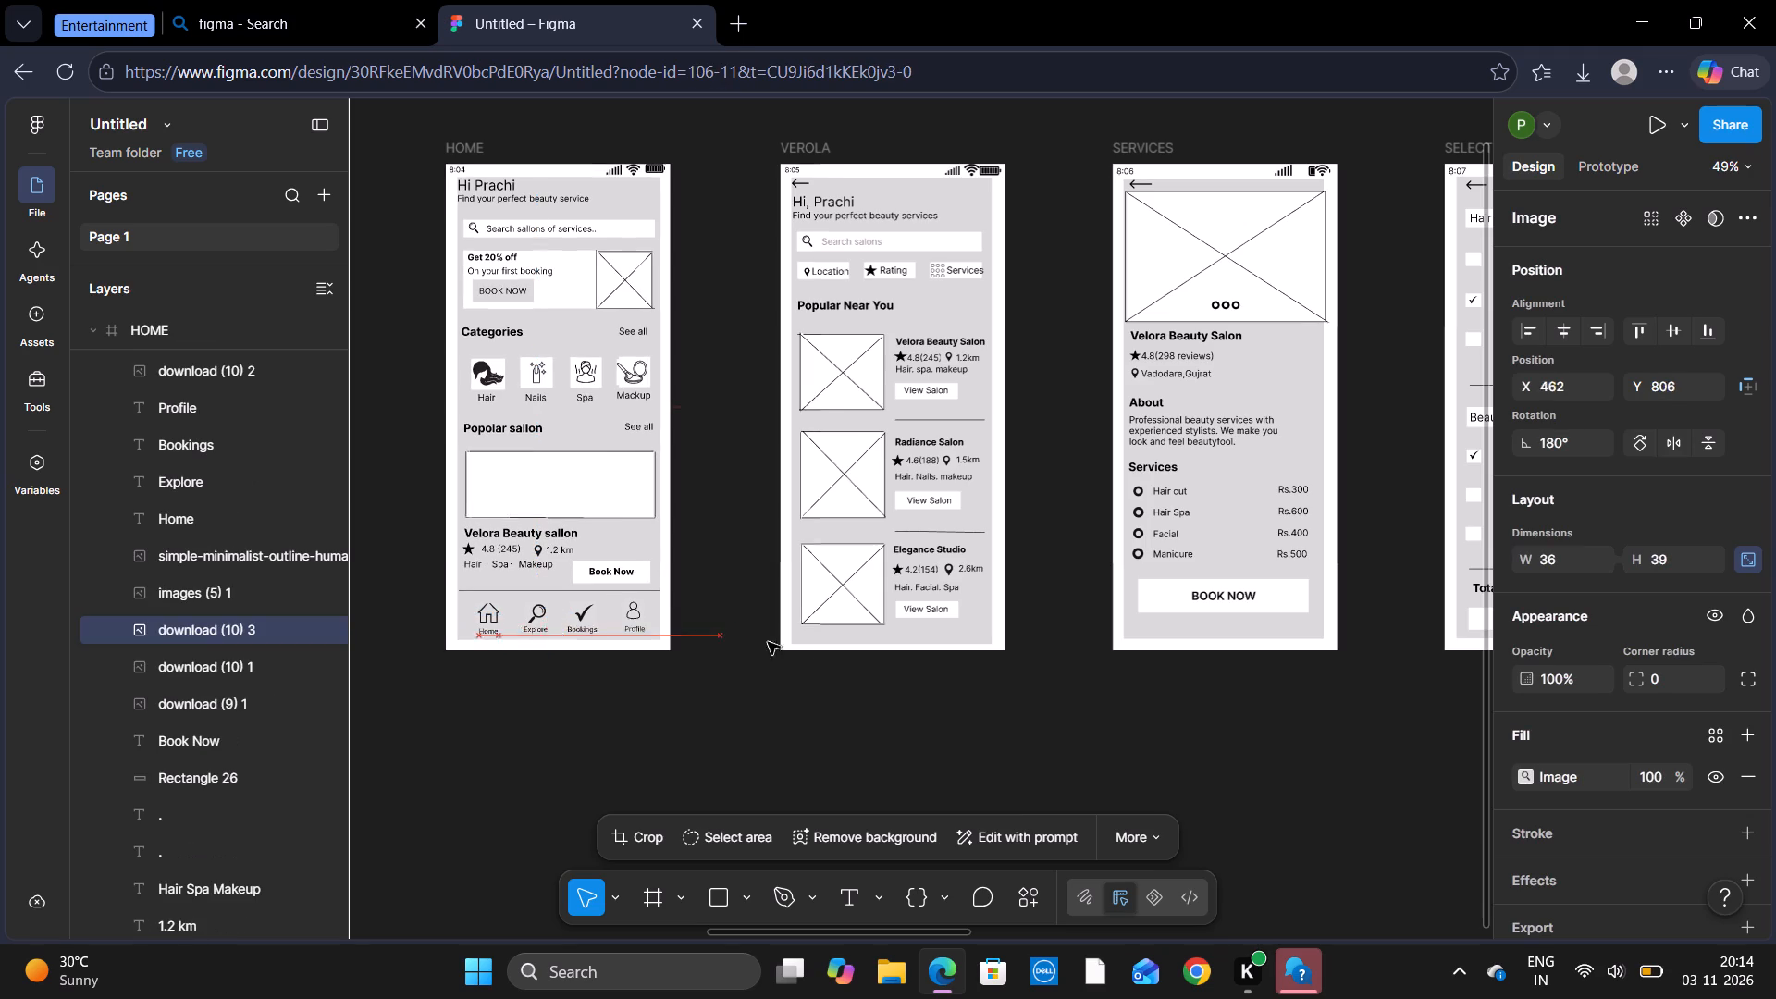
pyautogui.moveTo(768, 642); pyautogui.dragTo(1576, 614)
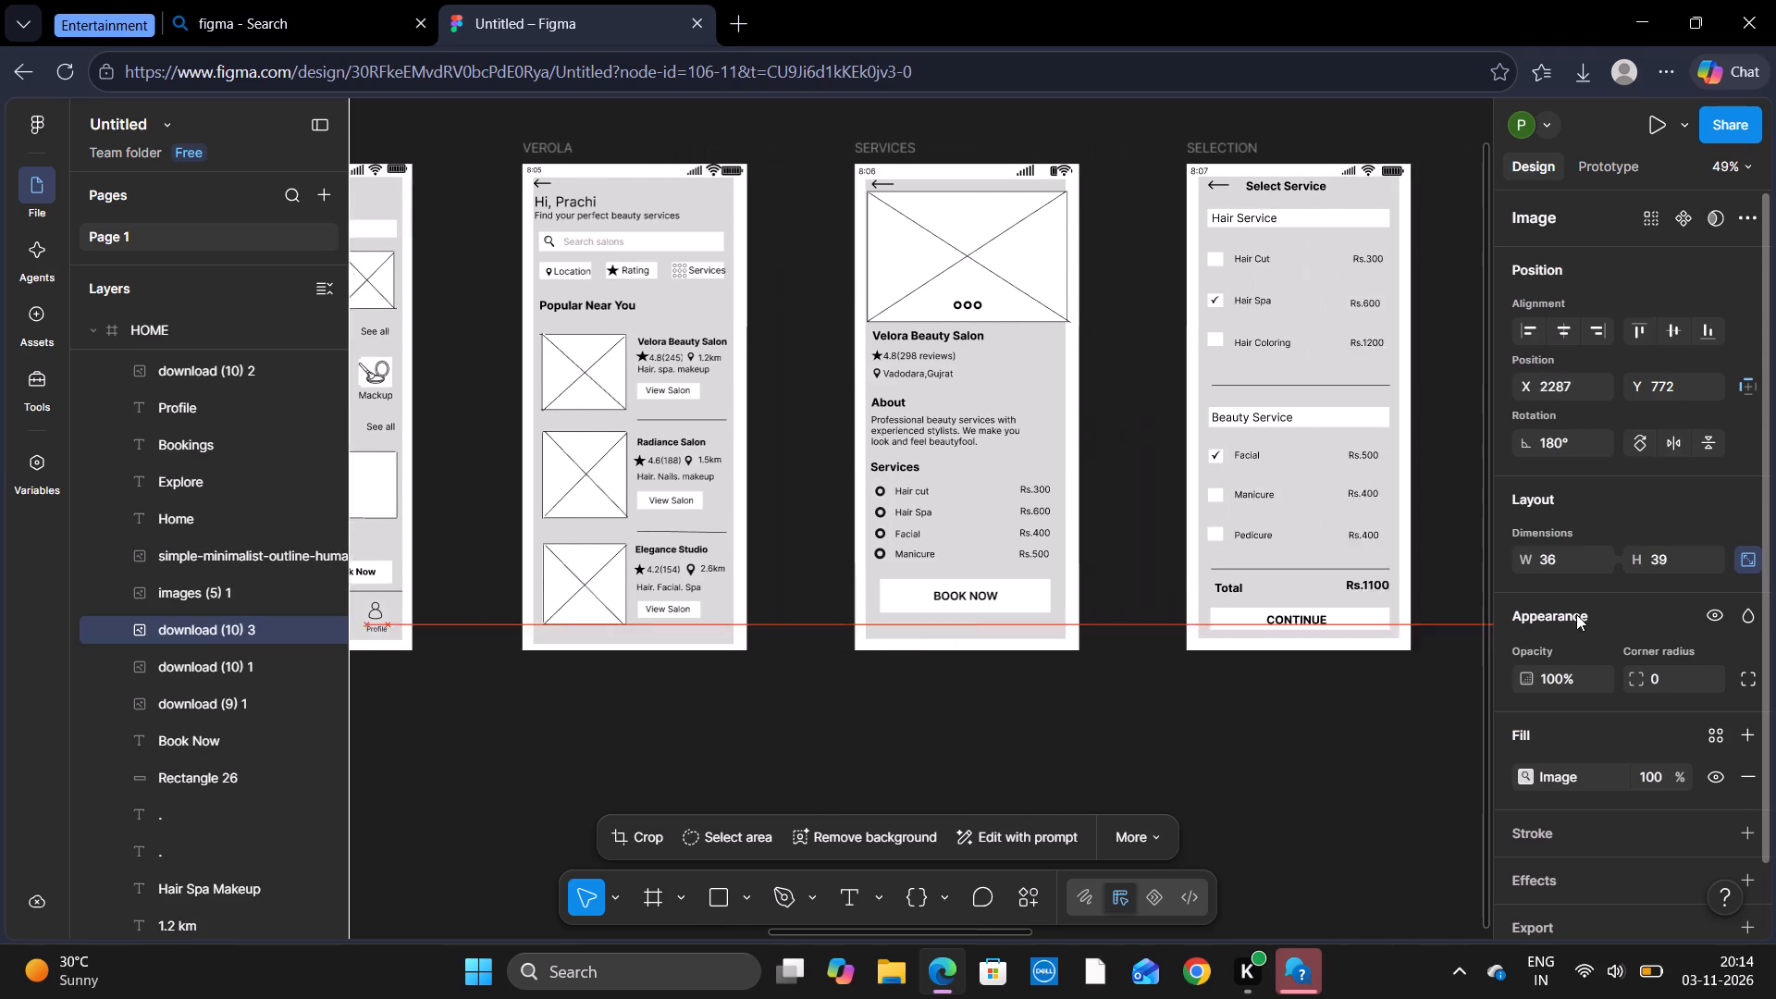
pyautogui.moveTo(1576, 614); pyautogui.dragTo(1431, 608)
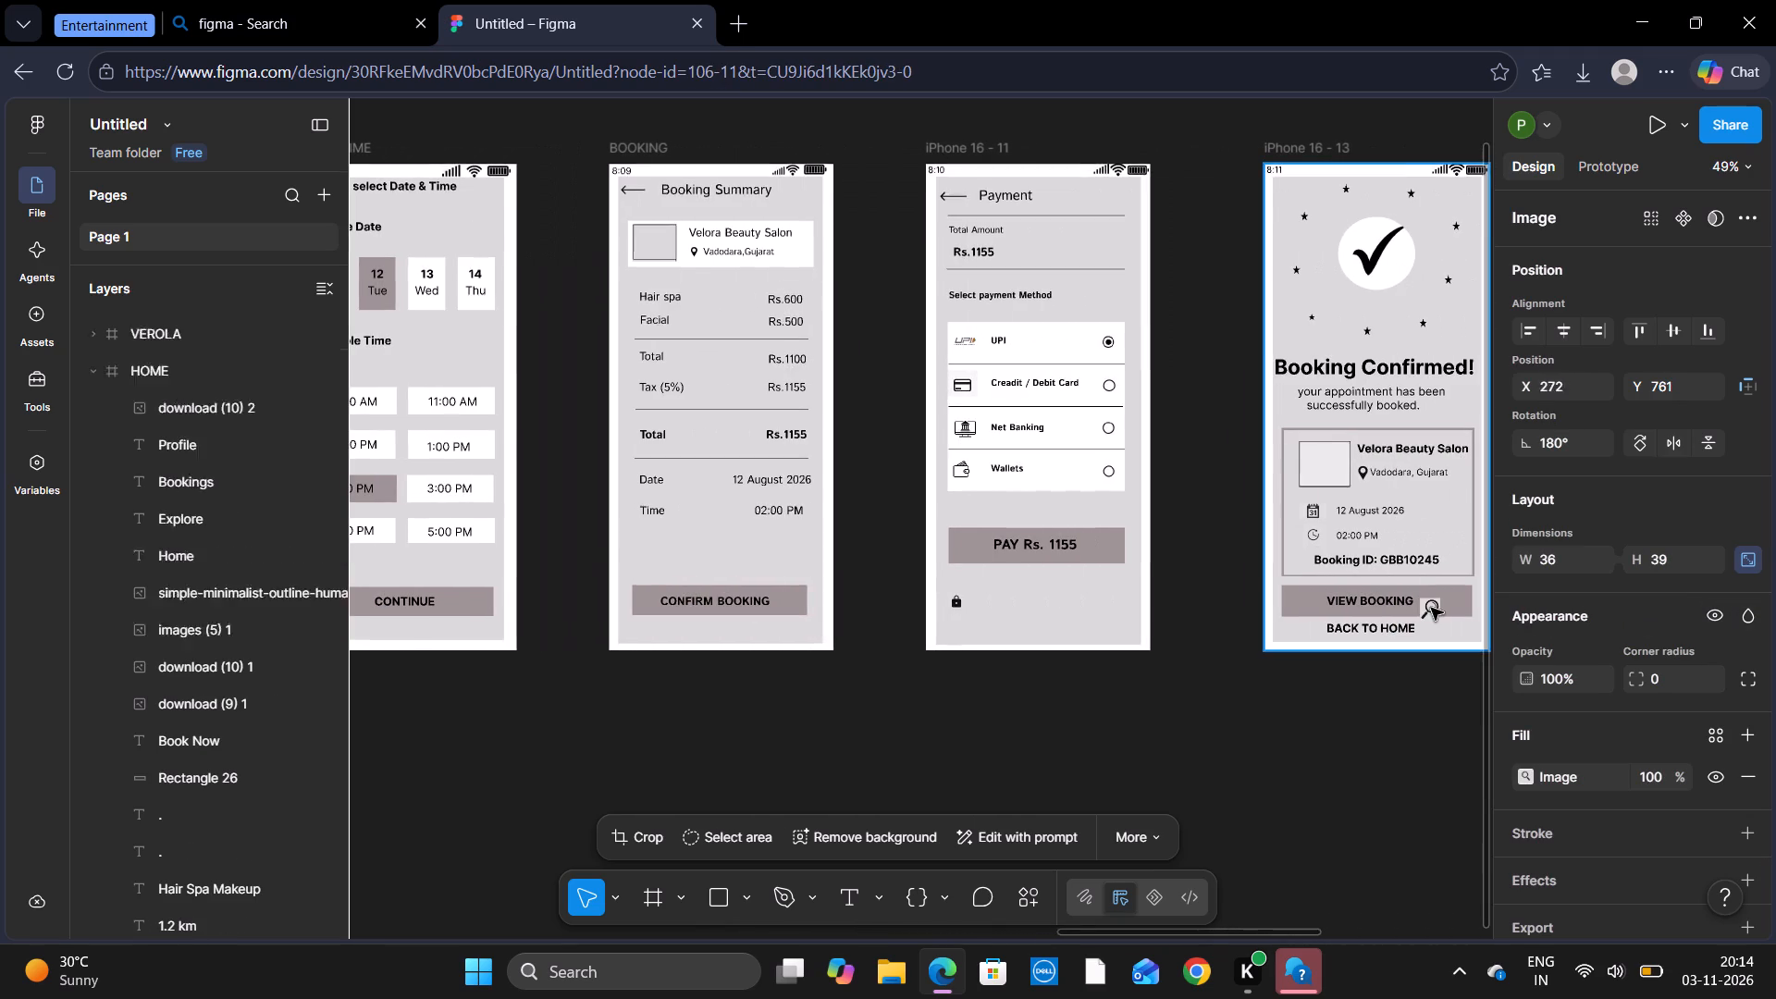
pyautogui.moveTo(1431, 608); pyautogui.dragTo(1108, 611)
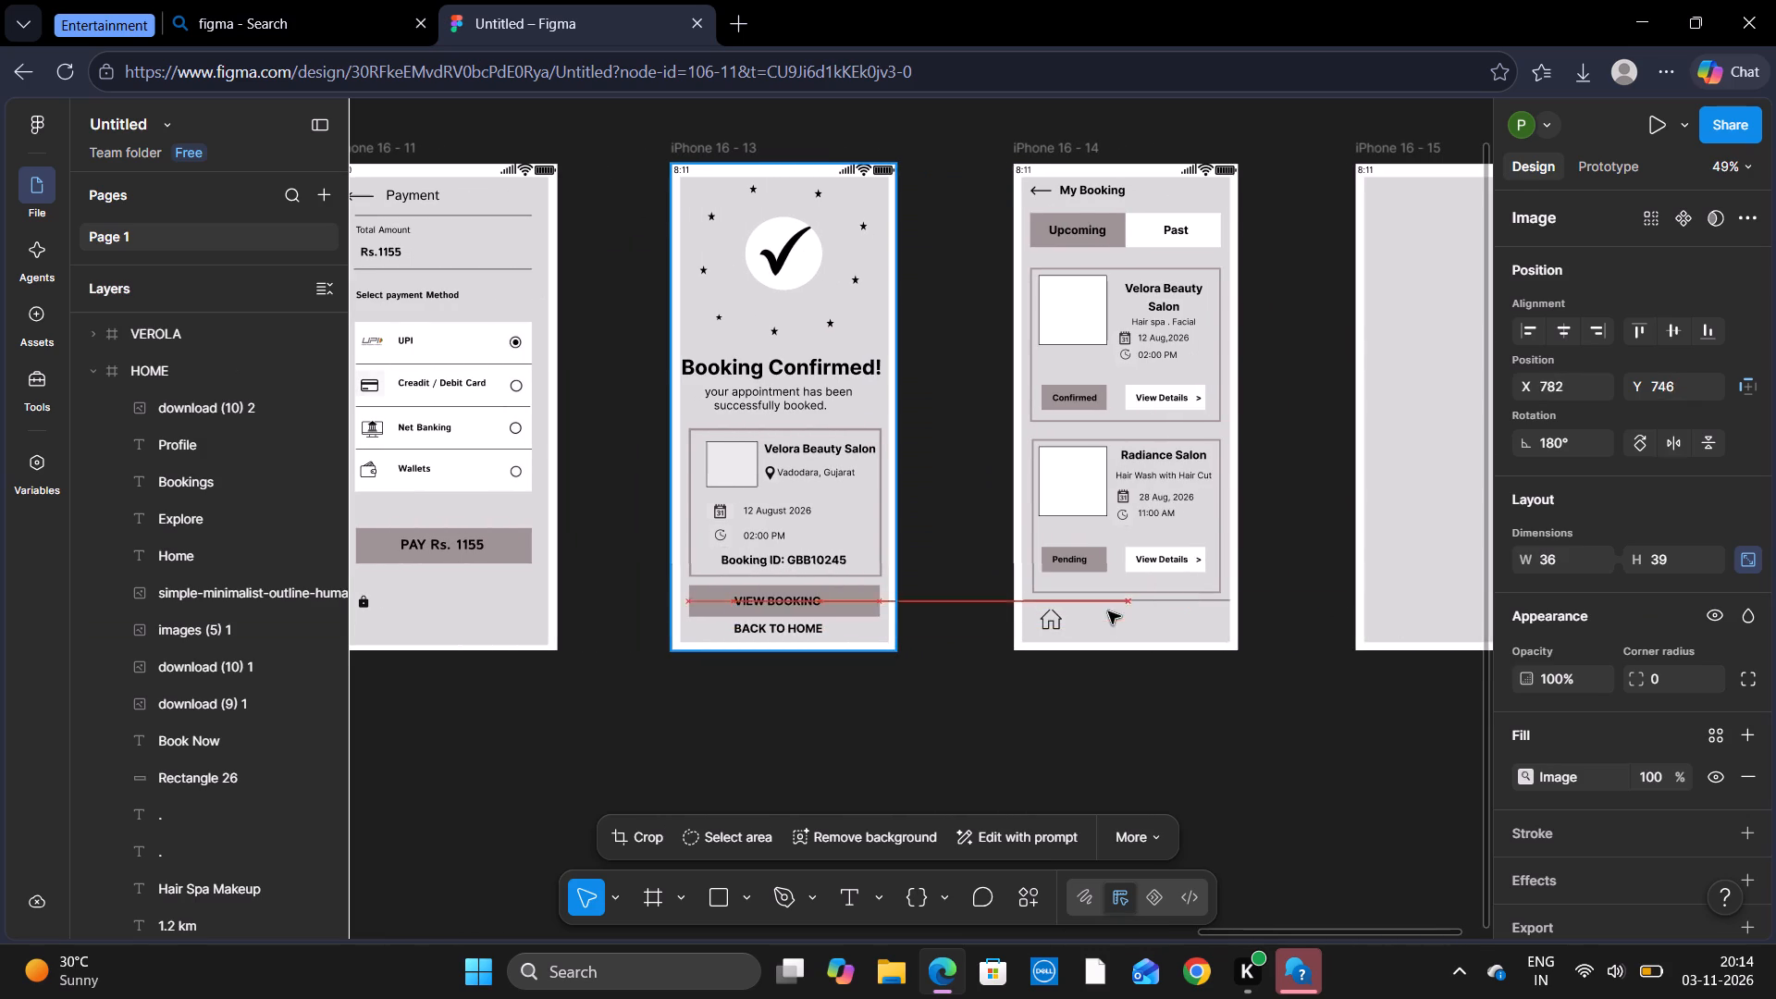
pyautogui.moveTo(1108, 611); pyautogui.dragTo(1097, 618)
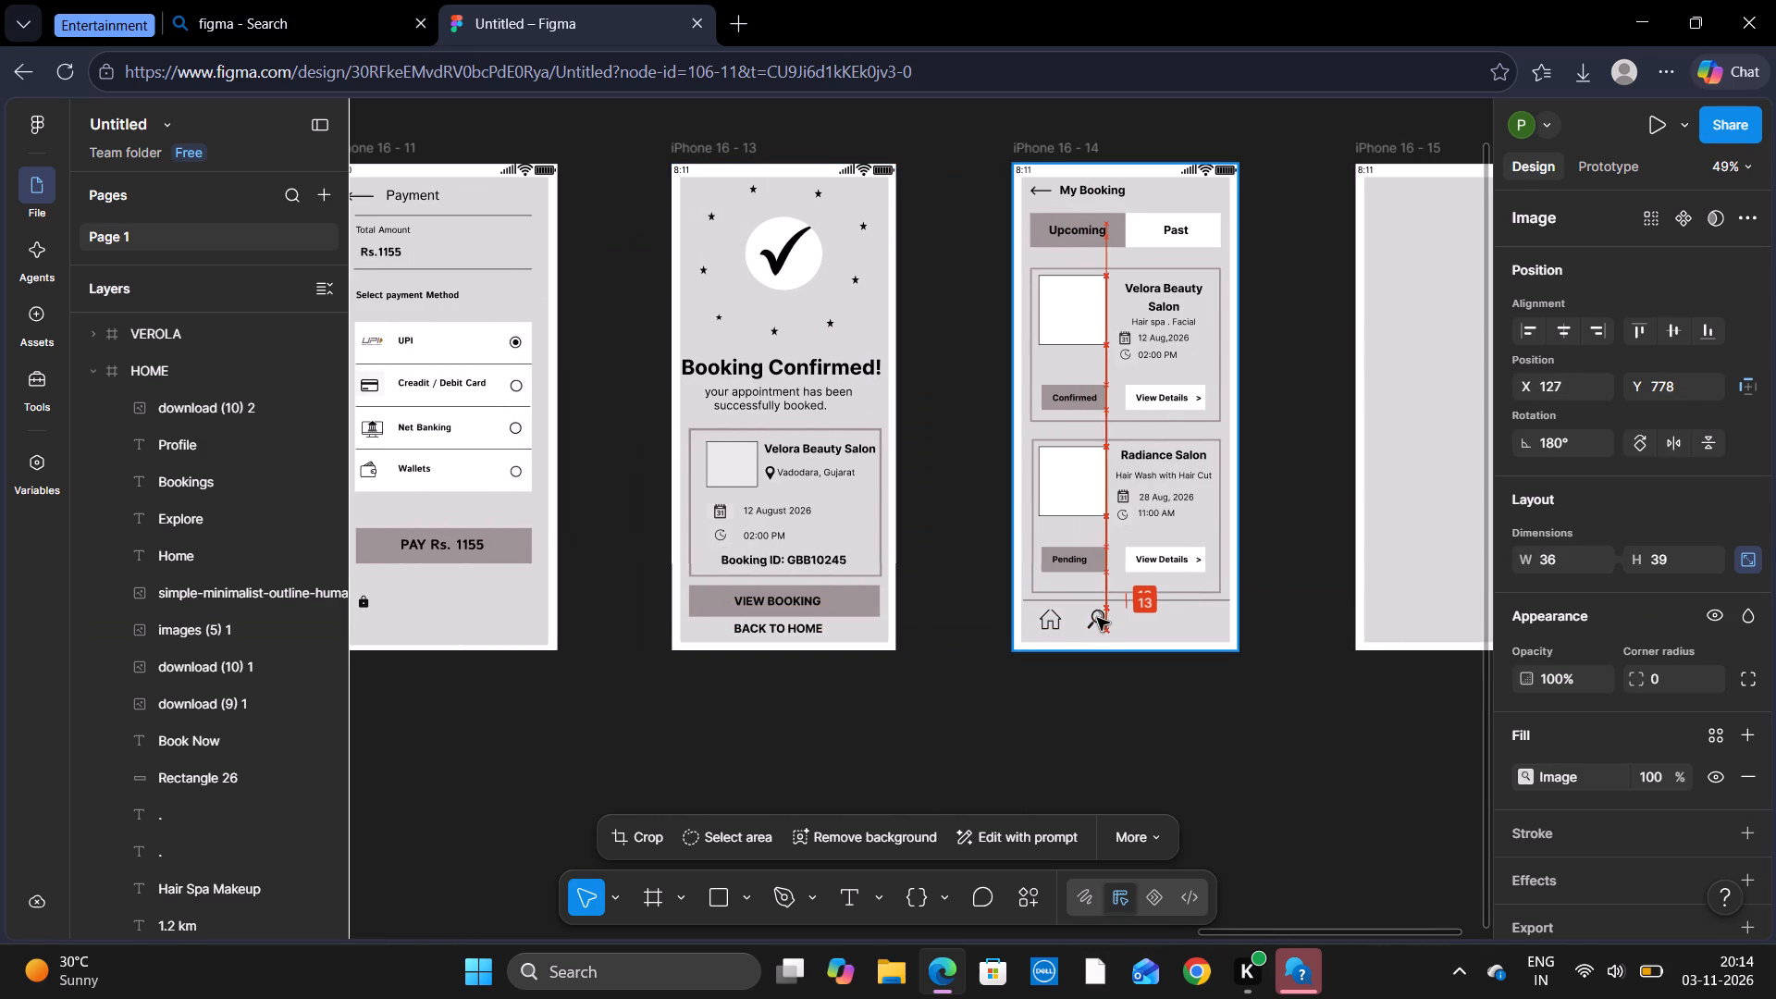
pyautogui.moveTo(1097, 618); pyautogui.dragTo(1103, 619)
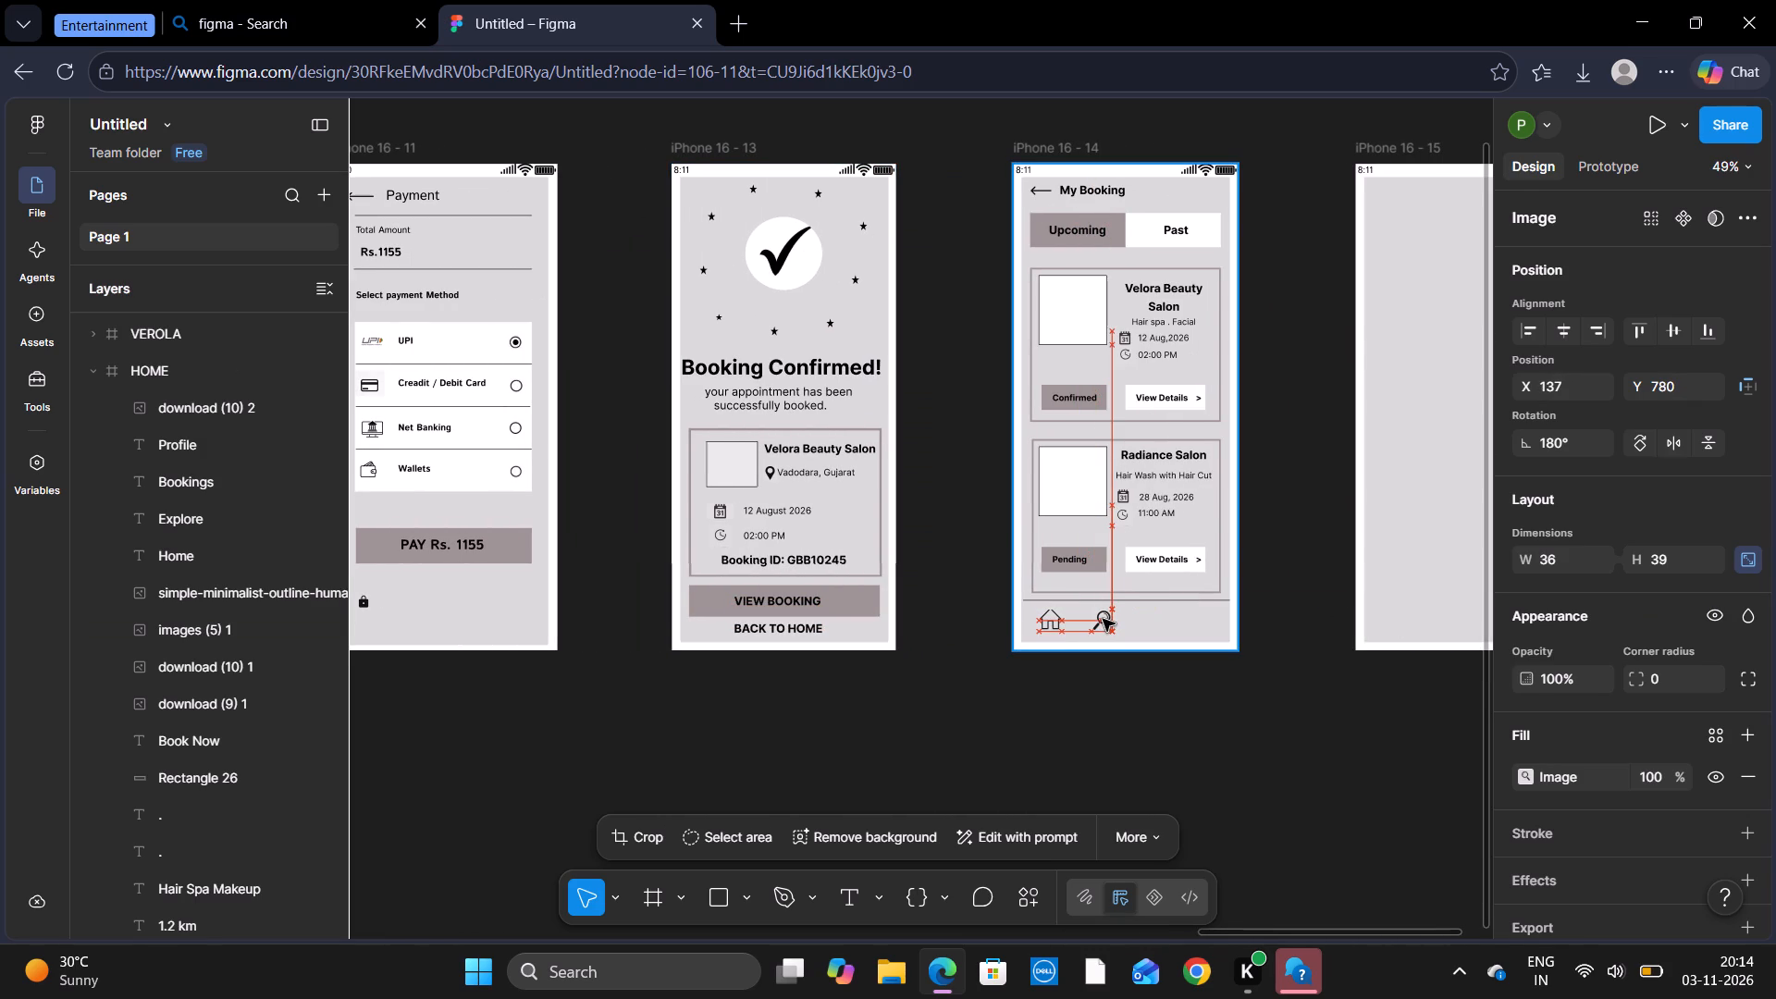
pyautogui.moveTo(1103, 619); pyautogui.dragTo(1100, 618)
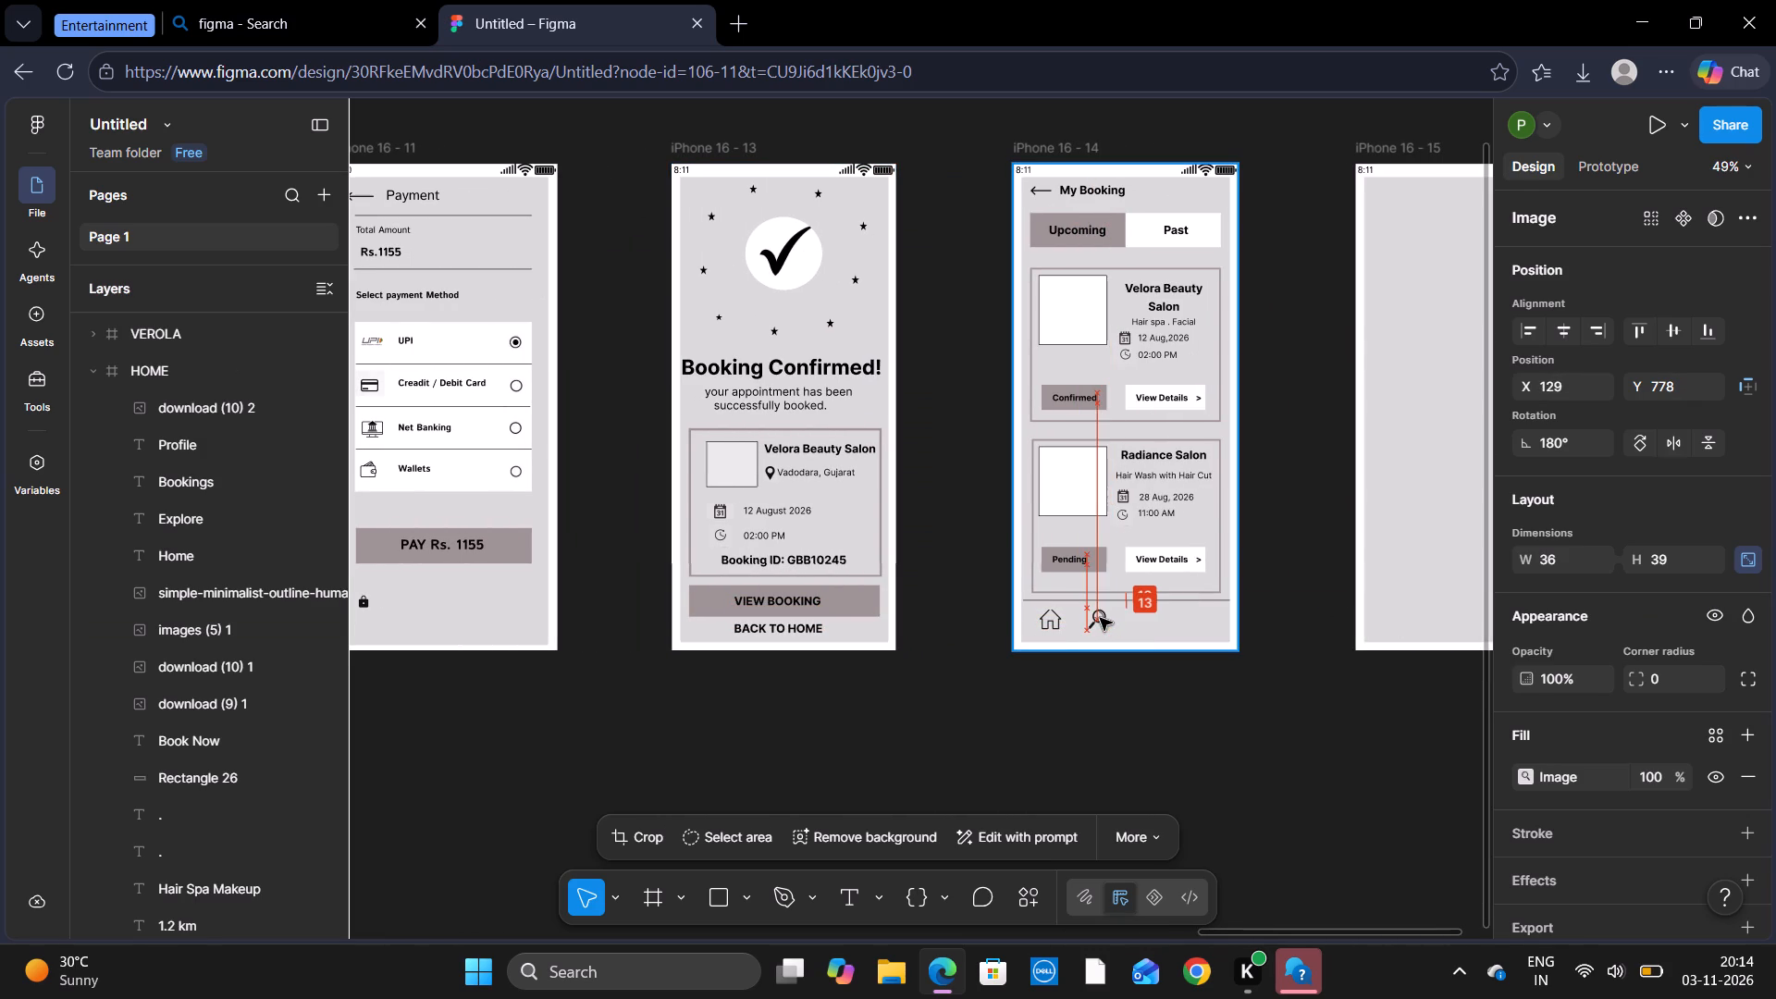
pyautogui.moveTo(1100, 618); pyautogui.dragTo(1101, 616)
pyautogui.click(1121, 651)
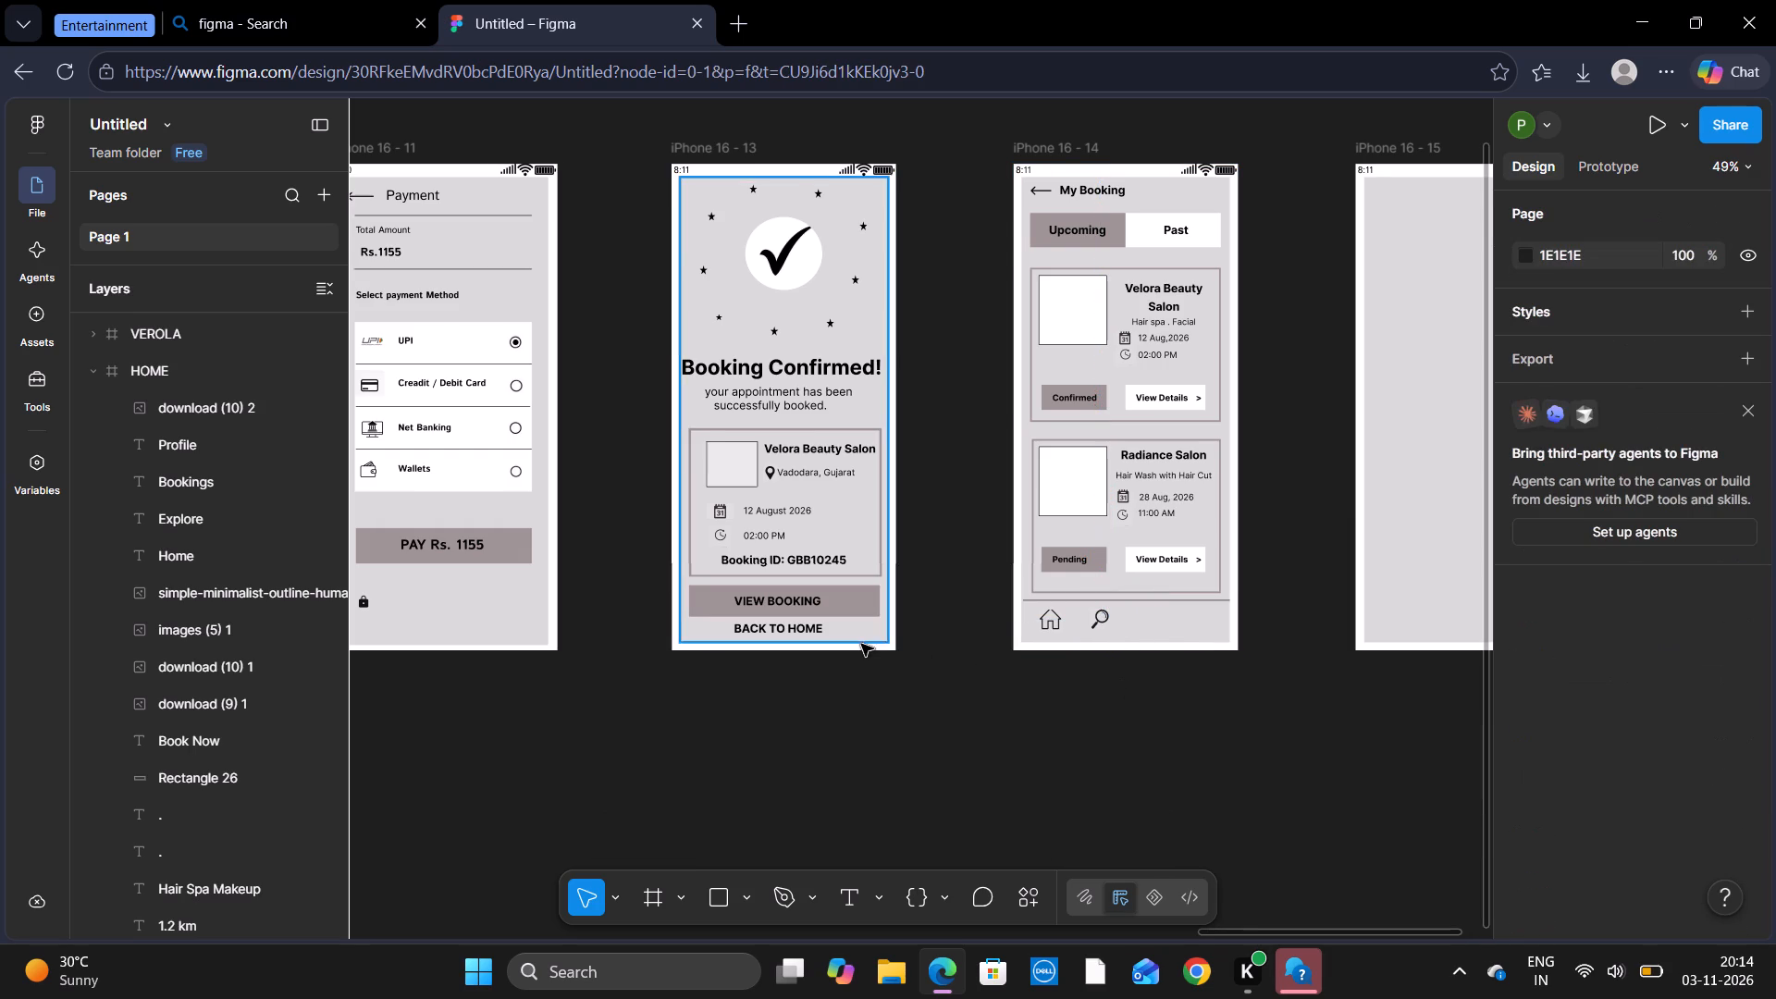
# Duplicate the HOME screen's Bookings check mark icon and place the copy after the magnifier in My Booking's bottom bar, at about X 209, Y 780.
pyautogui.hscroll(11, 861, 644)
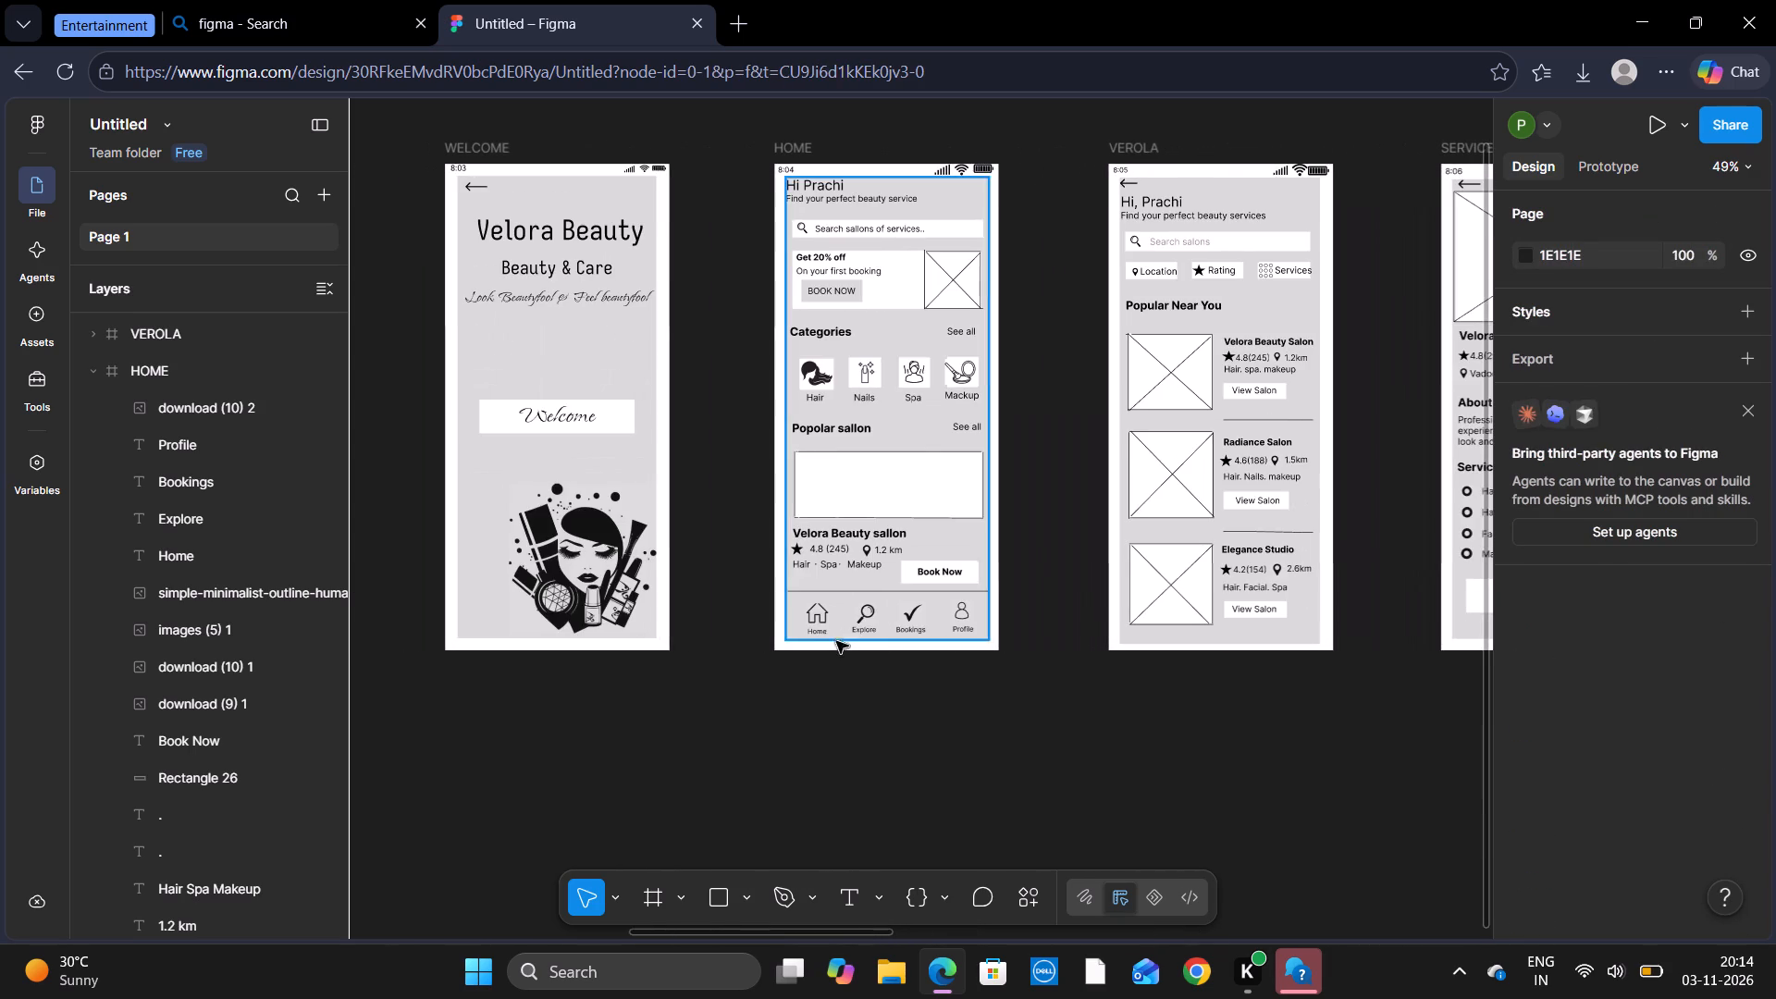
pyautogui.click(913, 619)
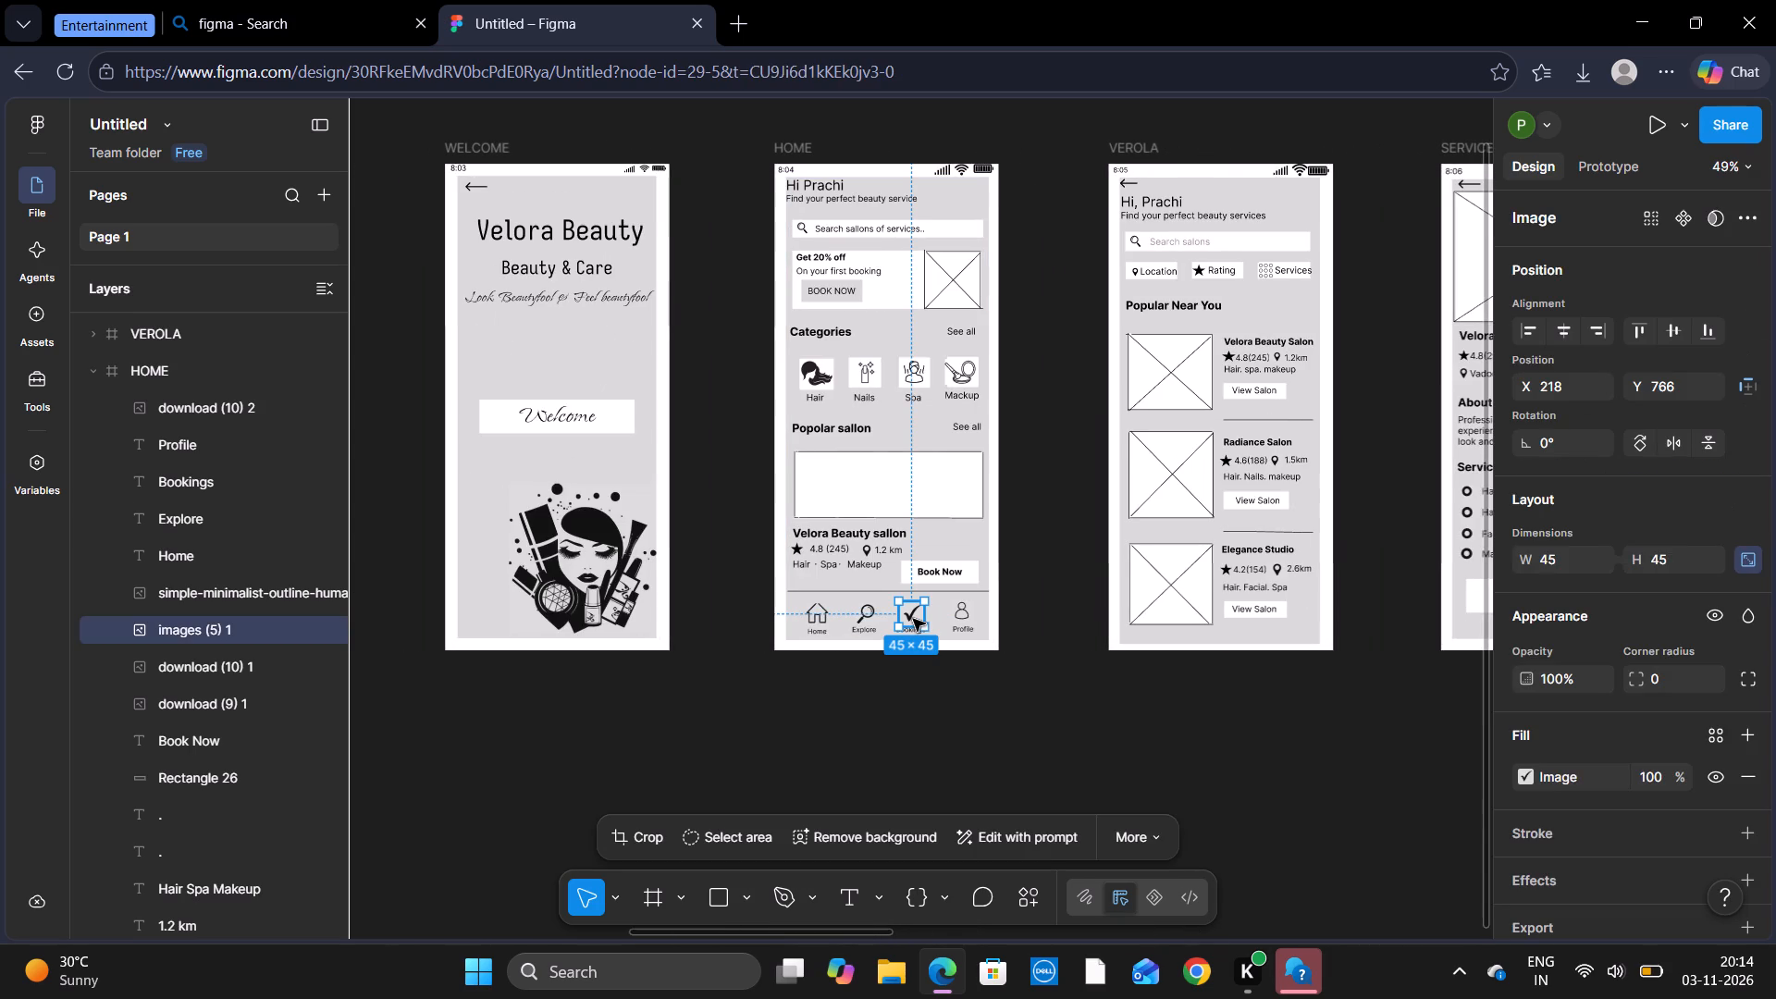
pyautogui.hotkey('ctrl', 'c')
pyautogui.hotkey('ctrl', 'v')
pyautogui.moveTo(916, 617); pyautogui.dragTo(1461, 667)
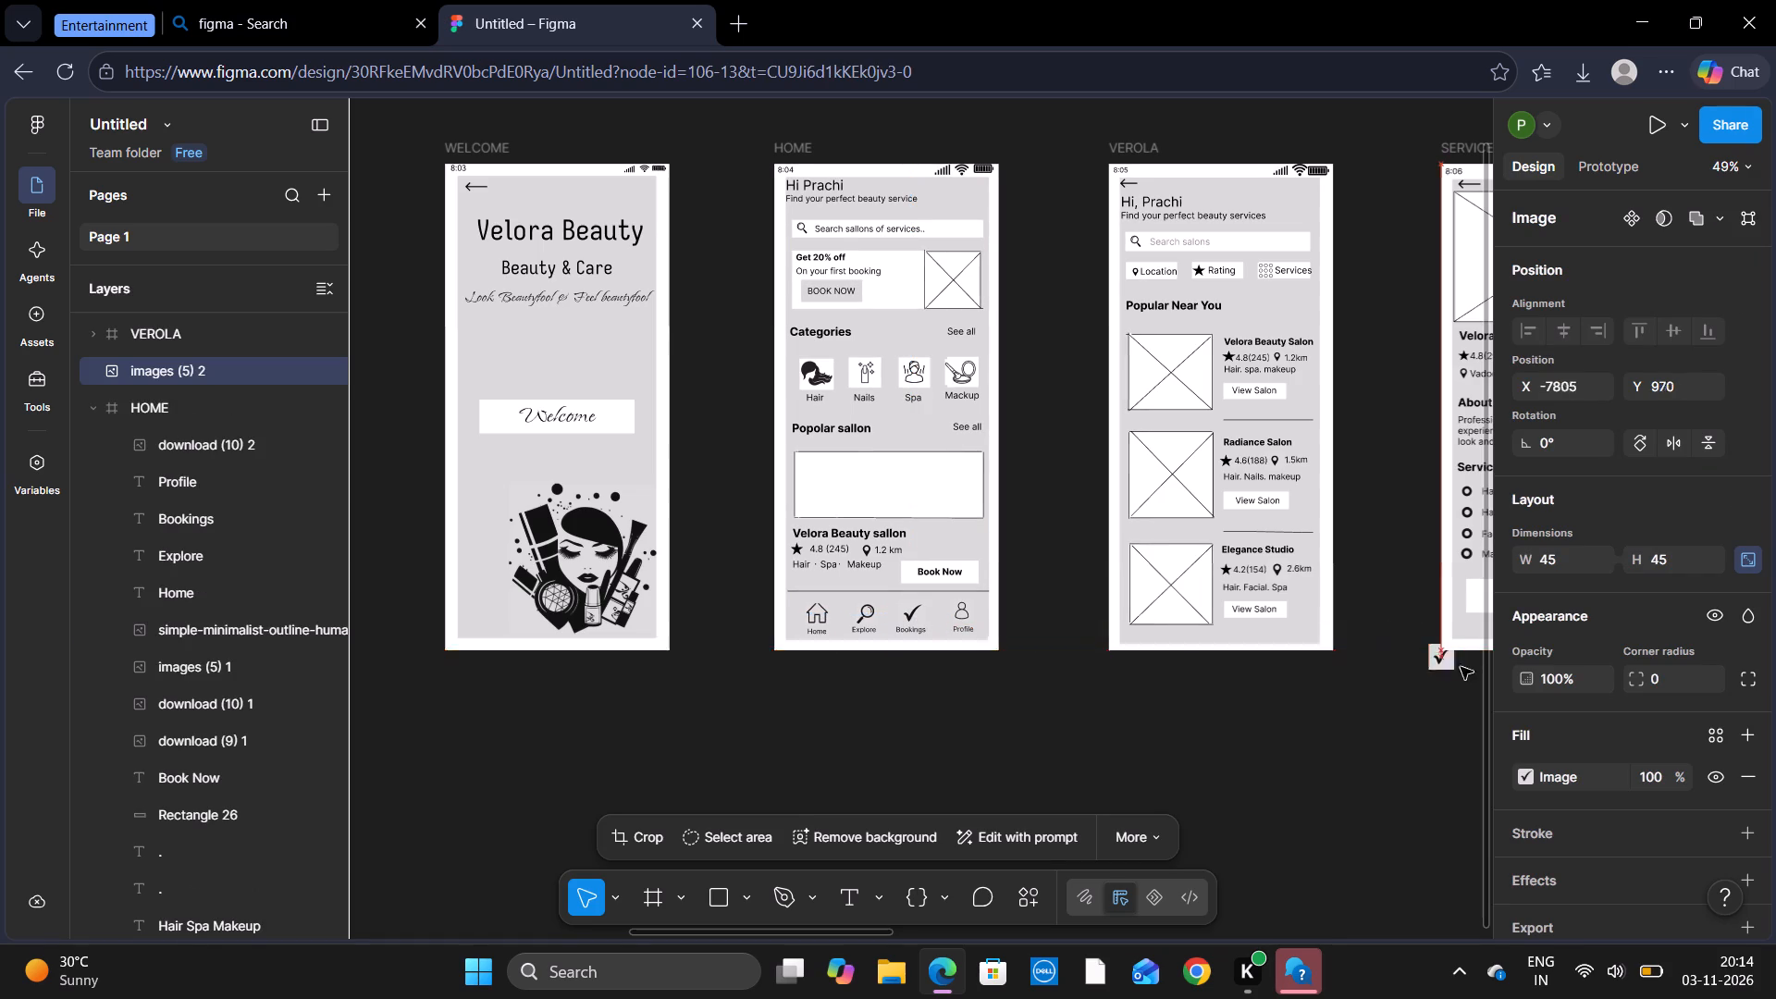
pyautogui.moveTo(1461, 667); pyautogui.dragTo(1482, 641)
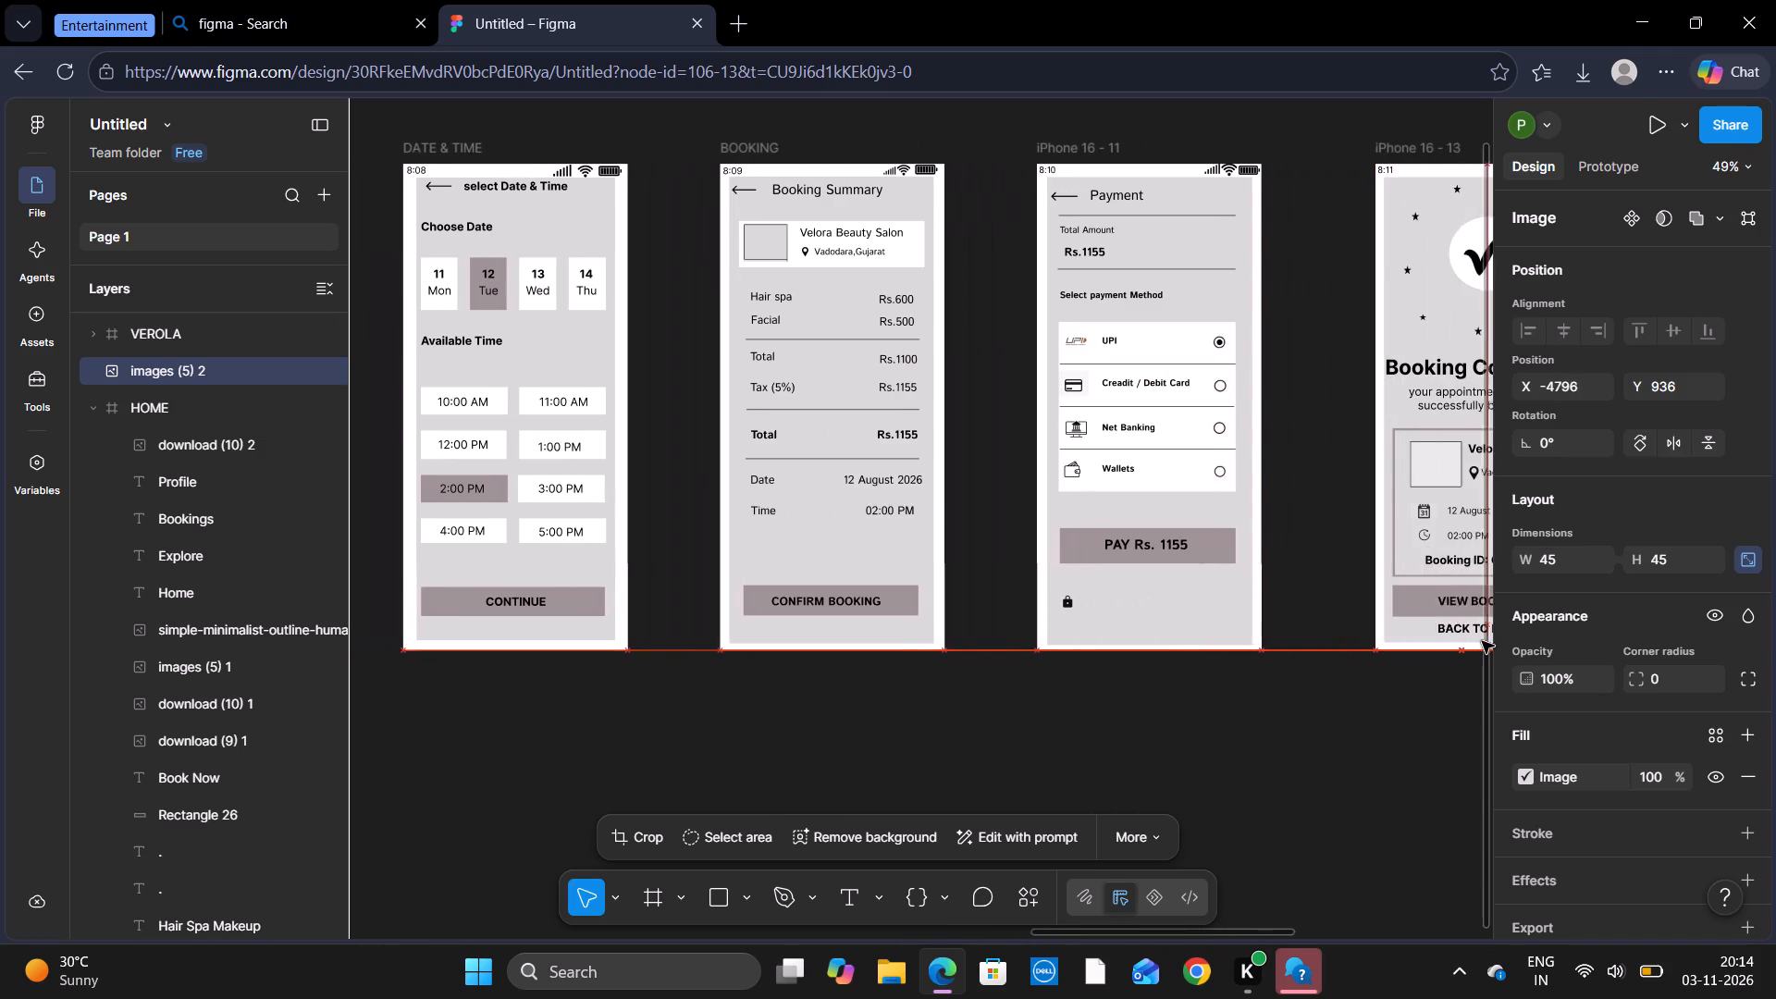
pyautogui.moveTo(1482, 641); pyautogui.dragTo(1372, 632)
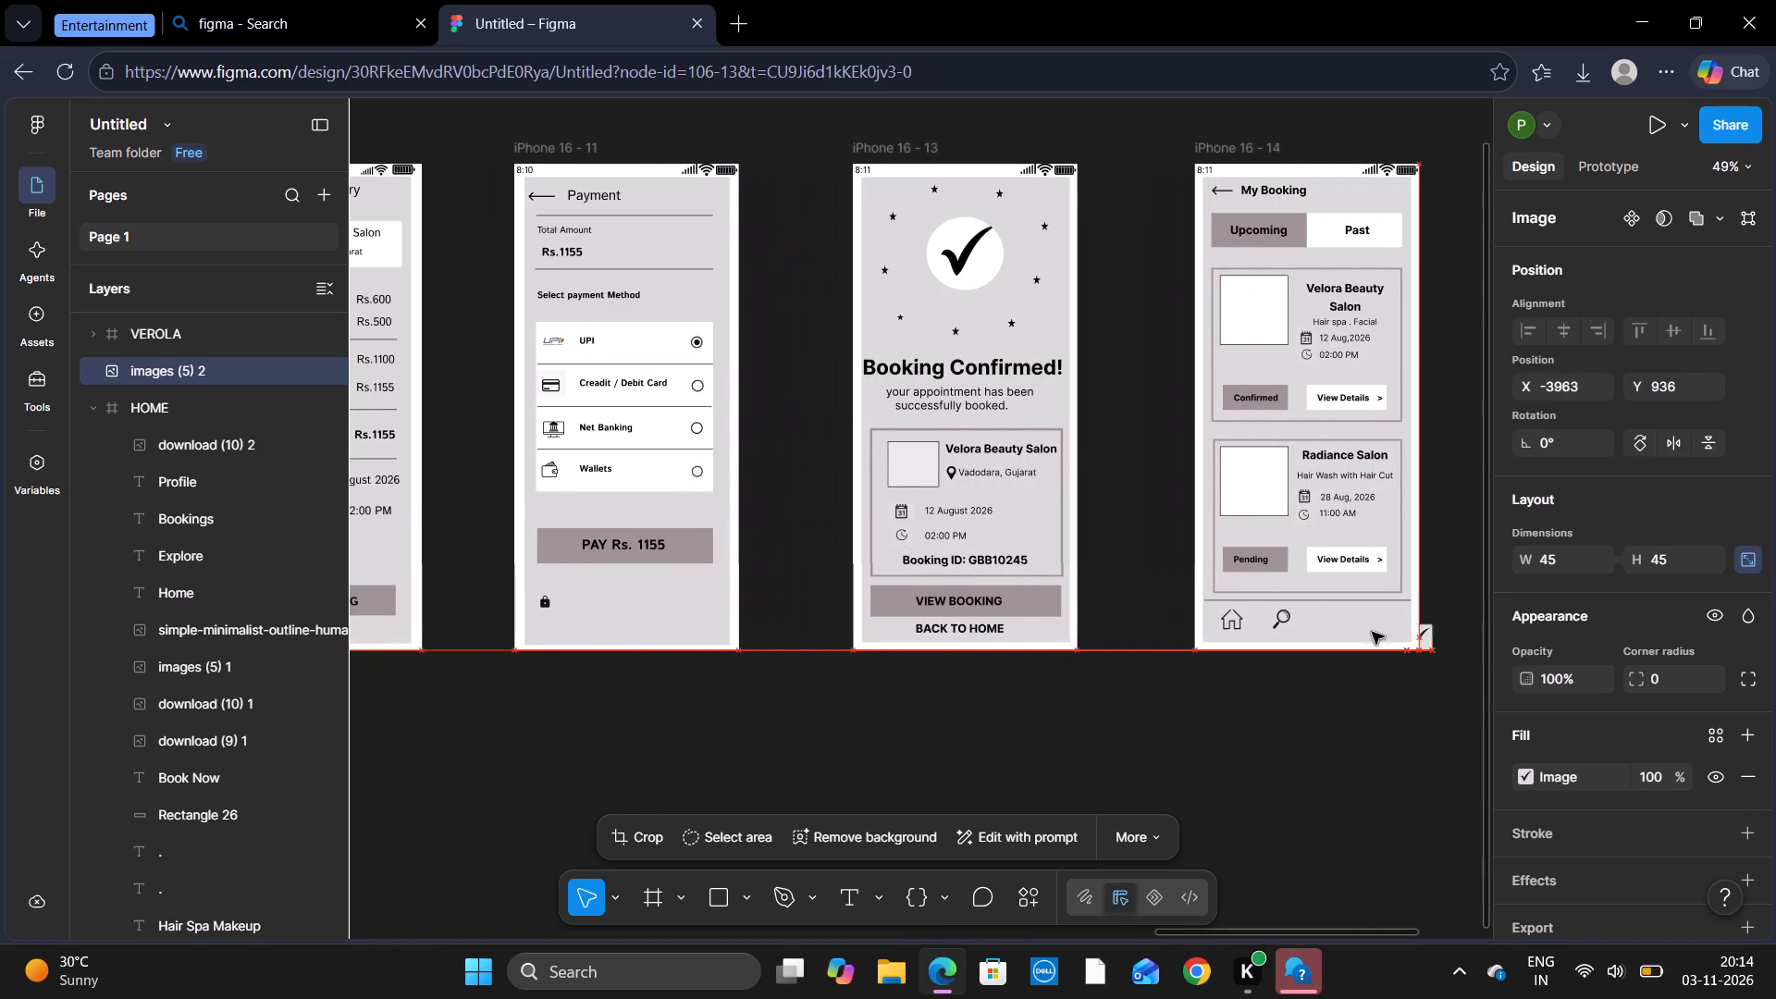
pyautogui.moveTo(1372, 632); pyautogui.dragTo(1332, 625)
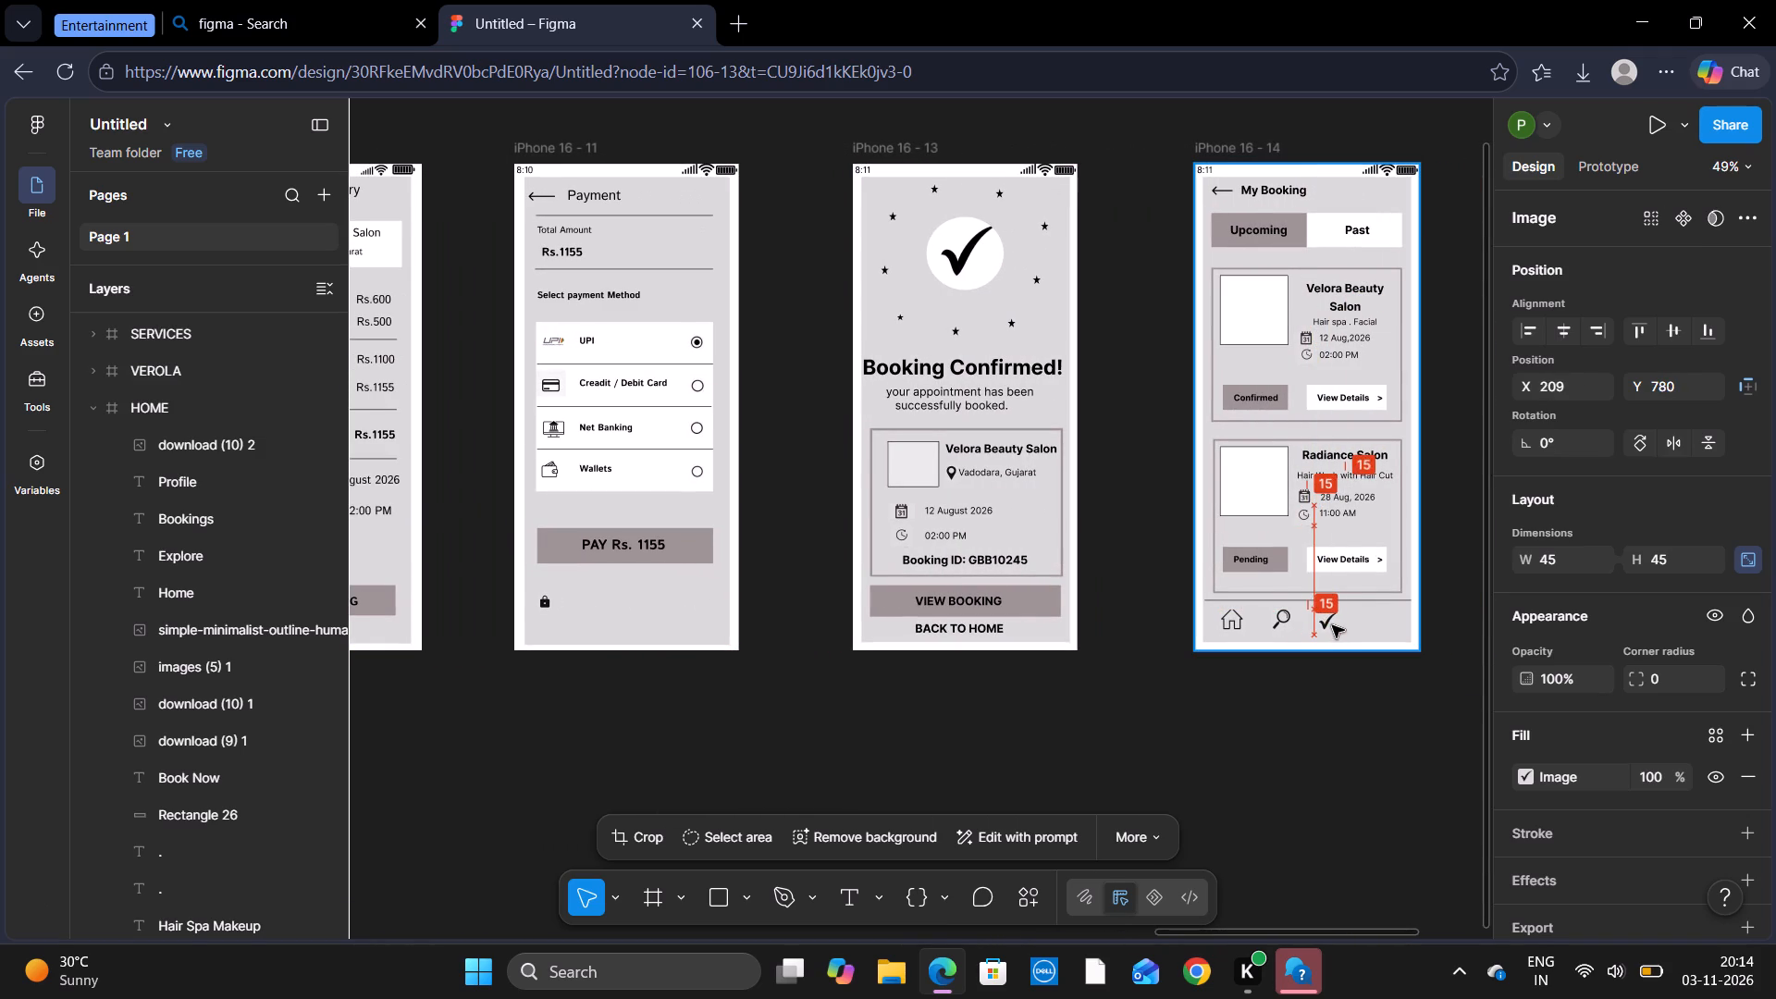
pyautogui.moveTo(1332, 625); pyautogui.dragTo(1332, 624)
pyautogui.click(1224, 755)
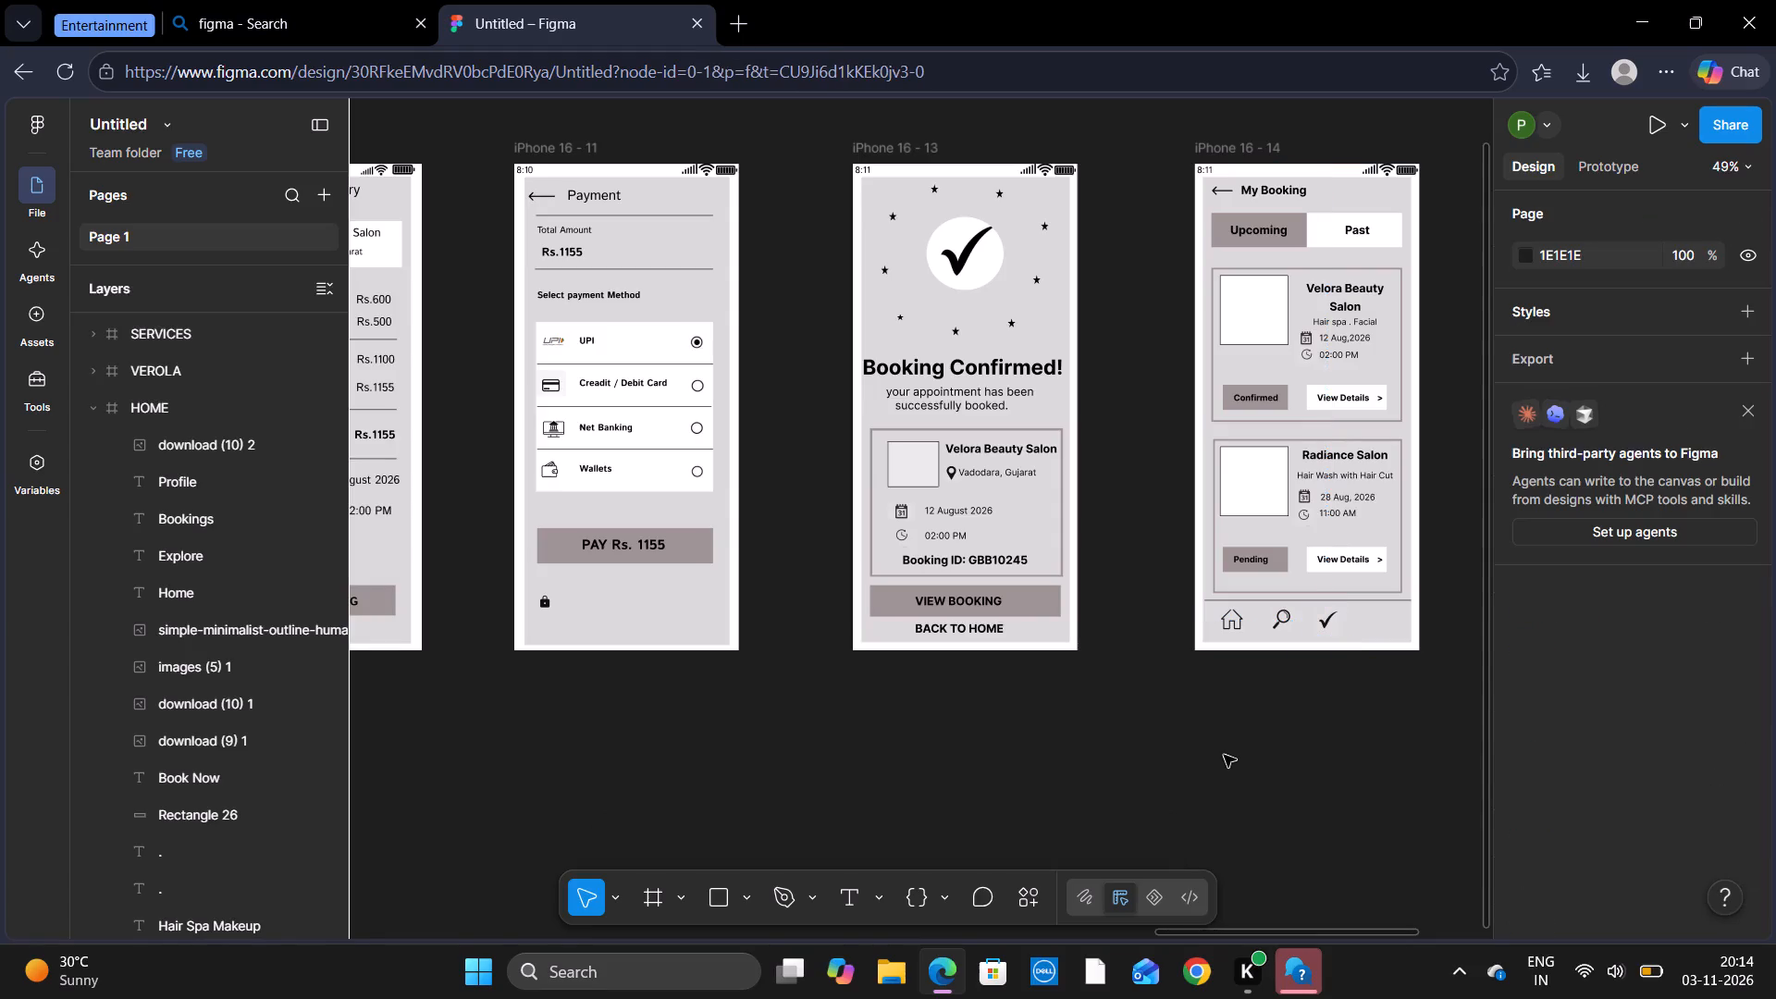
# Duplicate the HOME screen's Profile person icon and place the copy after the check mark in My Booking's bottom bar, at about X 293, Y 778.
pyautogui.hscroll(9, 1224, 755)
pyautogui.click(1216, 614)
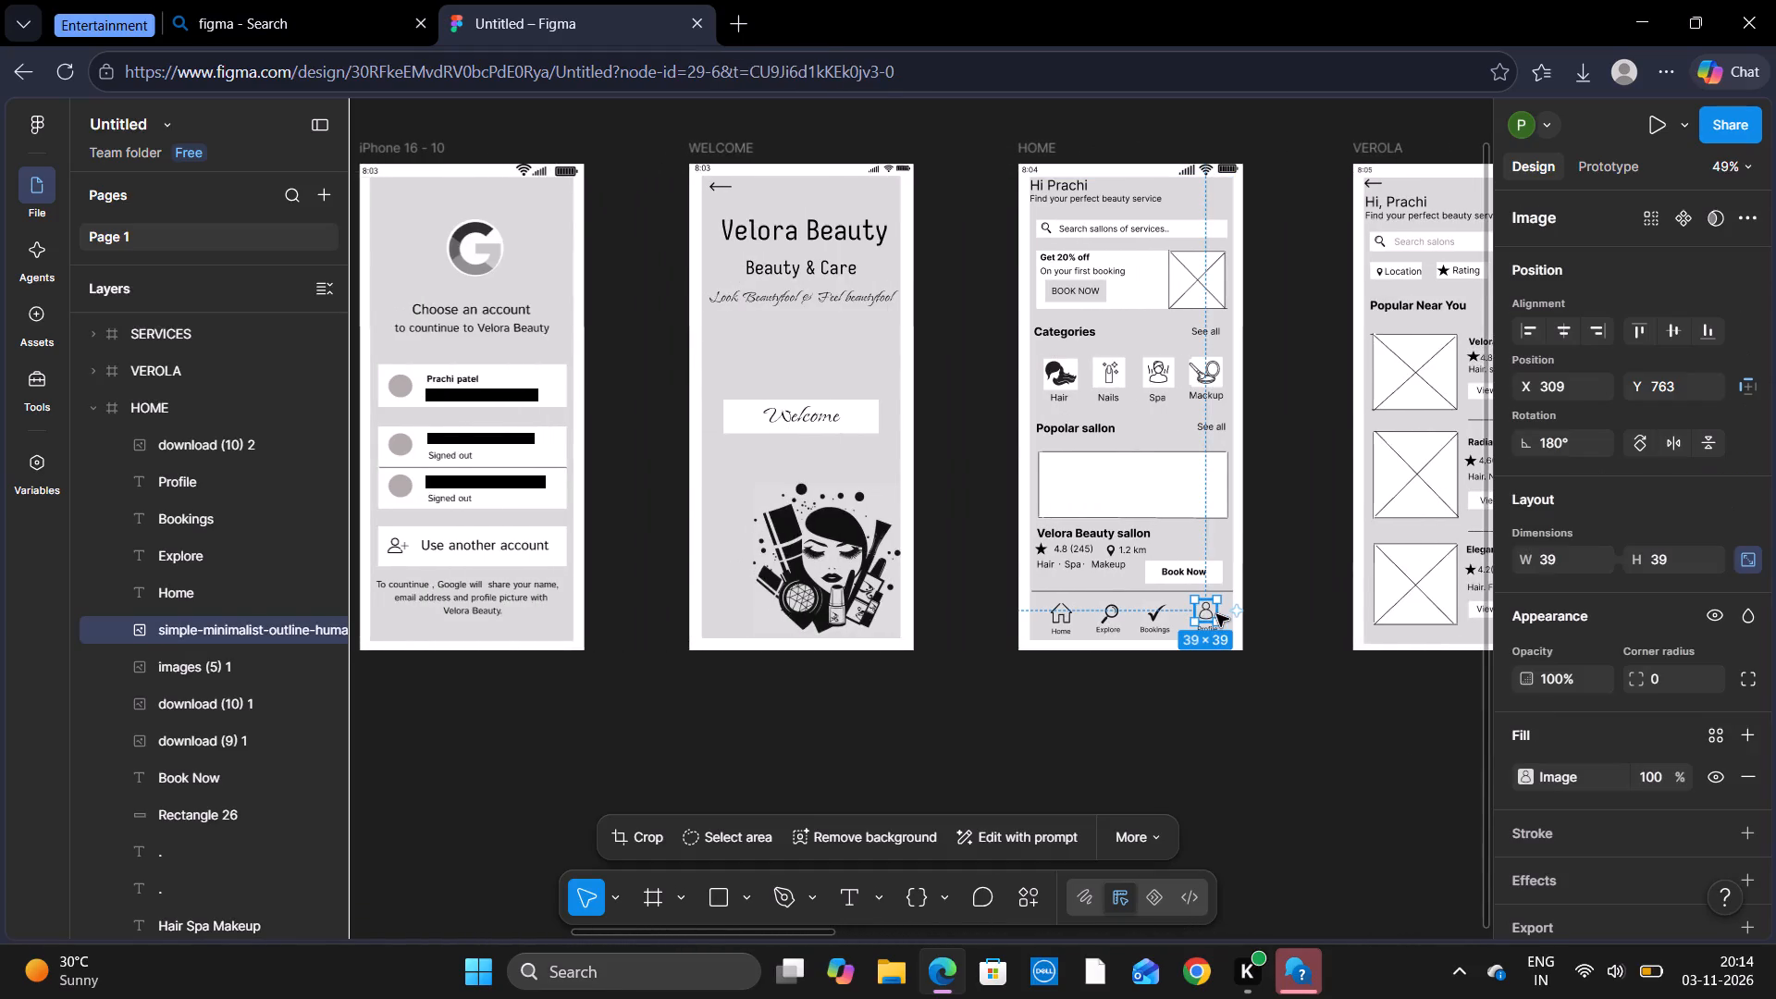
pyautogui.hotkey('ctrl', 'c')
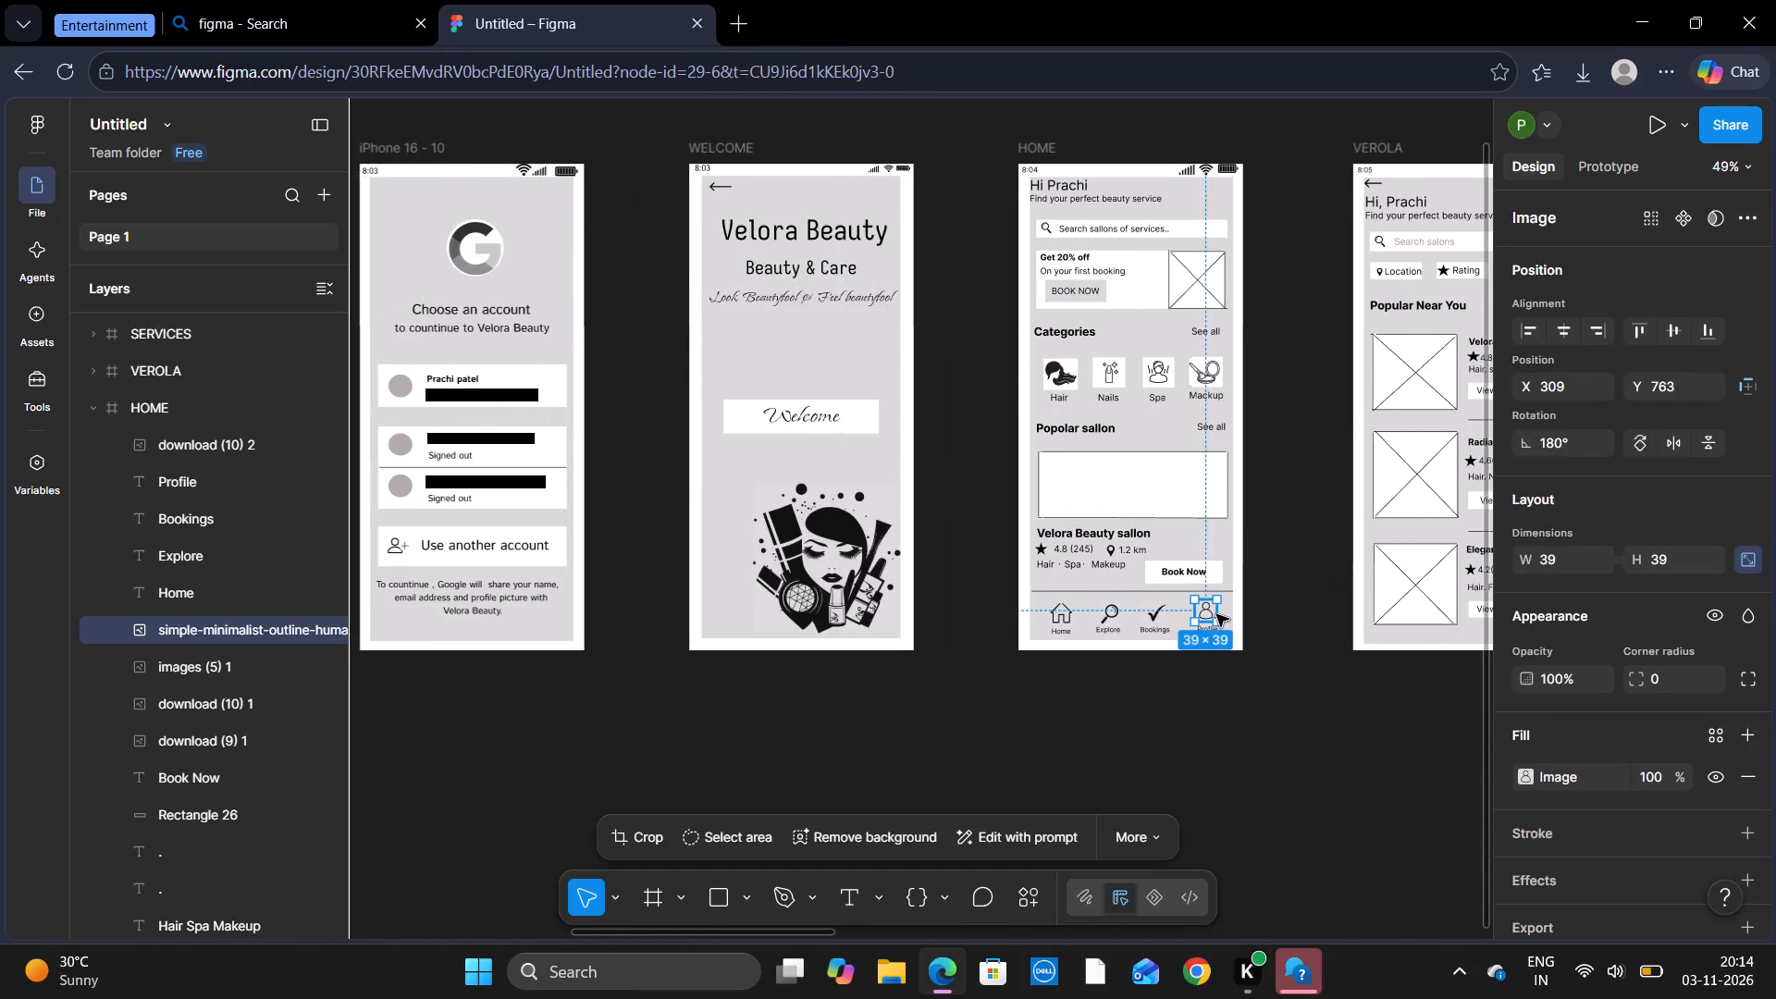
pyautogui.hotkey('ctrl', 'v')
pyautogui.moveTo(1202, 614); pyautogui.dragTo(1326, 643)
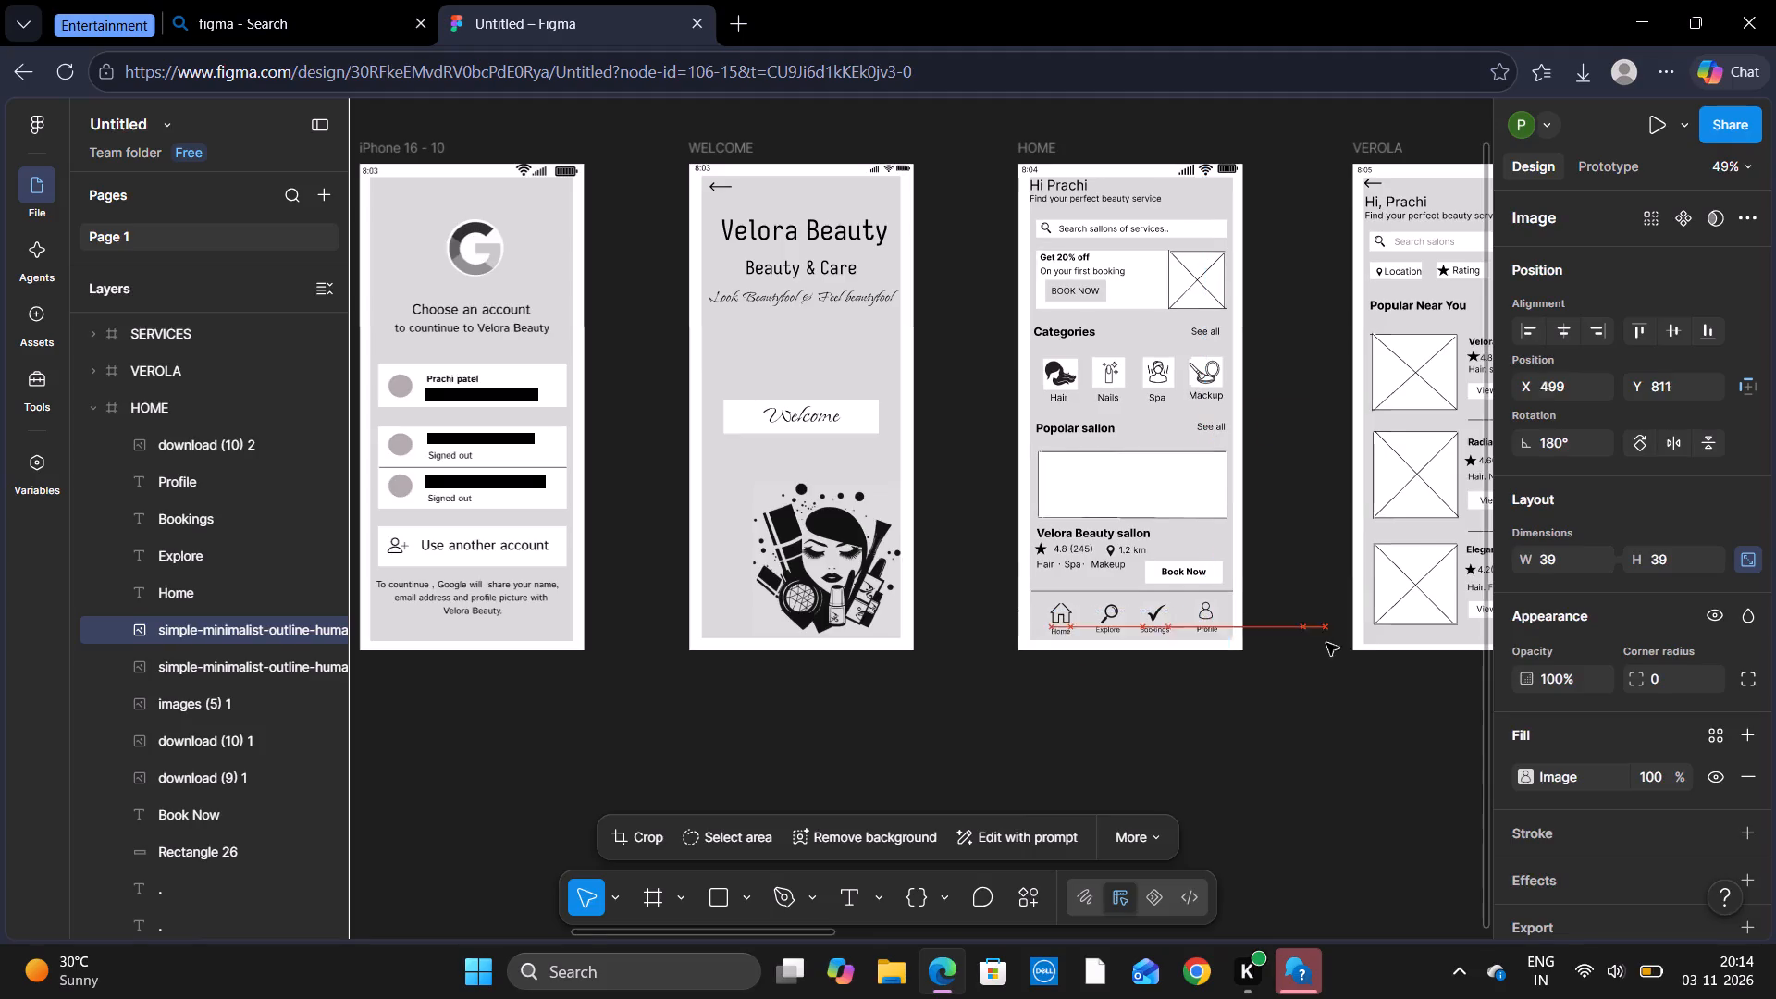
pyautogui.moveTo(1326, 643); pyautogui.dragTo(1490, 632)
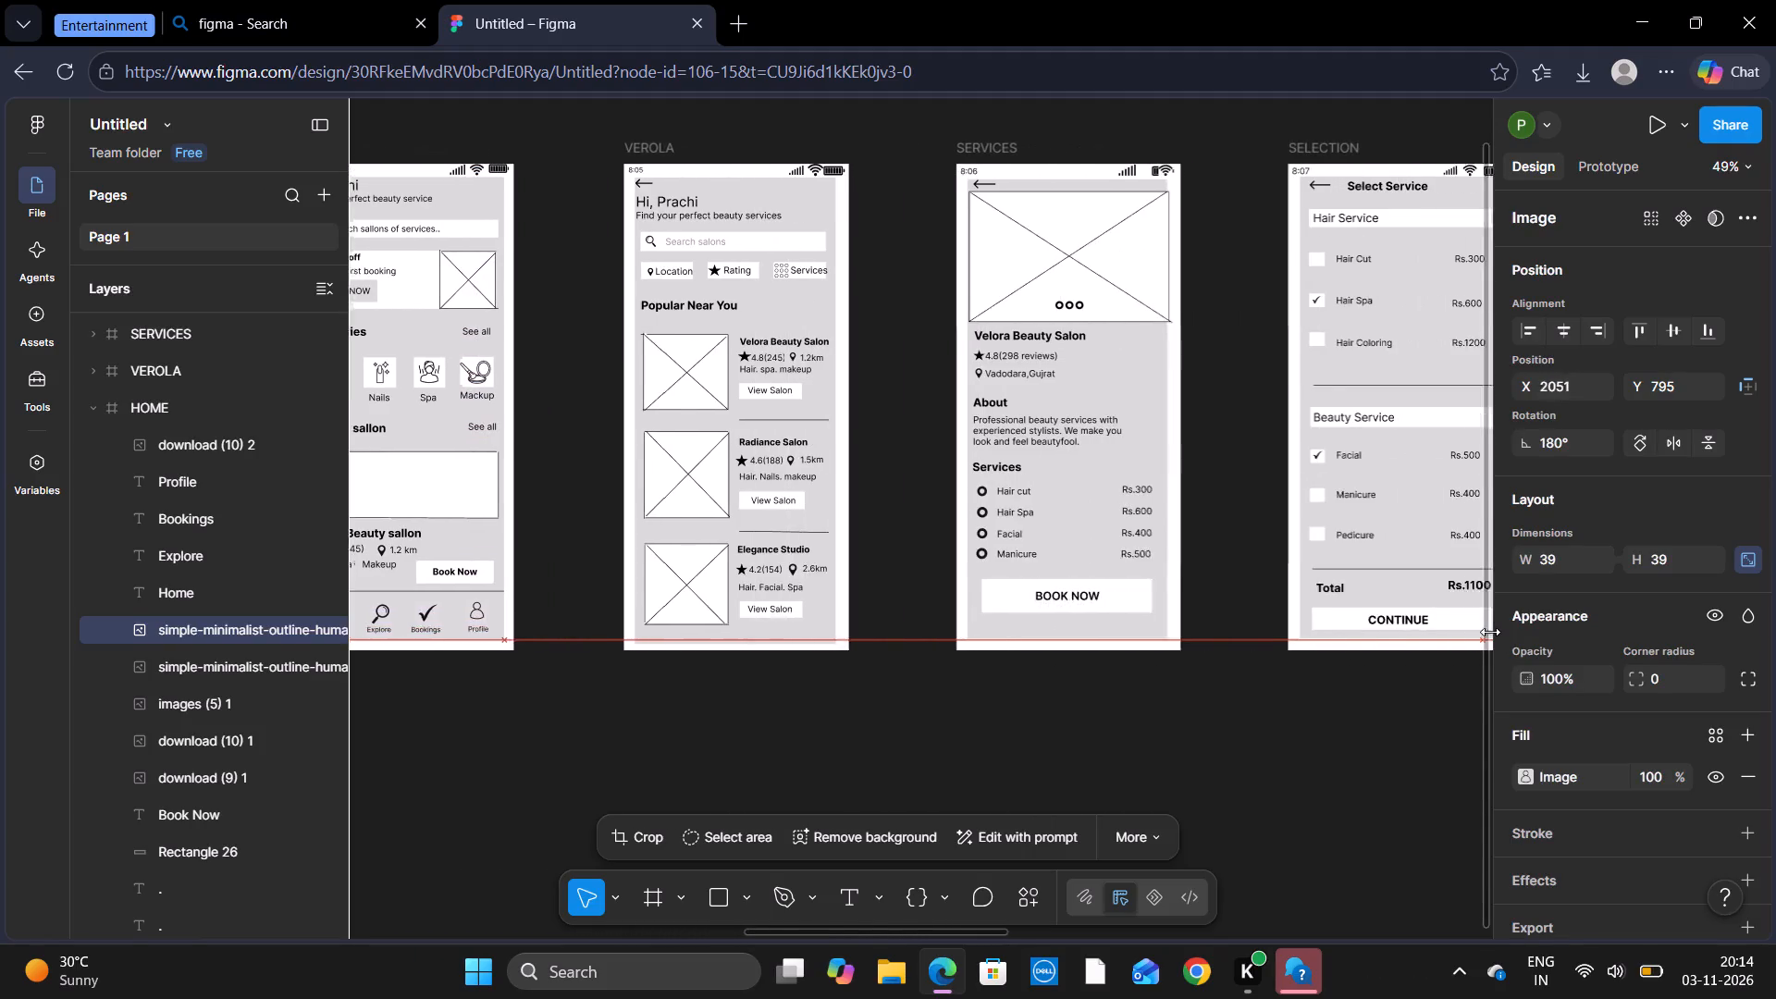
pyautogui.moveTo(1490, 632); pyautogui.dragTo(1486, 634)
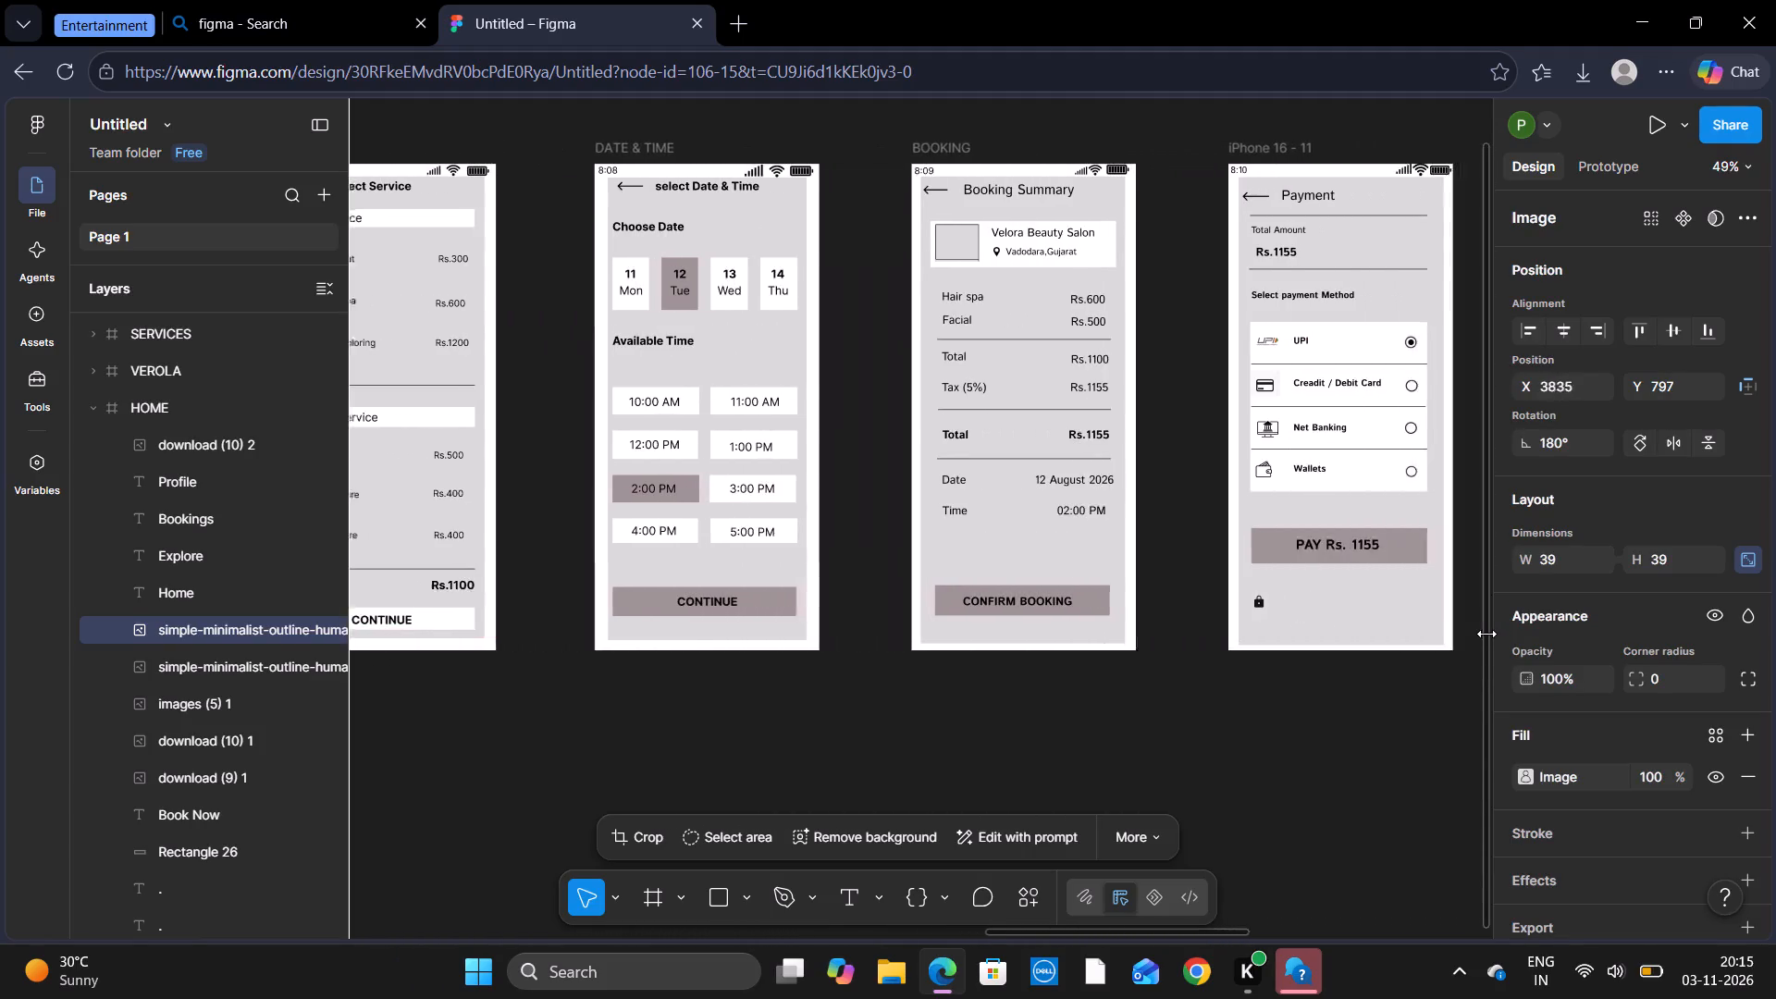
pyautogui.moveTo(1486, 634); pyautogui.dragTo(1484, 629)
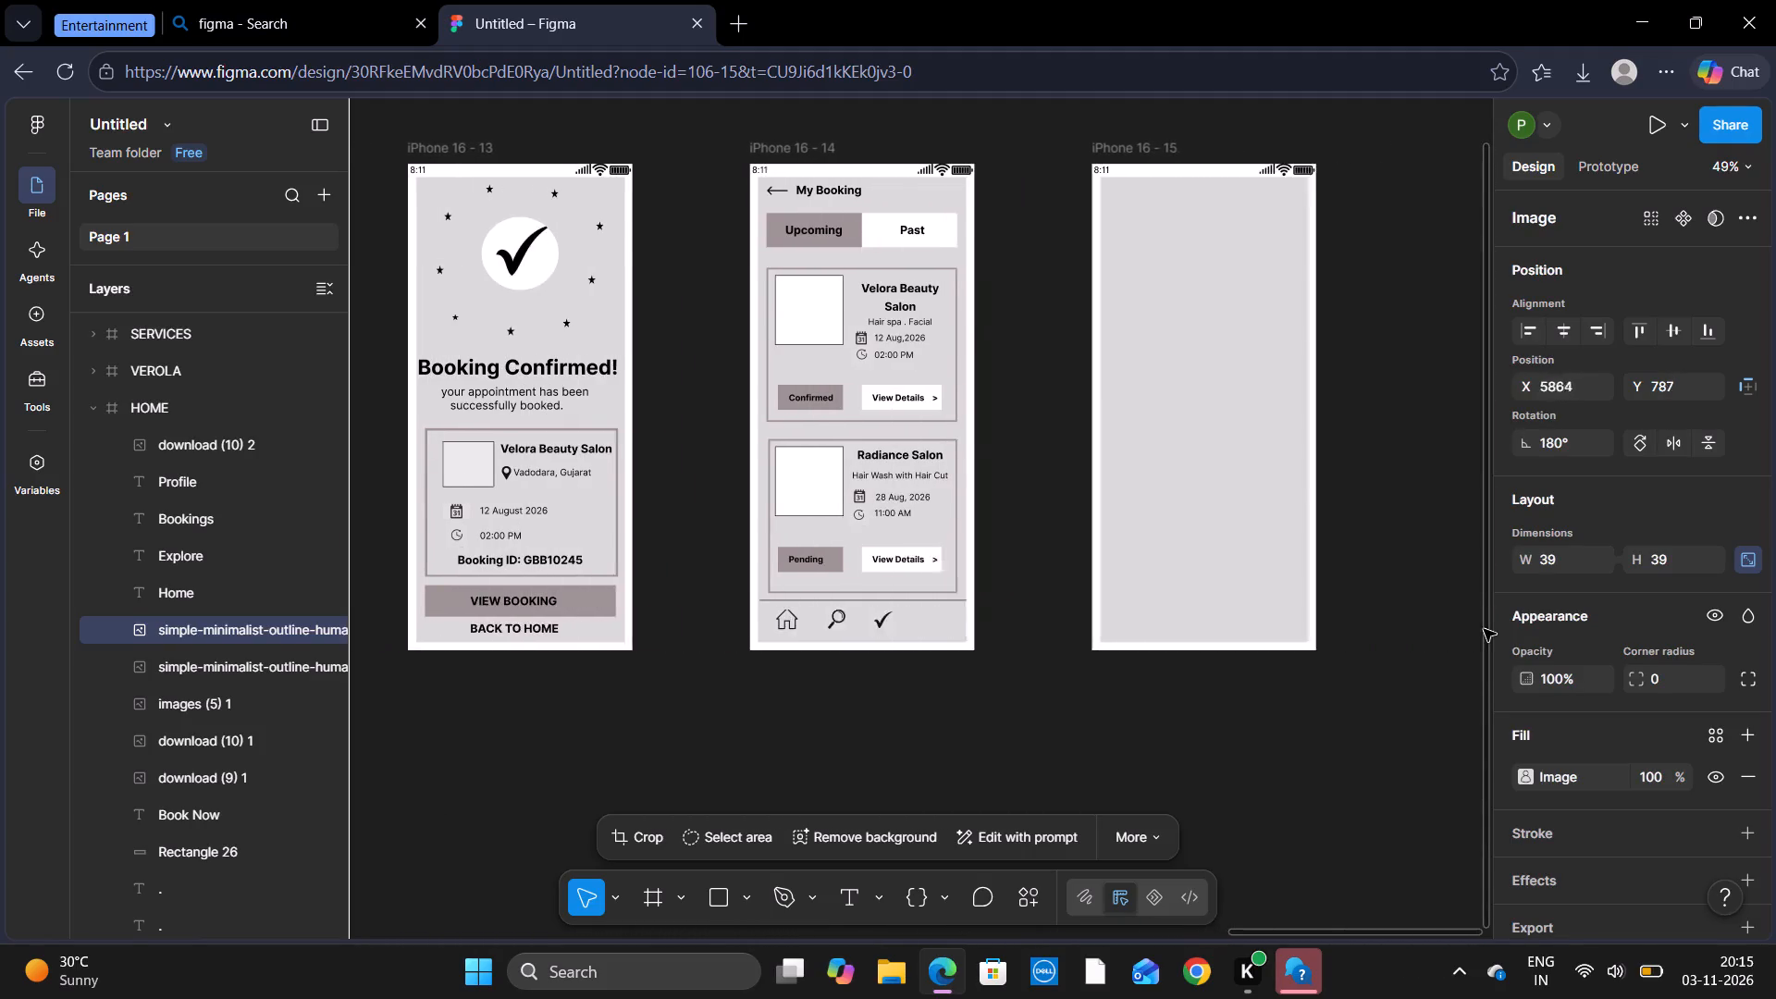
pyautogui.moveTo(1484, 629); pyautogui.dragTo(865, 627)
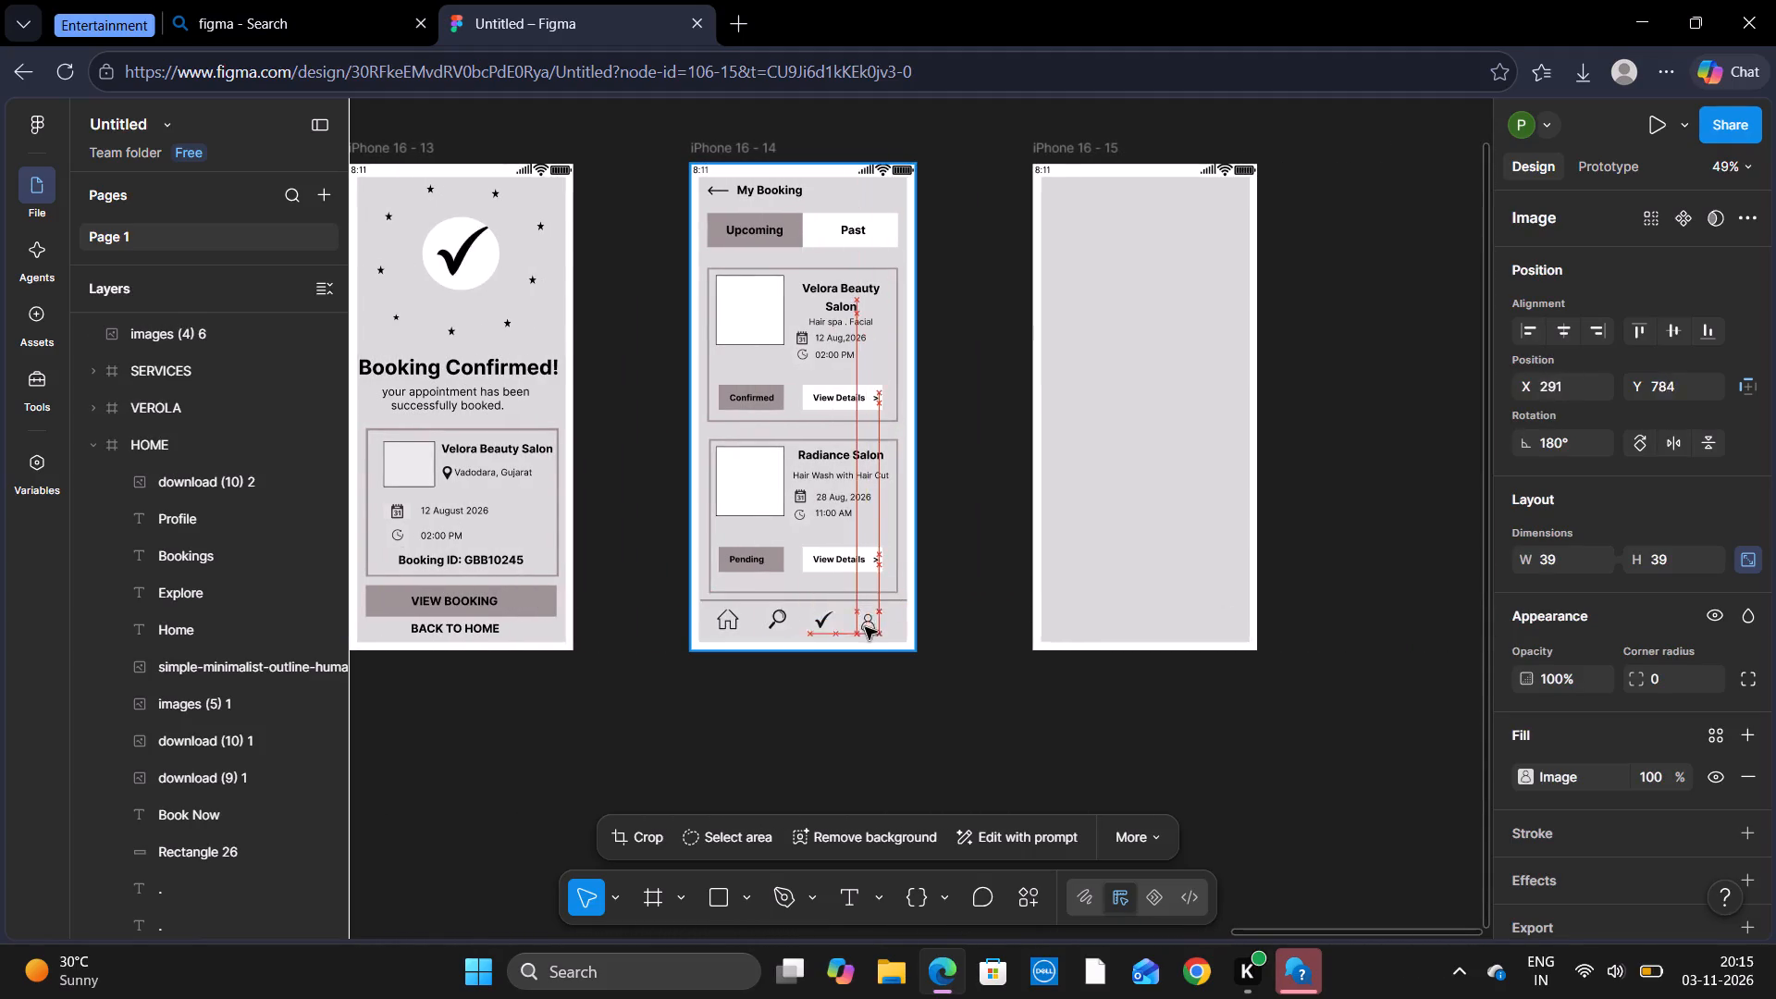
pyautogui.moveTo(865, 627); pyautogui.dragTo(866, 623)
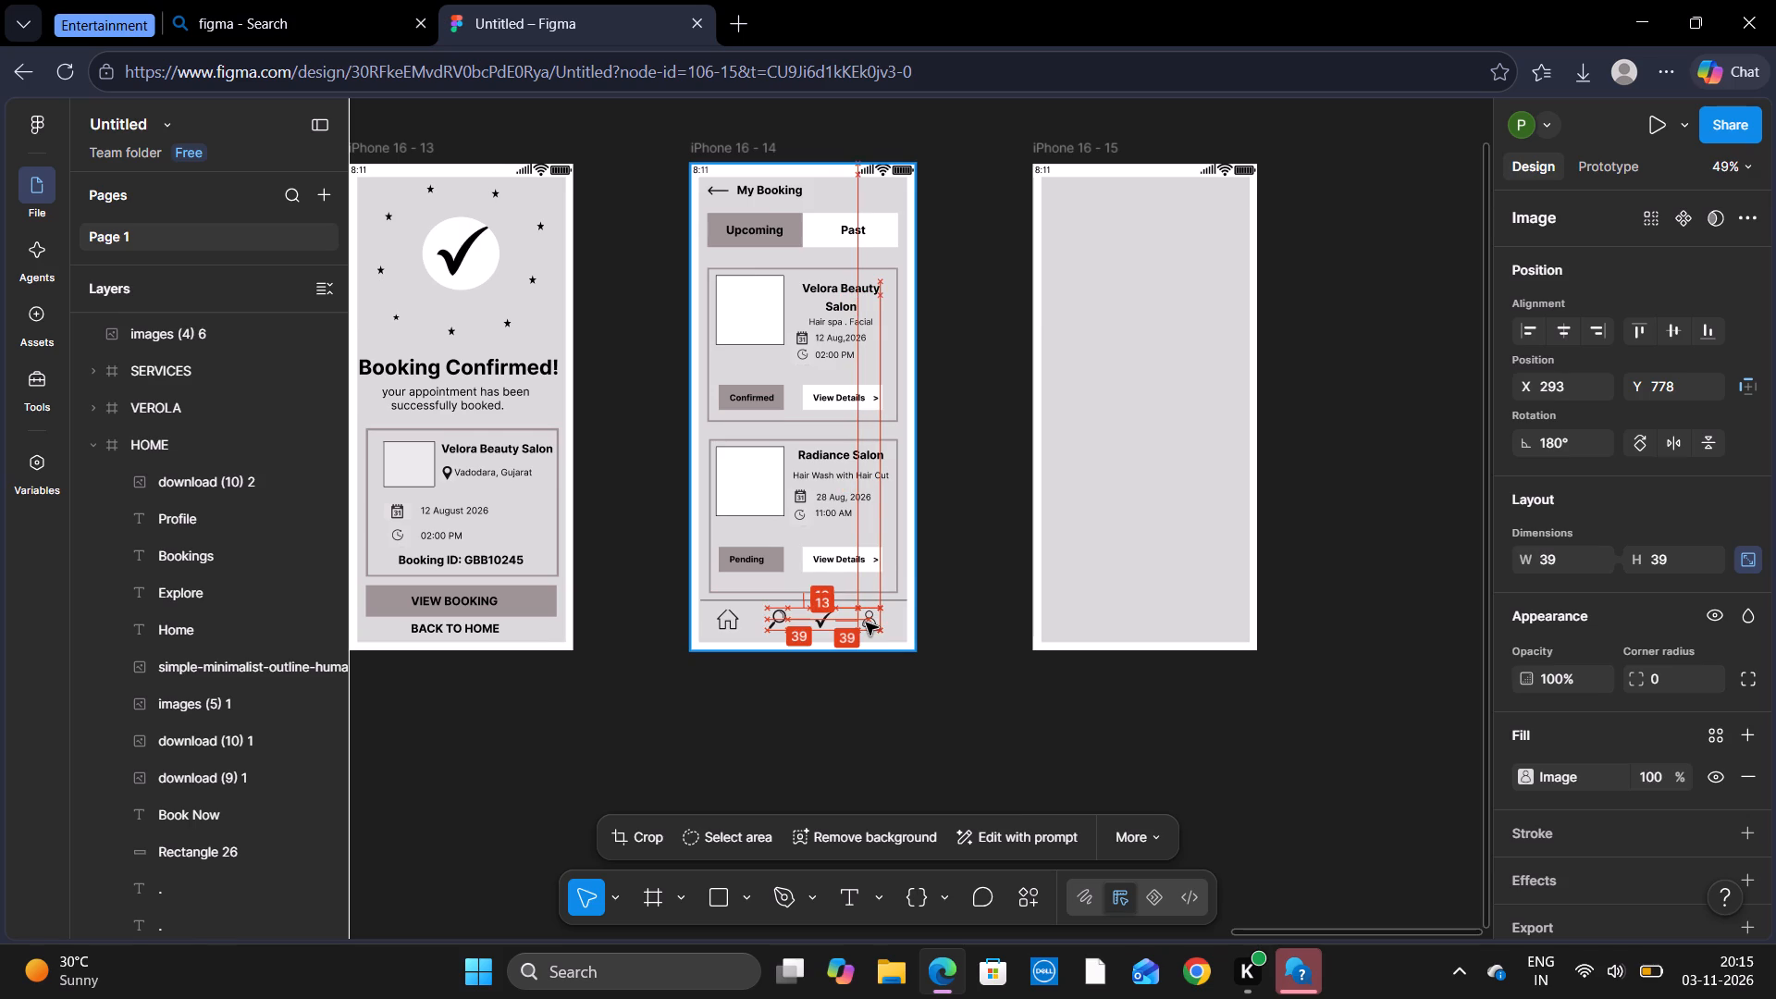
pyautogui.moveTo(866, 623); pyautogui.dragTo(865, 622)
pyautogui.click(930, 690)
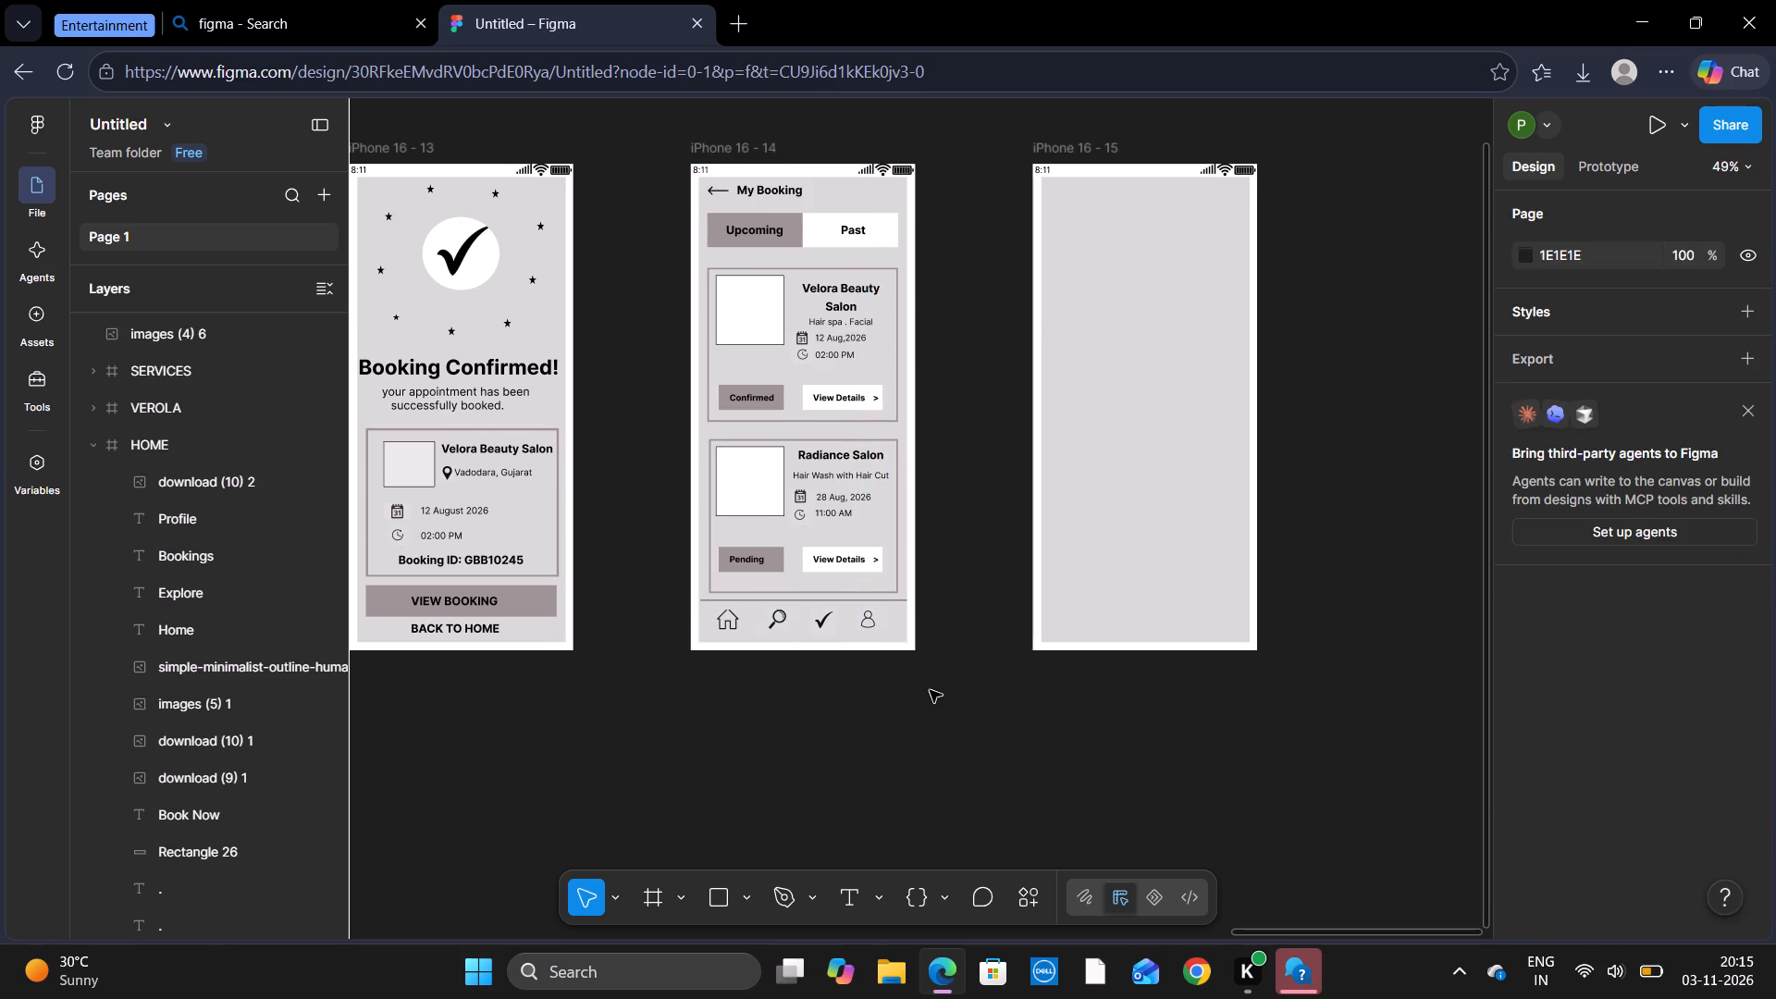
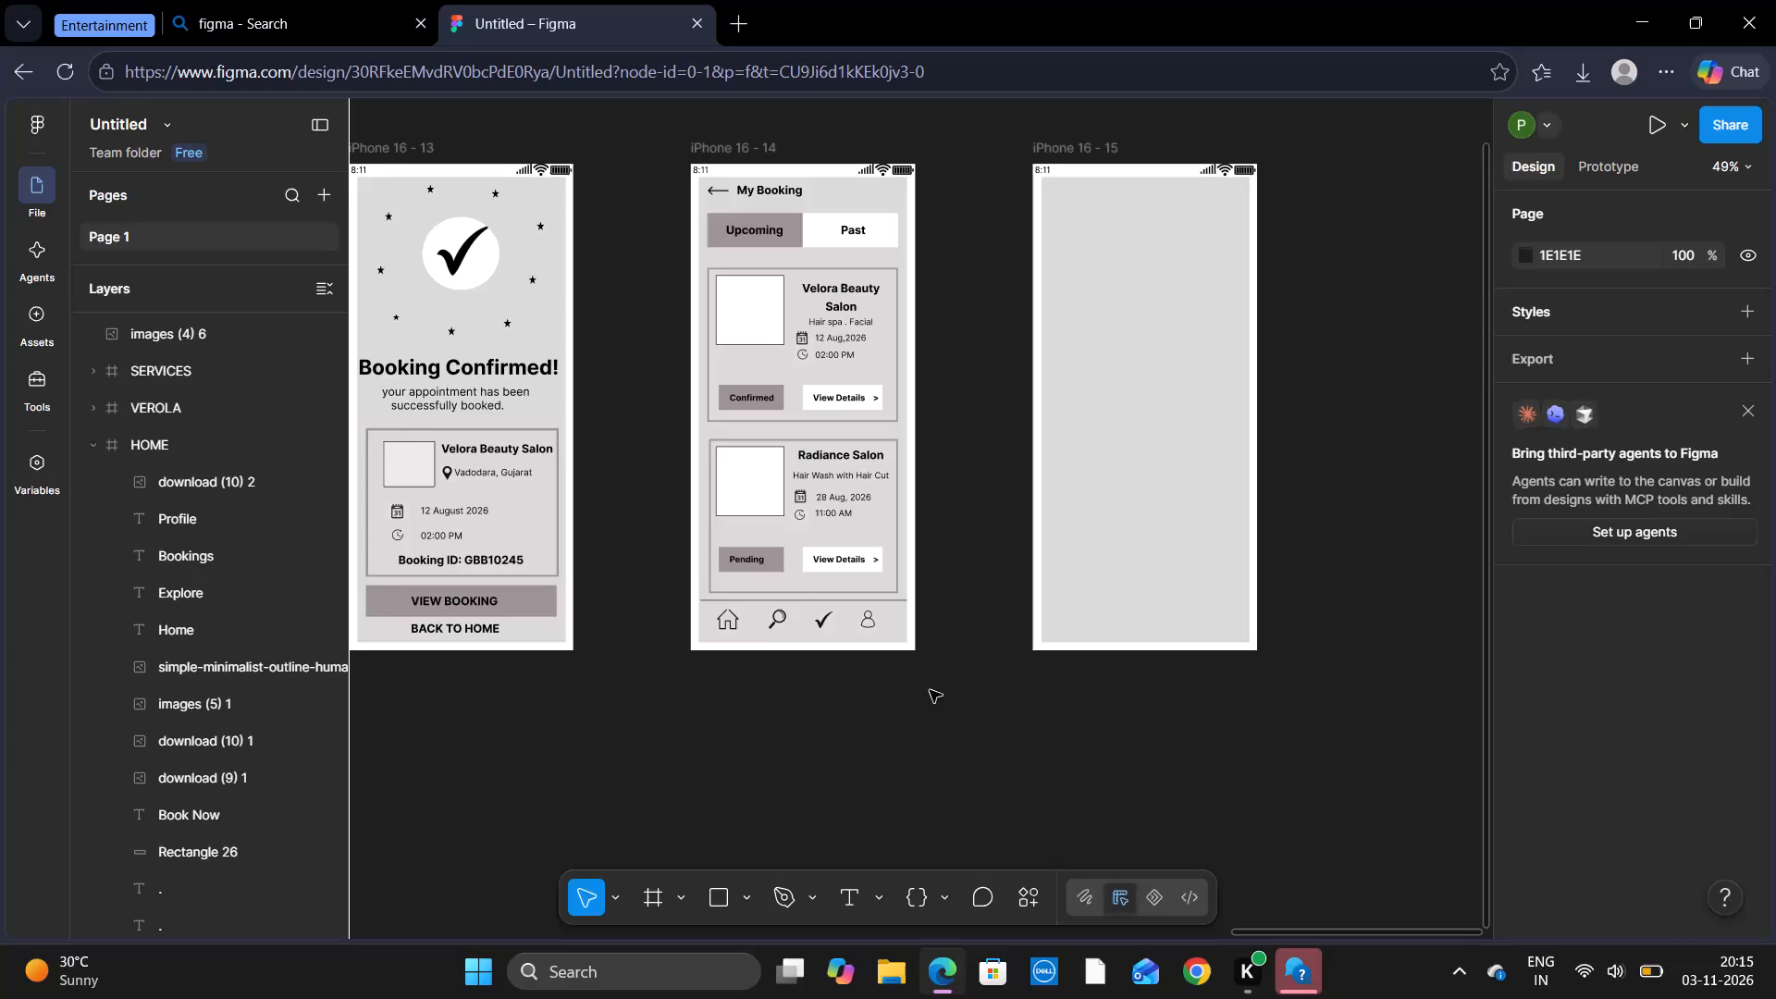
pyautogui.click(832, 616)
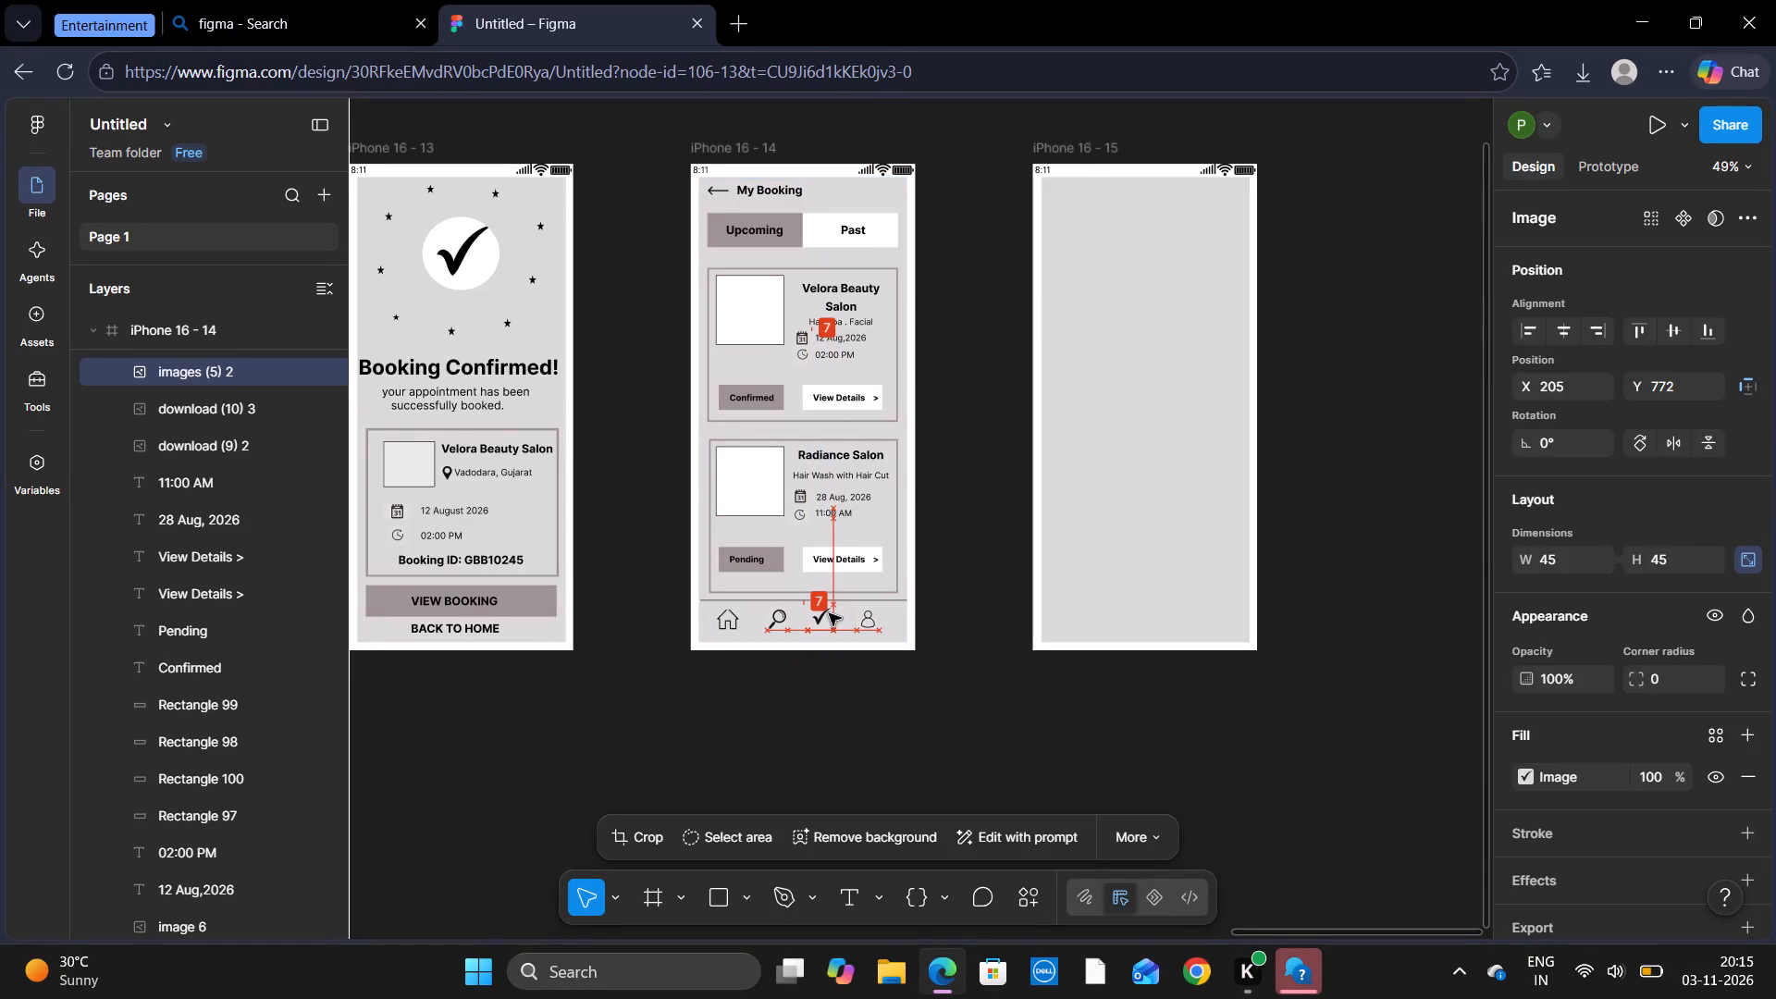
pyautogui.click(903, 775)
# Duplicate the HOME screen's Home label and place the copy under the house icon in My Booking's bottom bar, at about X 49, Y 819.
pyautogui.hscroll(2, 903, 775)
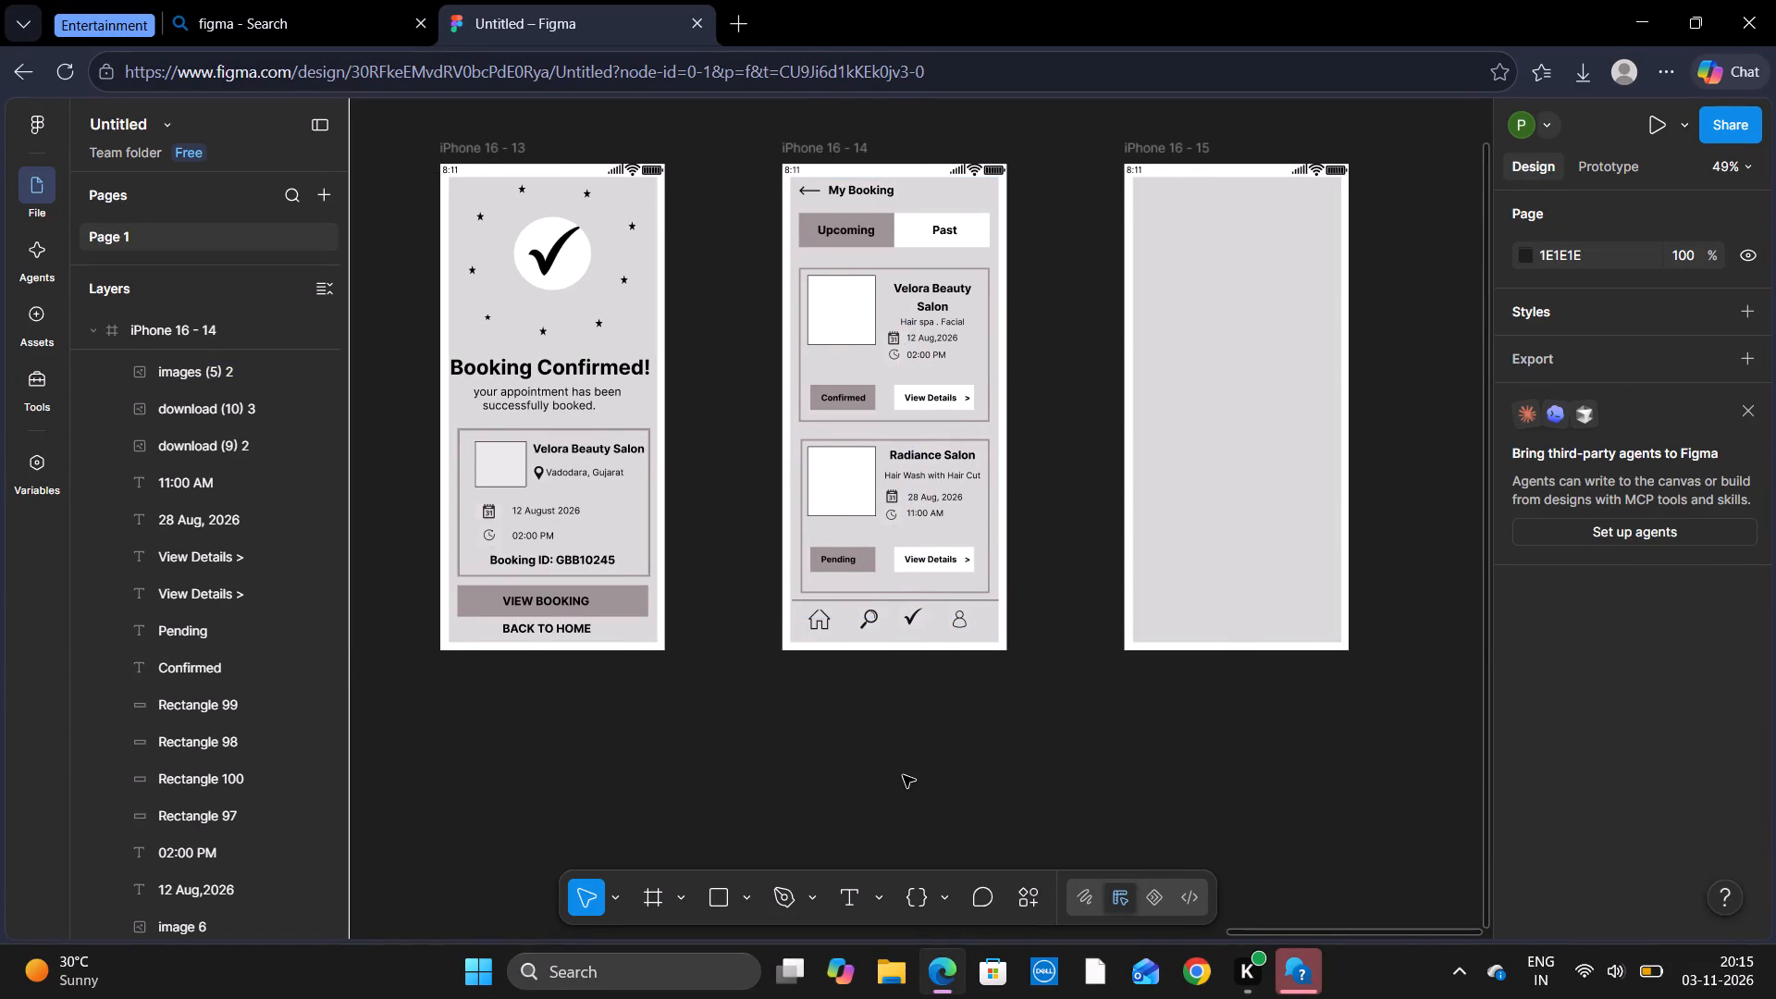
pyautogui.hscroll(10, 903, 775)
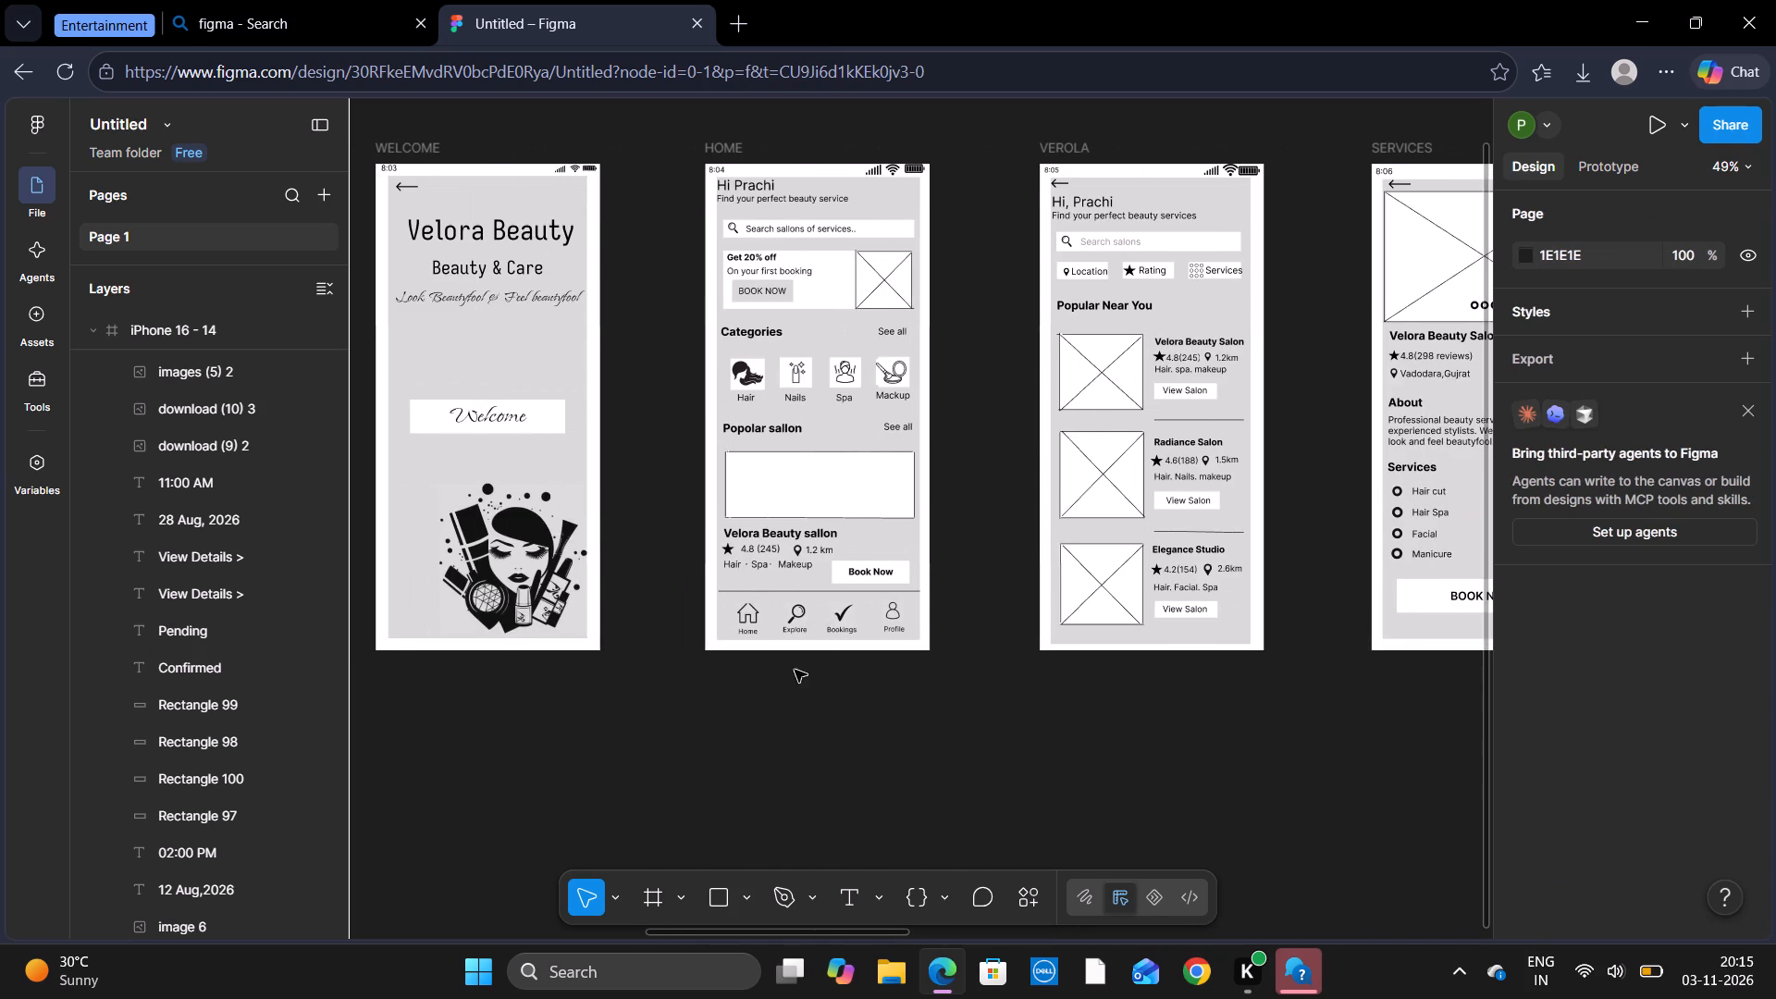
pyautogui.click(753, 635)
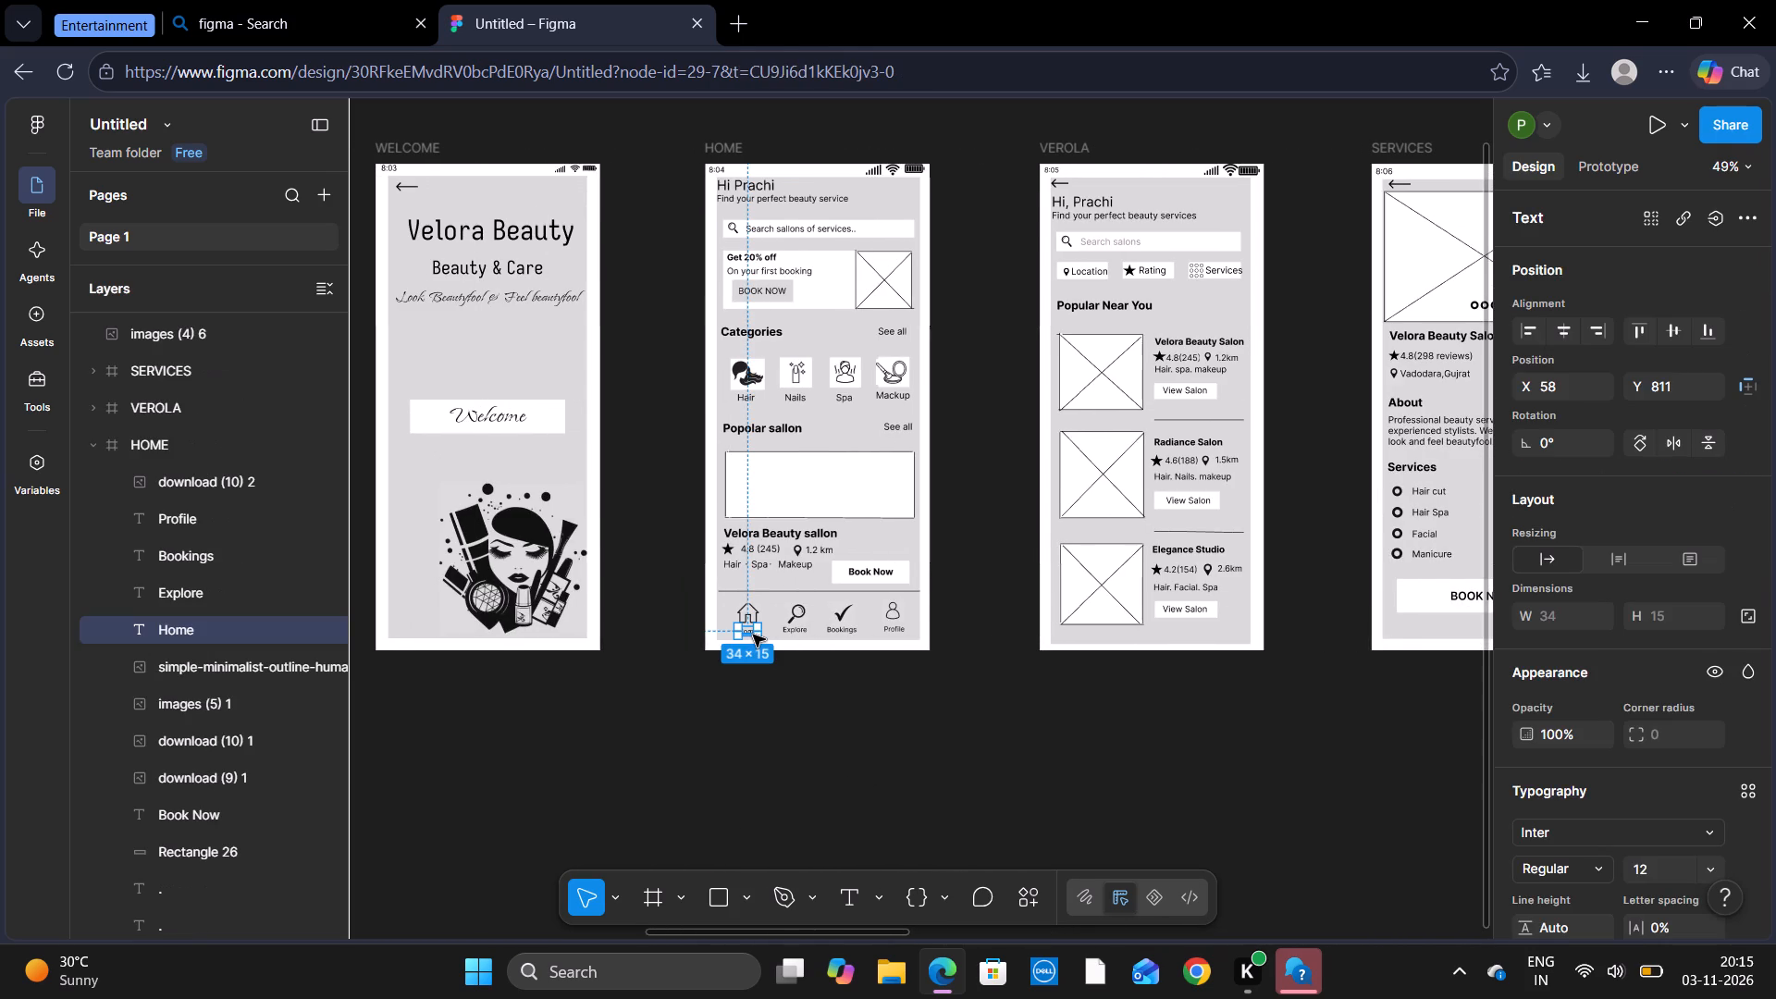
pyautogui.hotkey('ctrl', 'c')
pyautogui.hotkey('ctrl', 'v')
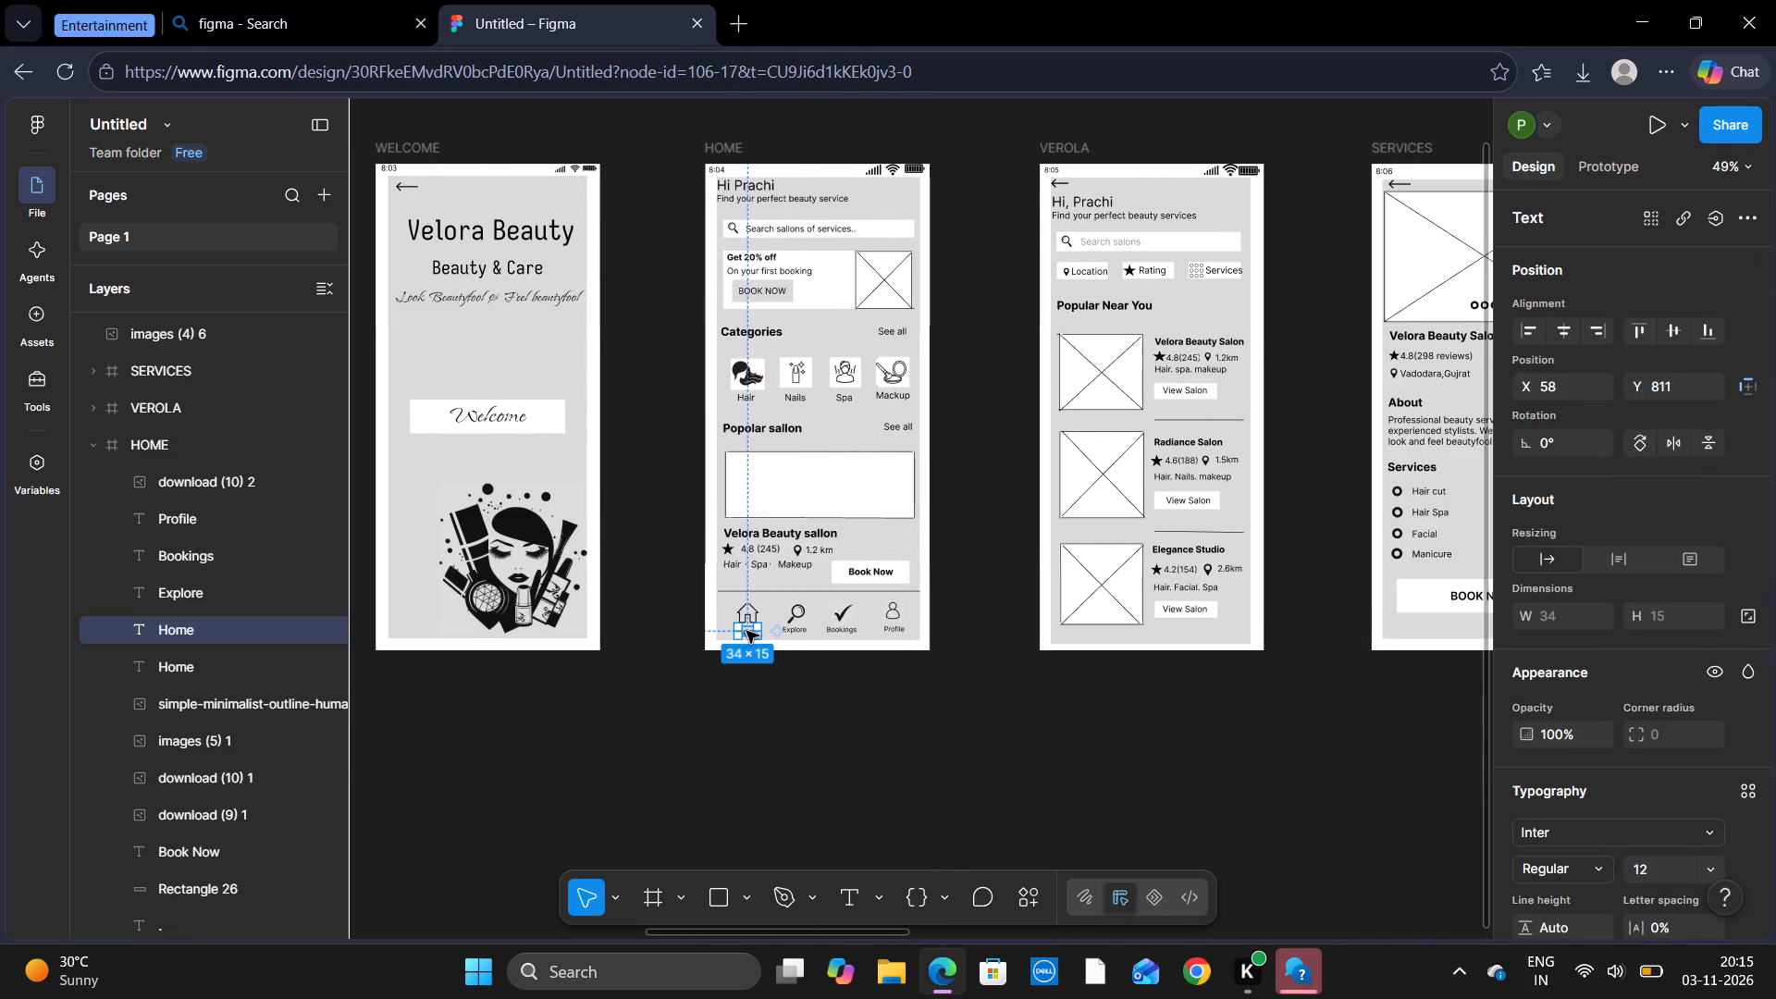
pyautogui.moveTo(746, 631); pyautogui.dragTo(1370, 629)
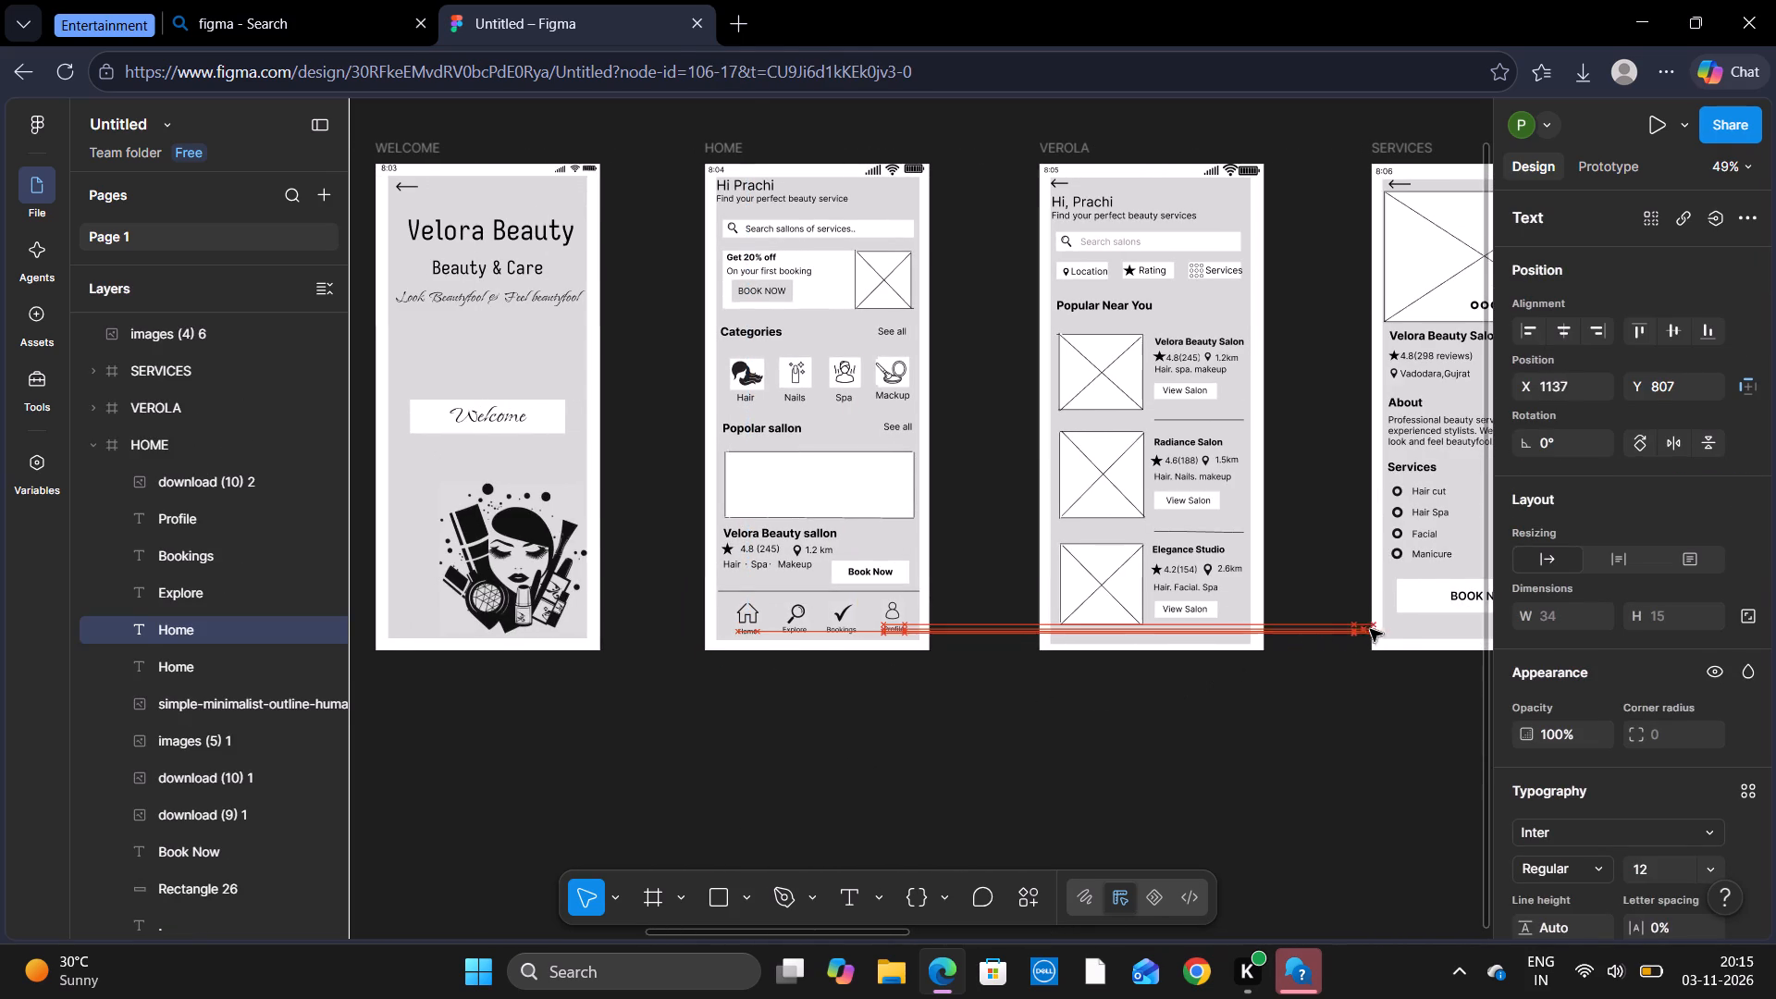
pyautogui.moveTo(1370, 629); pyautogui.dragTo(1611, 647)
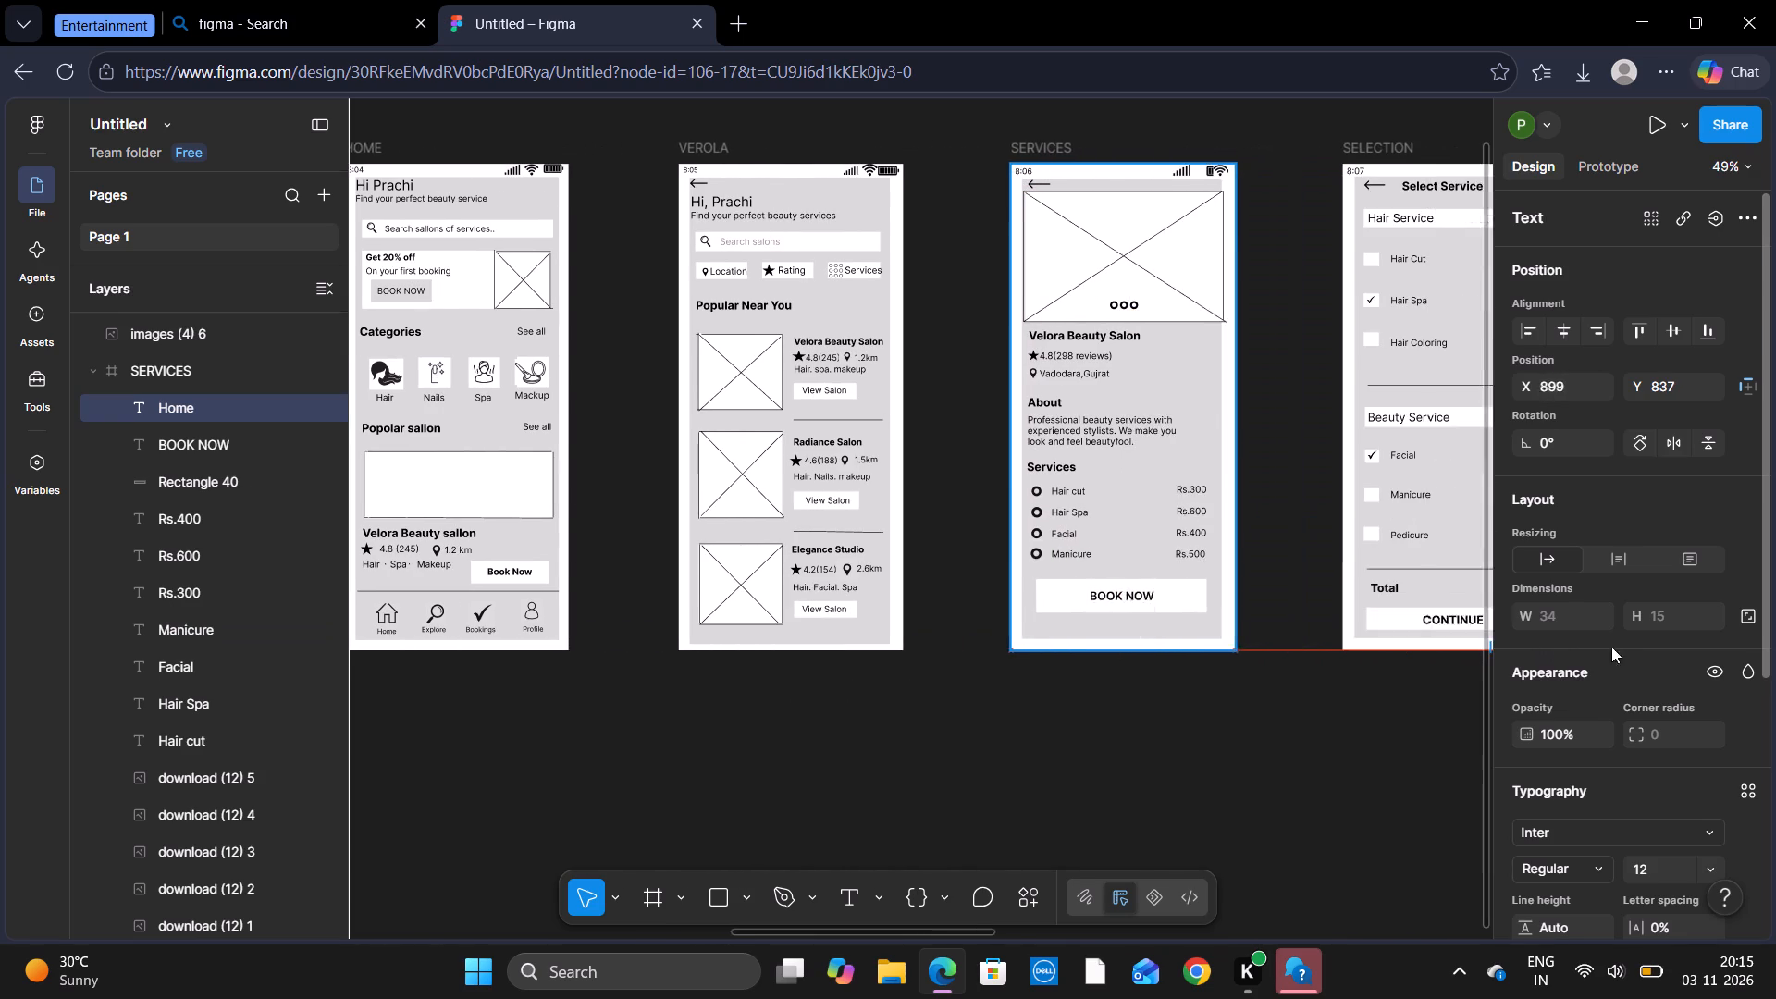
pyautogui.moveTo(1611, 647); pyautogui.dragTo(1687, 649)
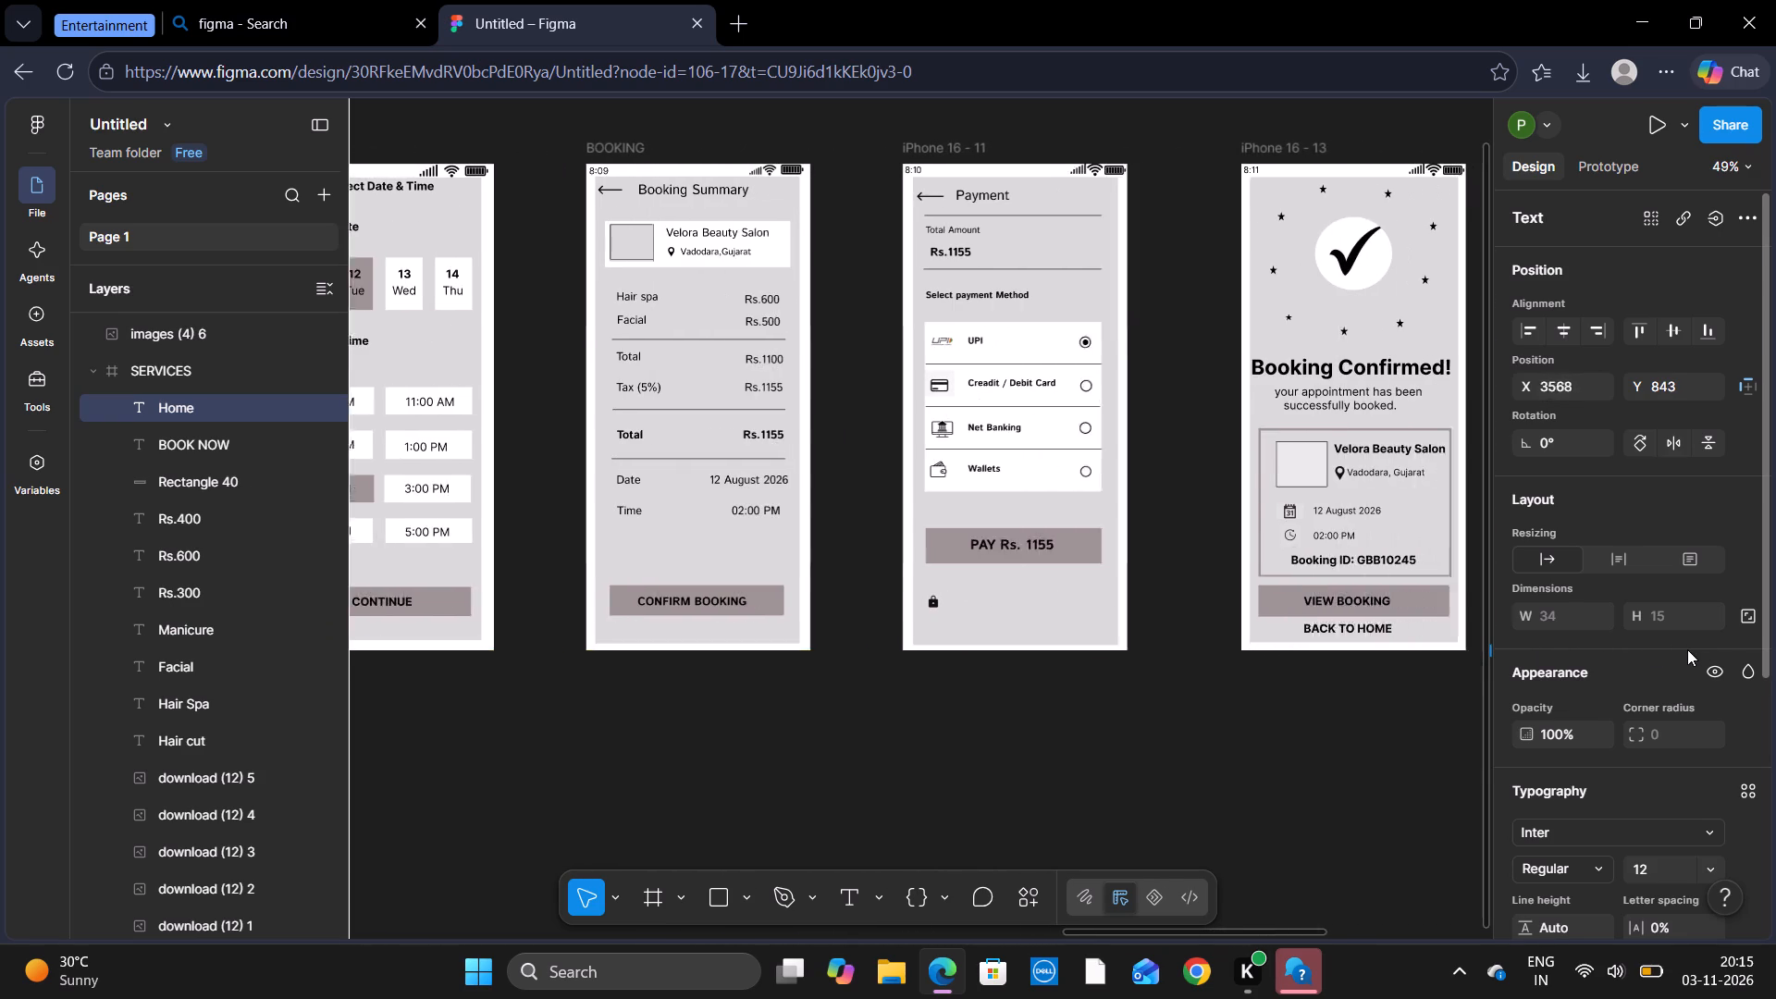
pyautogui.moveTo(1687, 649); pyautogui.dragTo(848, 625)
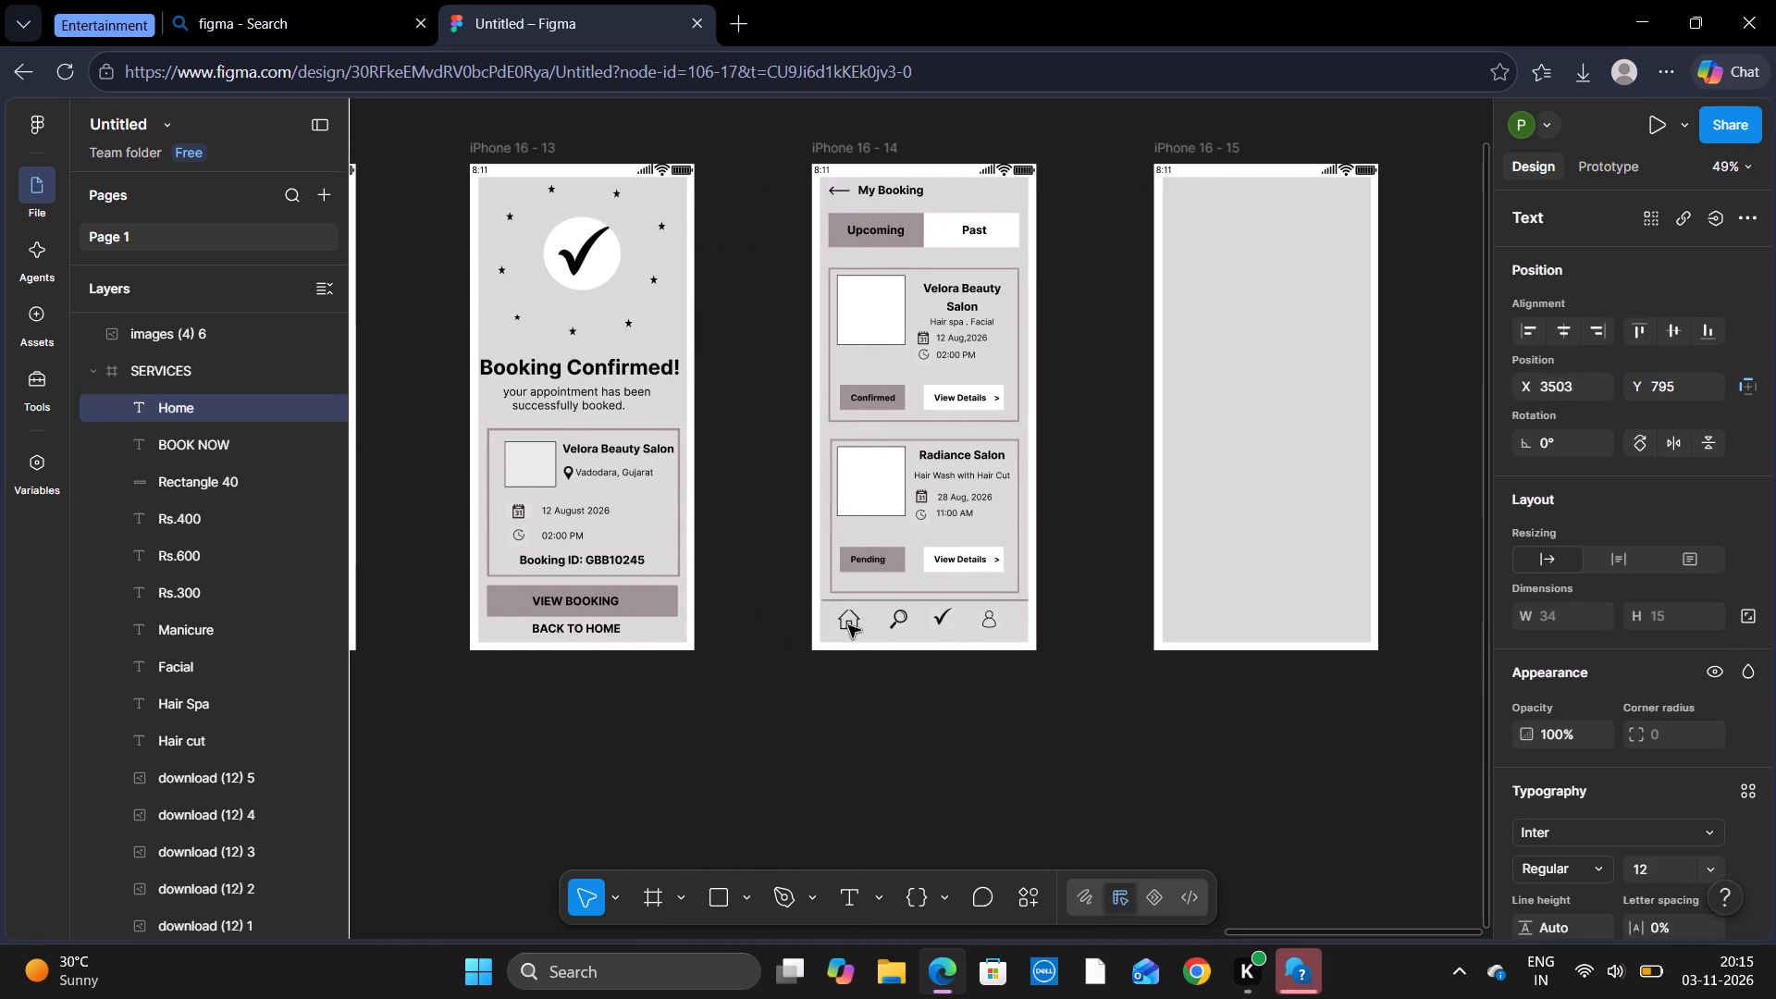
pyautogui.moveTo(848, 625); pyautogui.dragTo(846, 635)
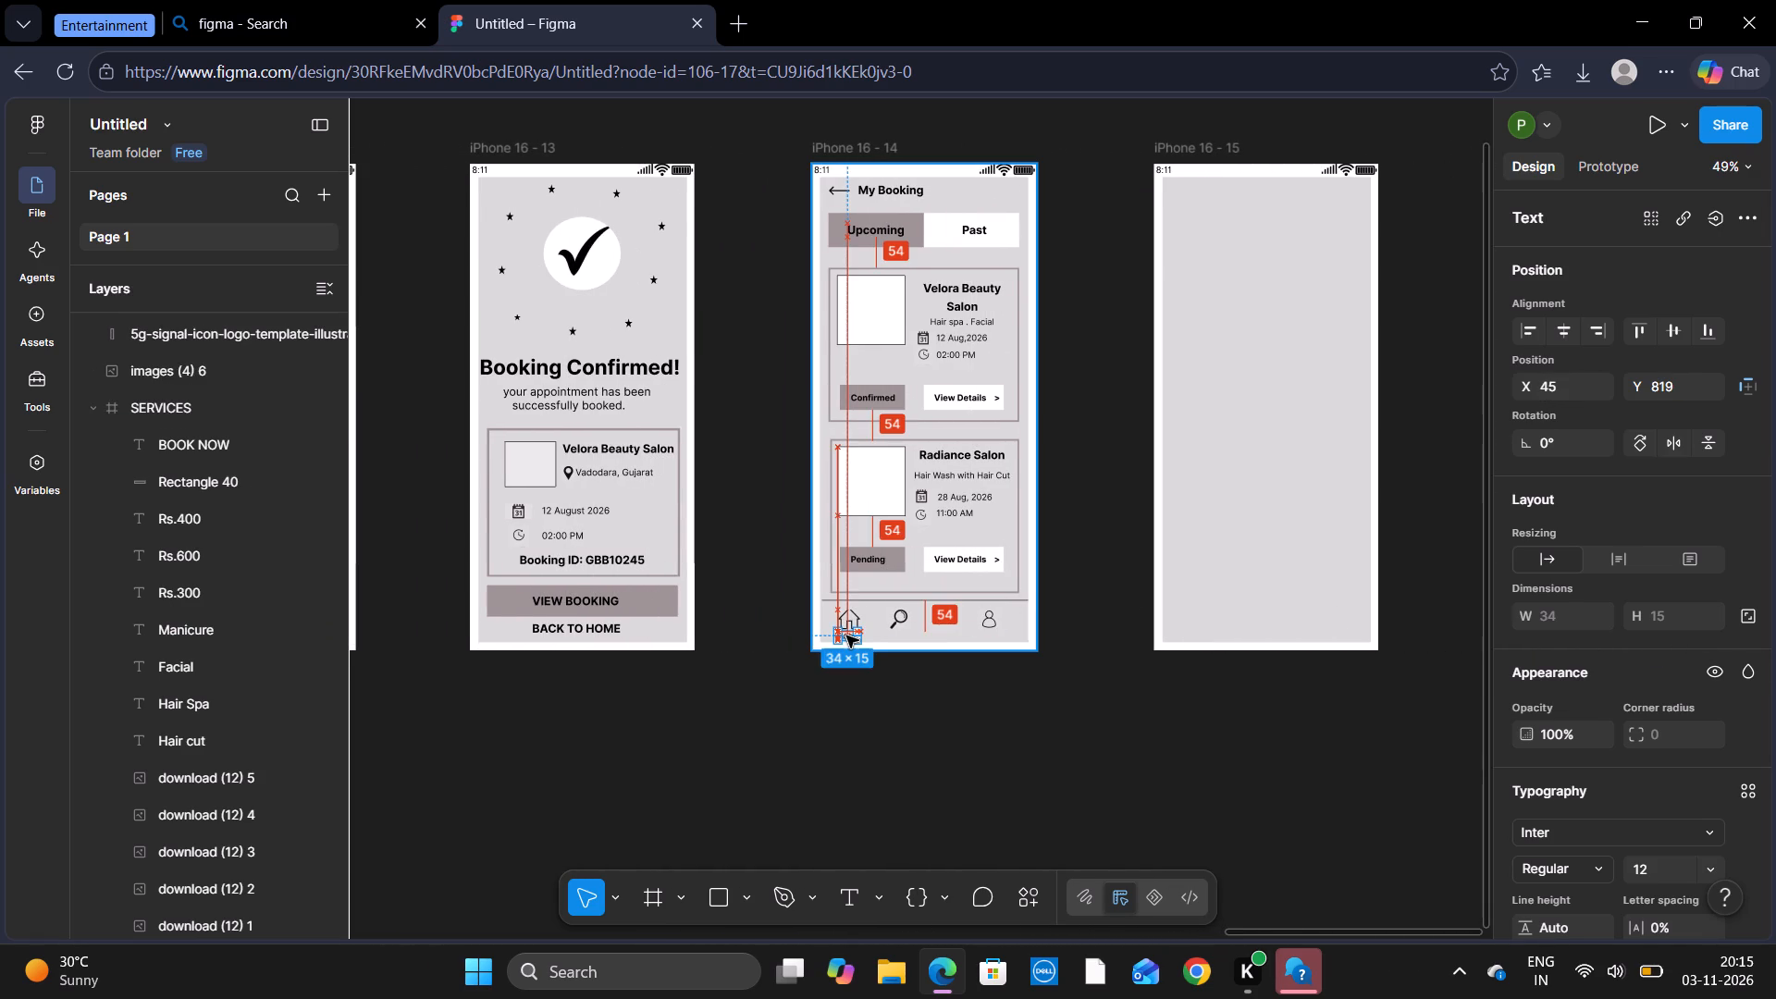
pyautogui.moveTo(846, 635); pyautogui.dragTo(848, 636)
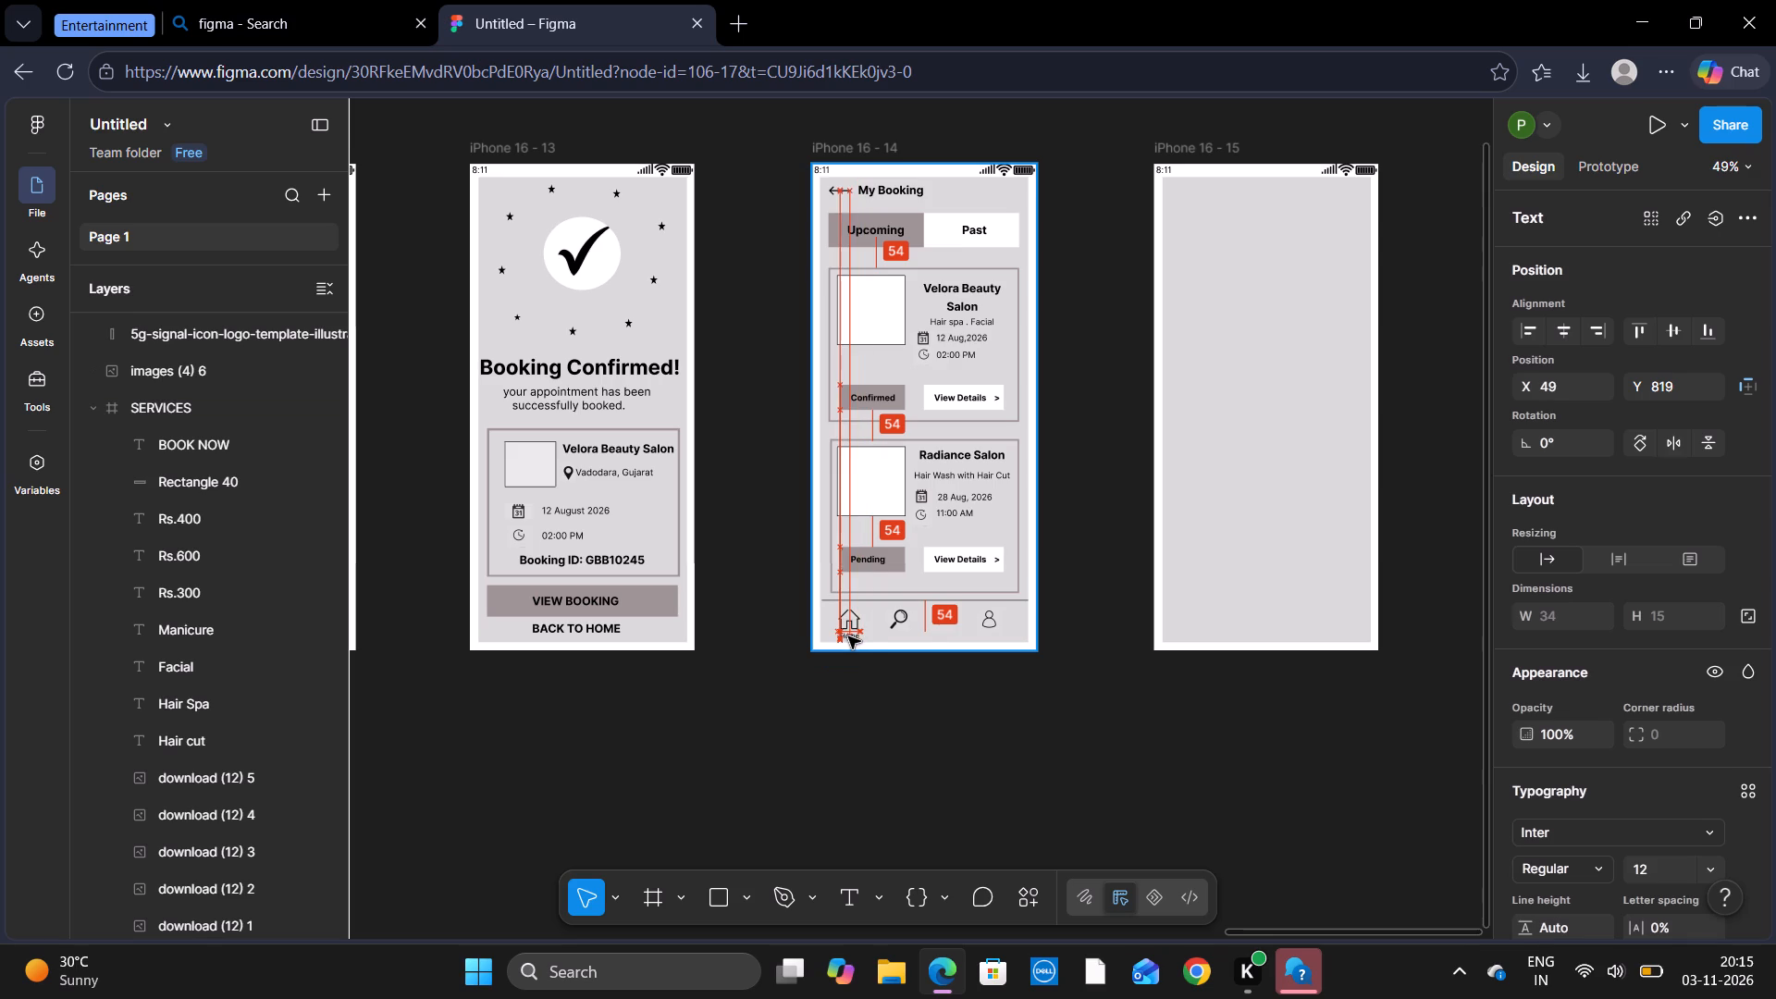
pyautogui.click(909, 680)
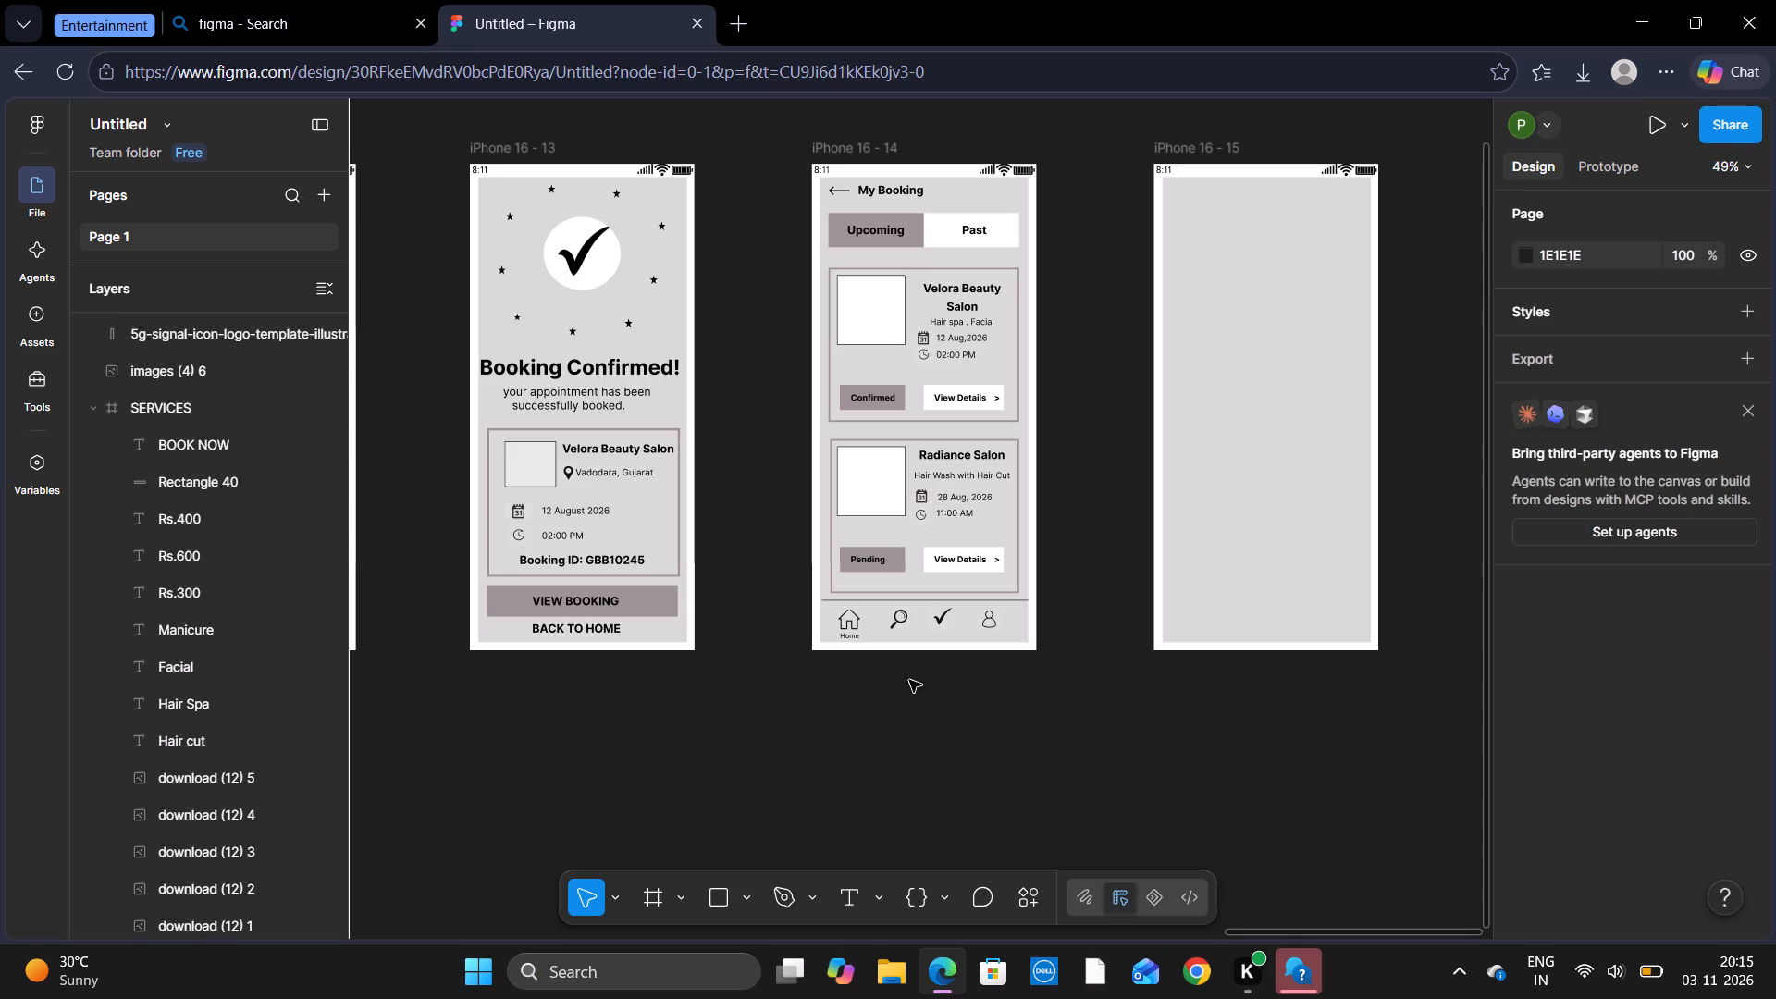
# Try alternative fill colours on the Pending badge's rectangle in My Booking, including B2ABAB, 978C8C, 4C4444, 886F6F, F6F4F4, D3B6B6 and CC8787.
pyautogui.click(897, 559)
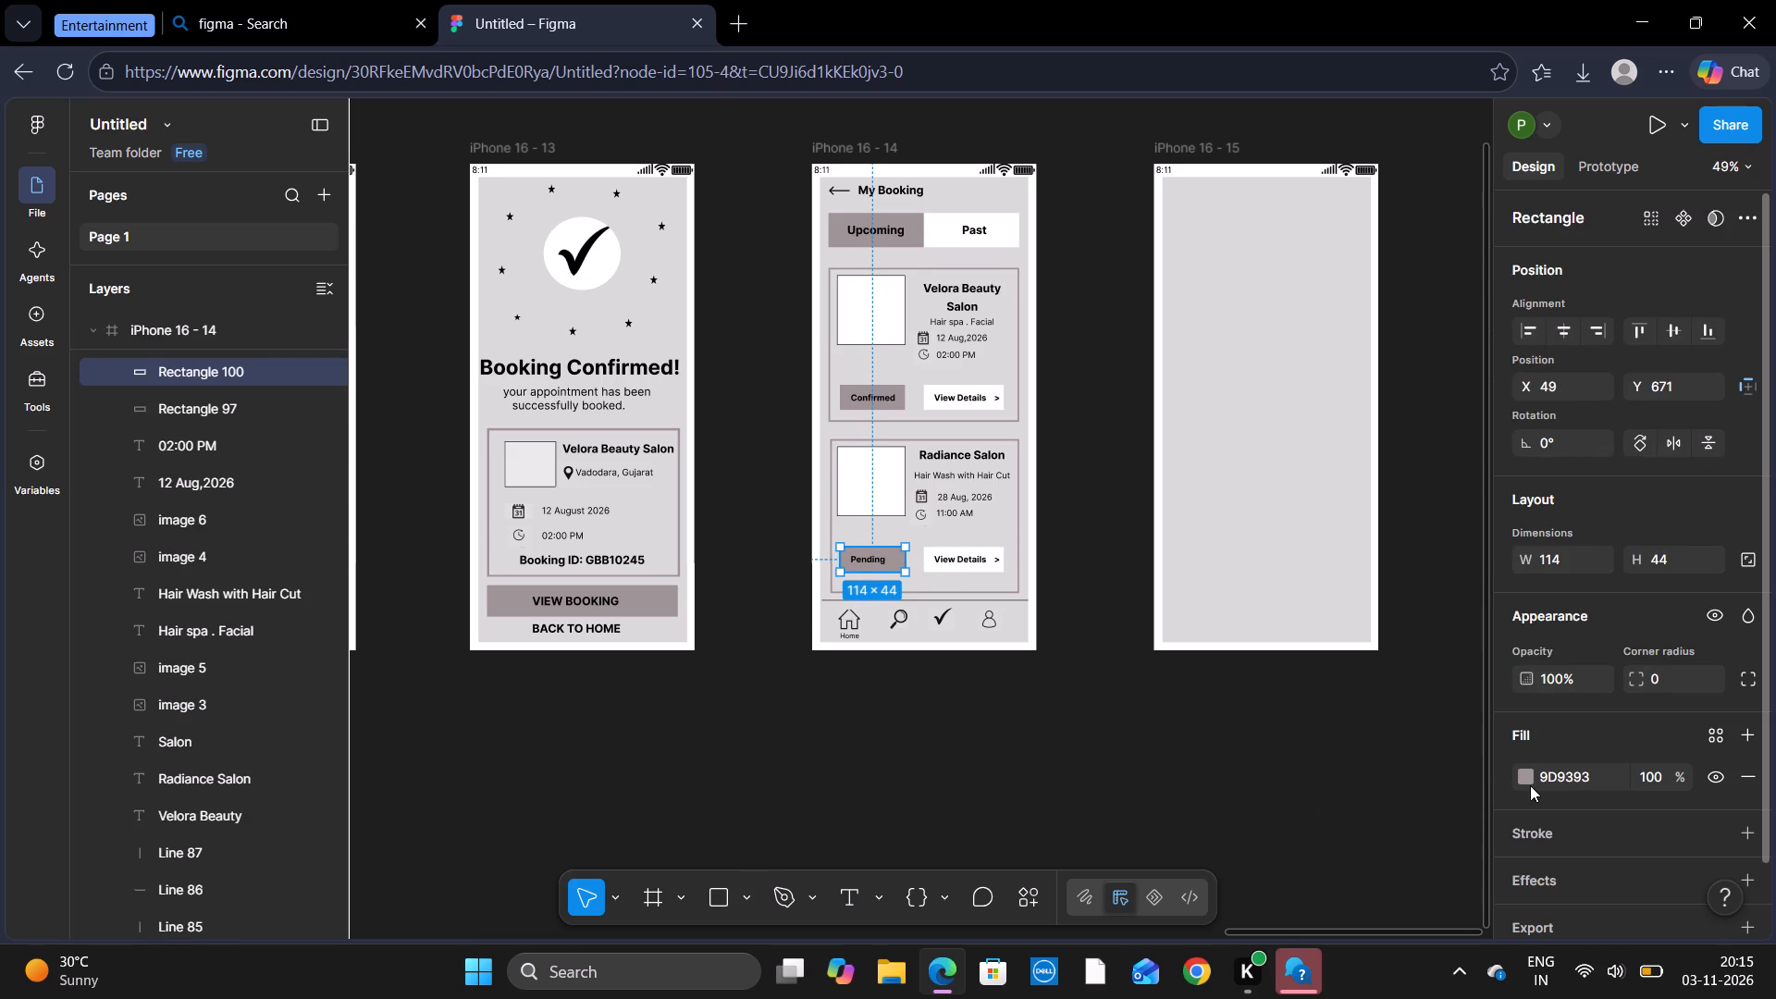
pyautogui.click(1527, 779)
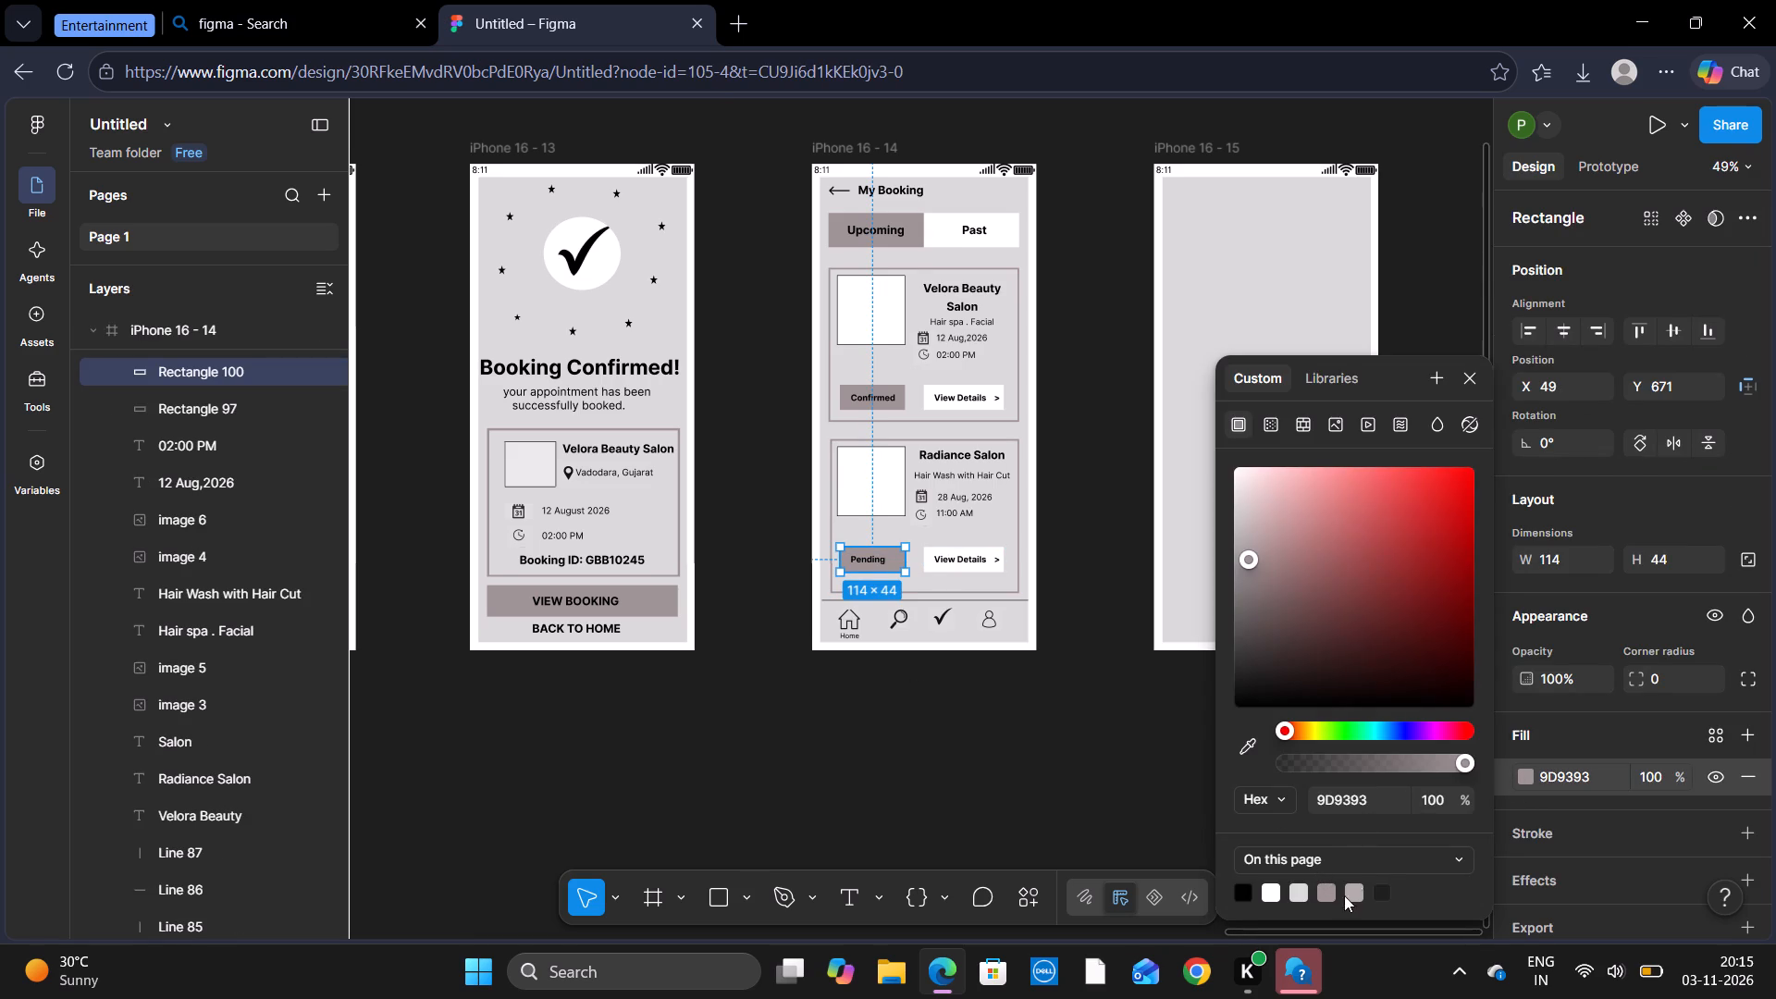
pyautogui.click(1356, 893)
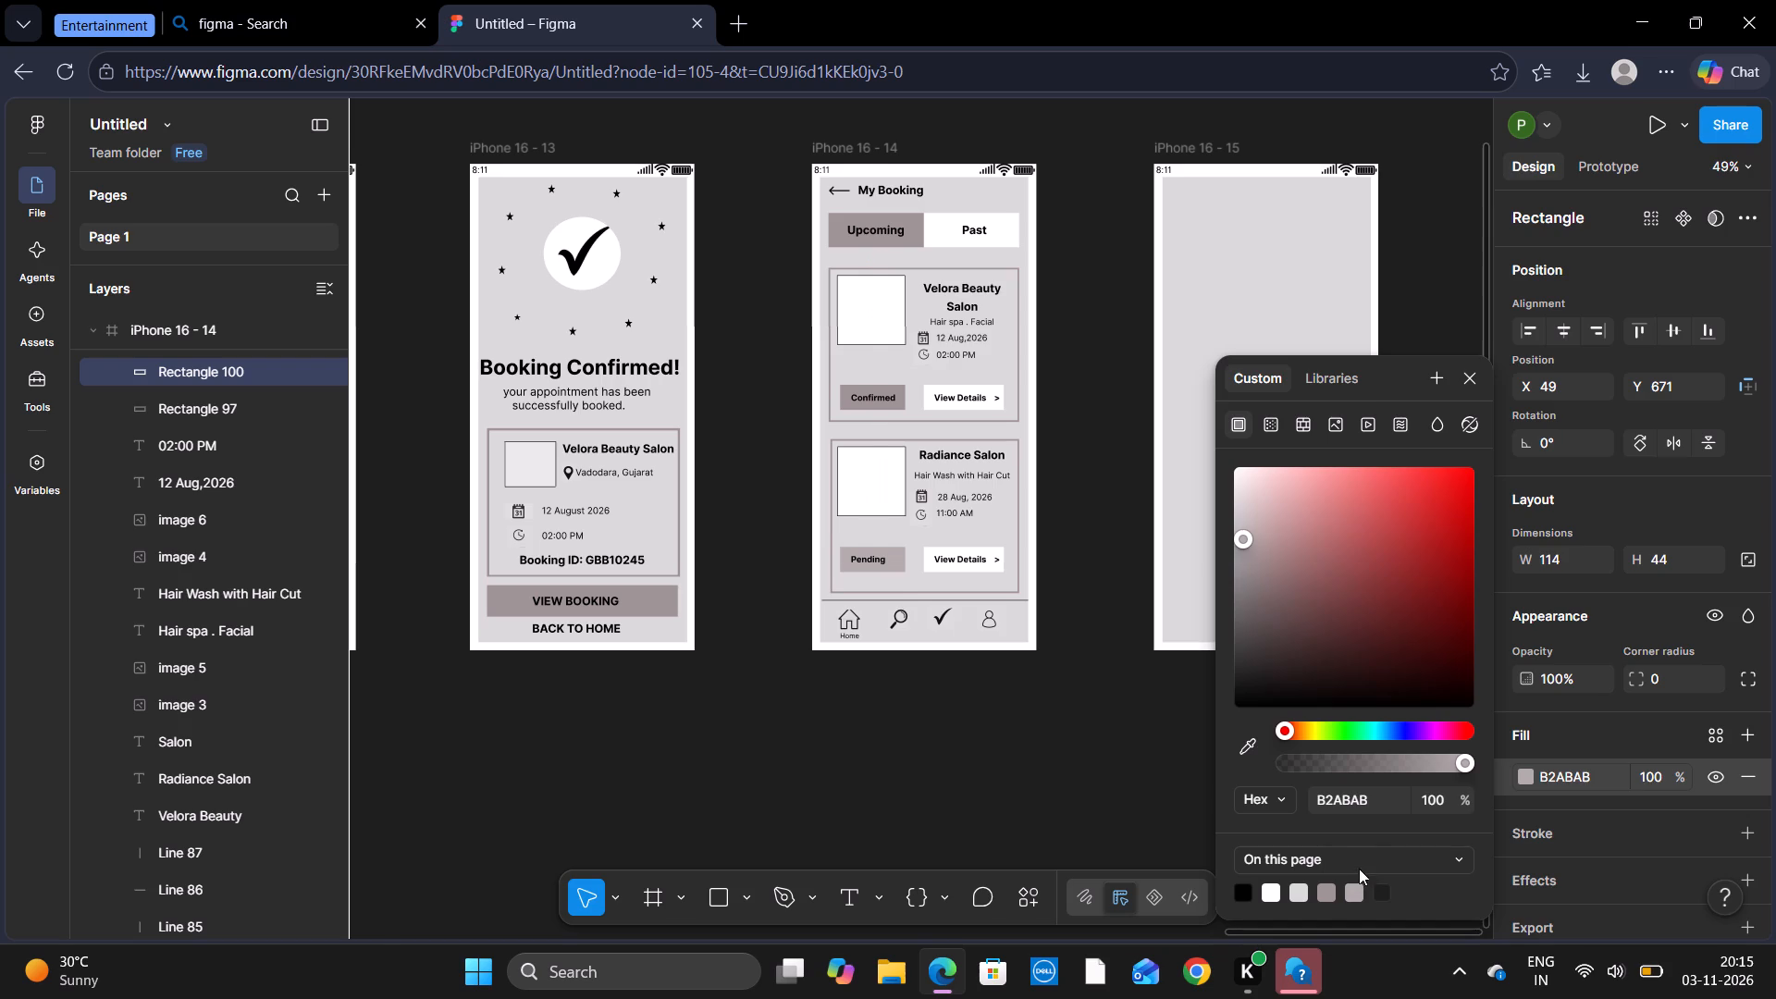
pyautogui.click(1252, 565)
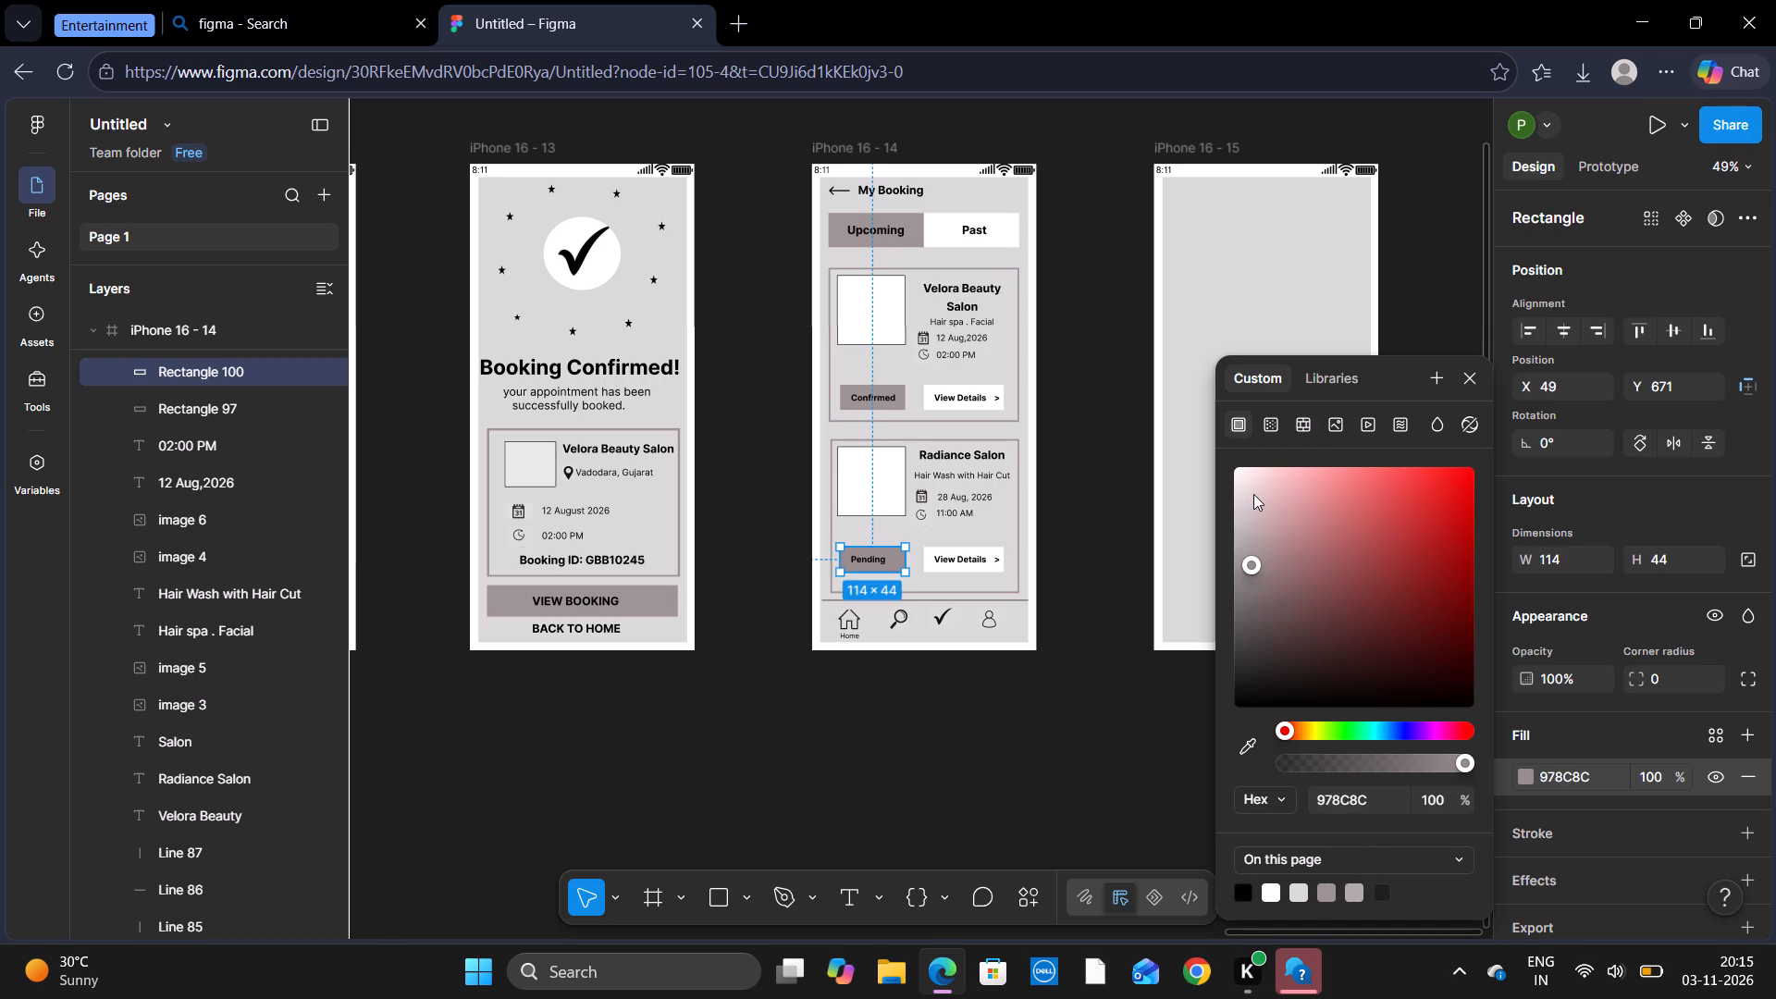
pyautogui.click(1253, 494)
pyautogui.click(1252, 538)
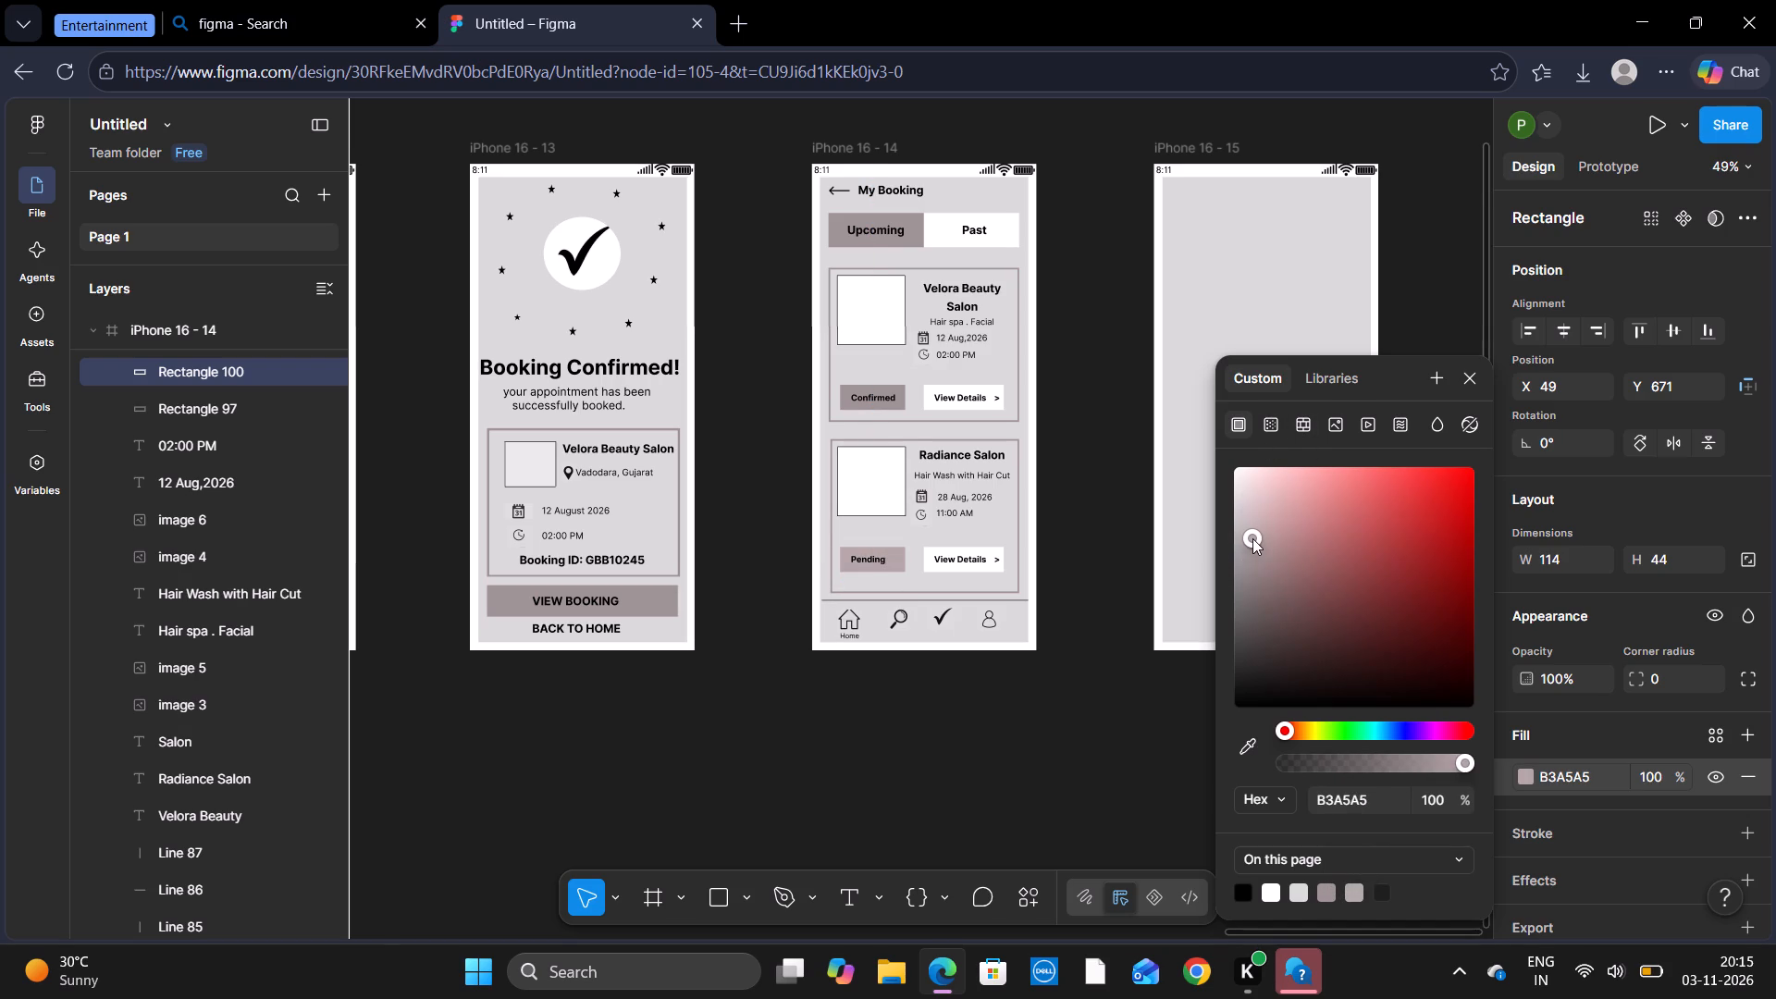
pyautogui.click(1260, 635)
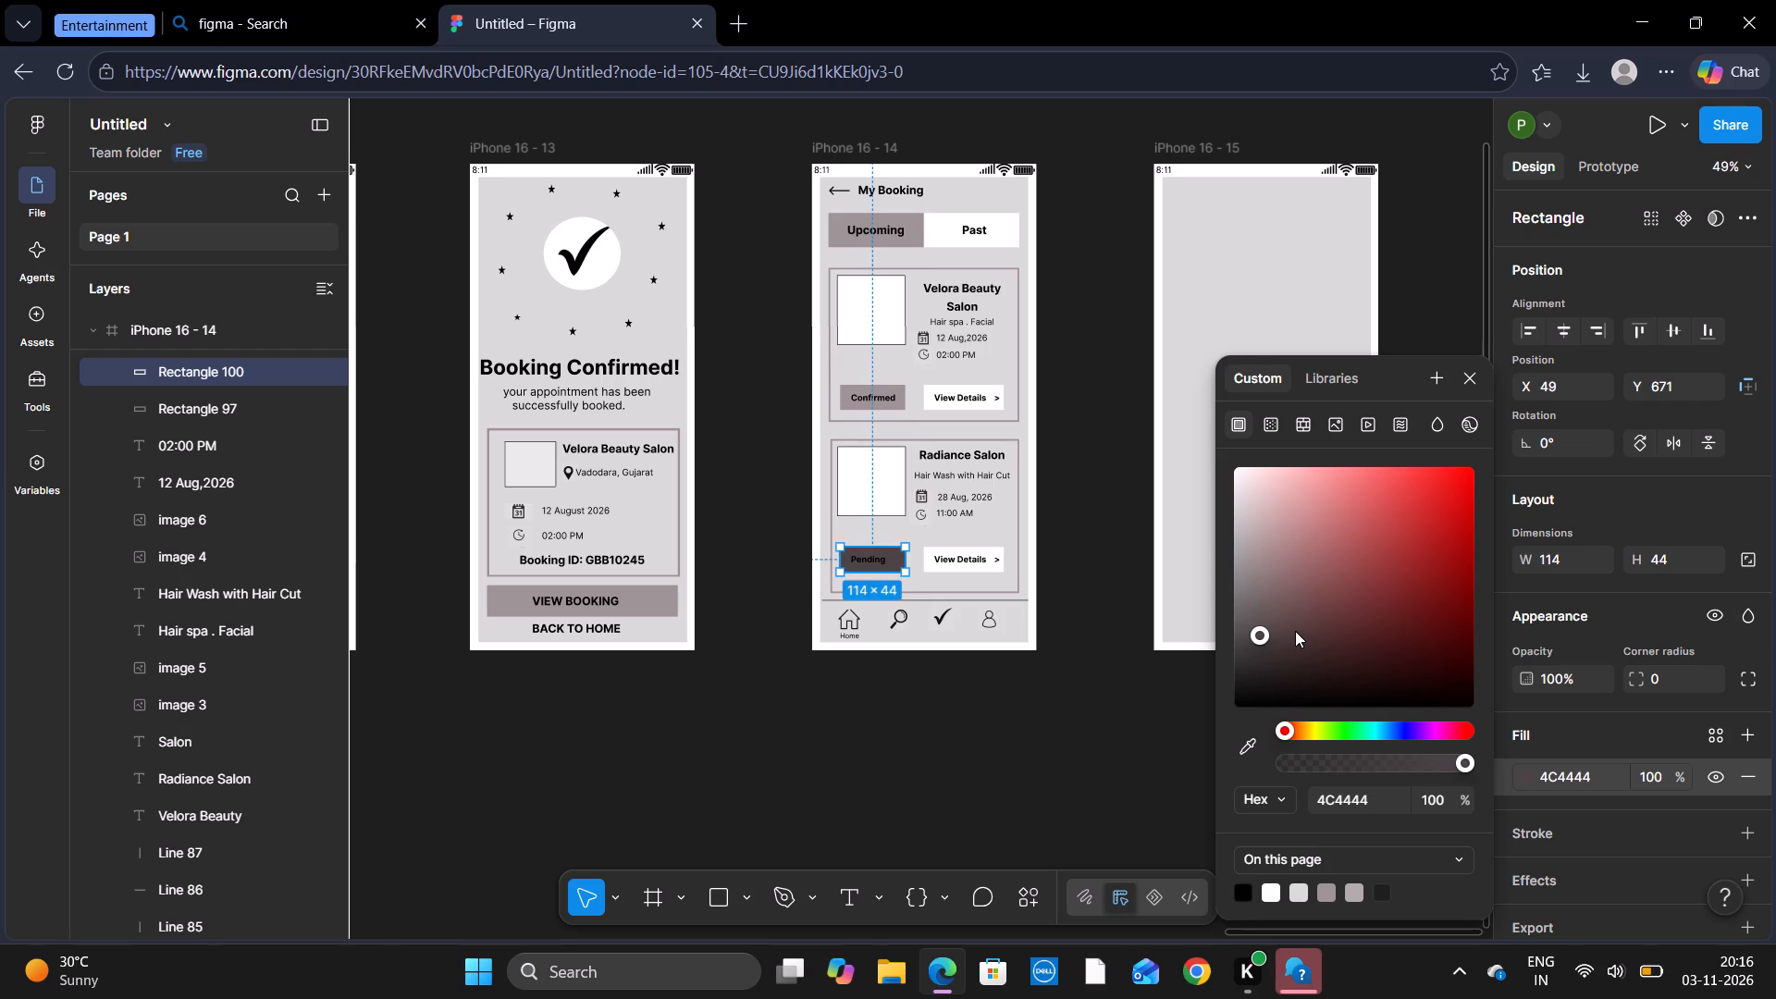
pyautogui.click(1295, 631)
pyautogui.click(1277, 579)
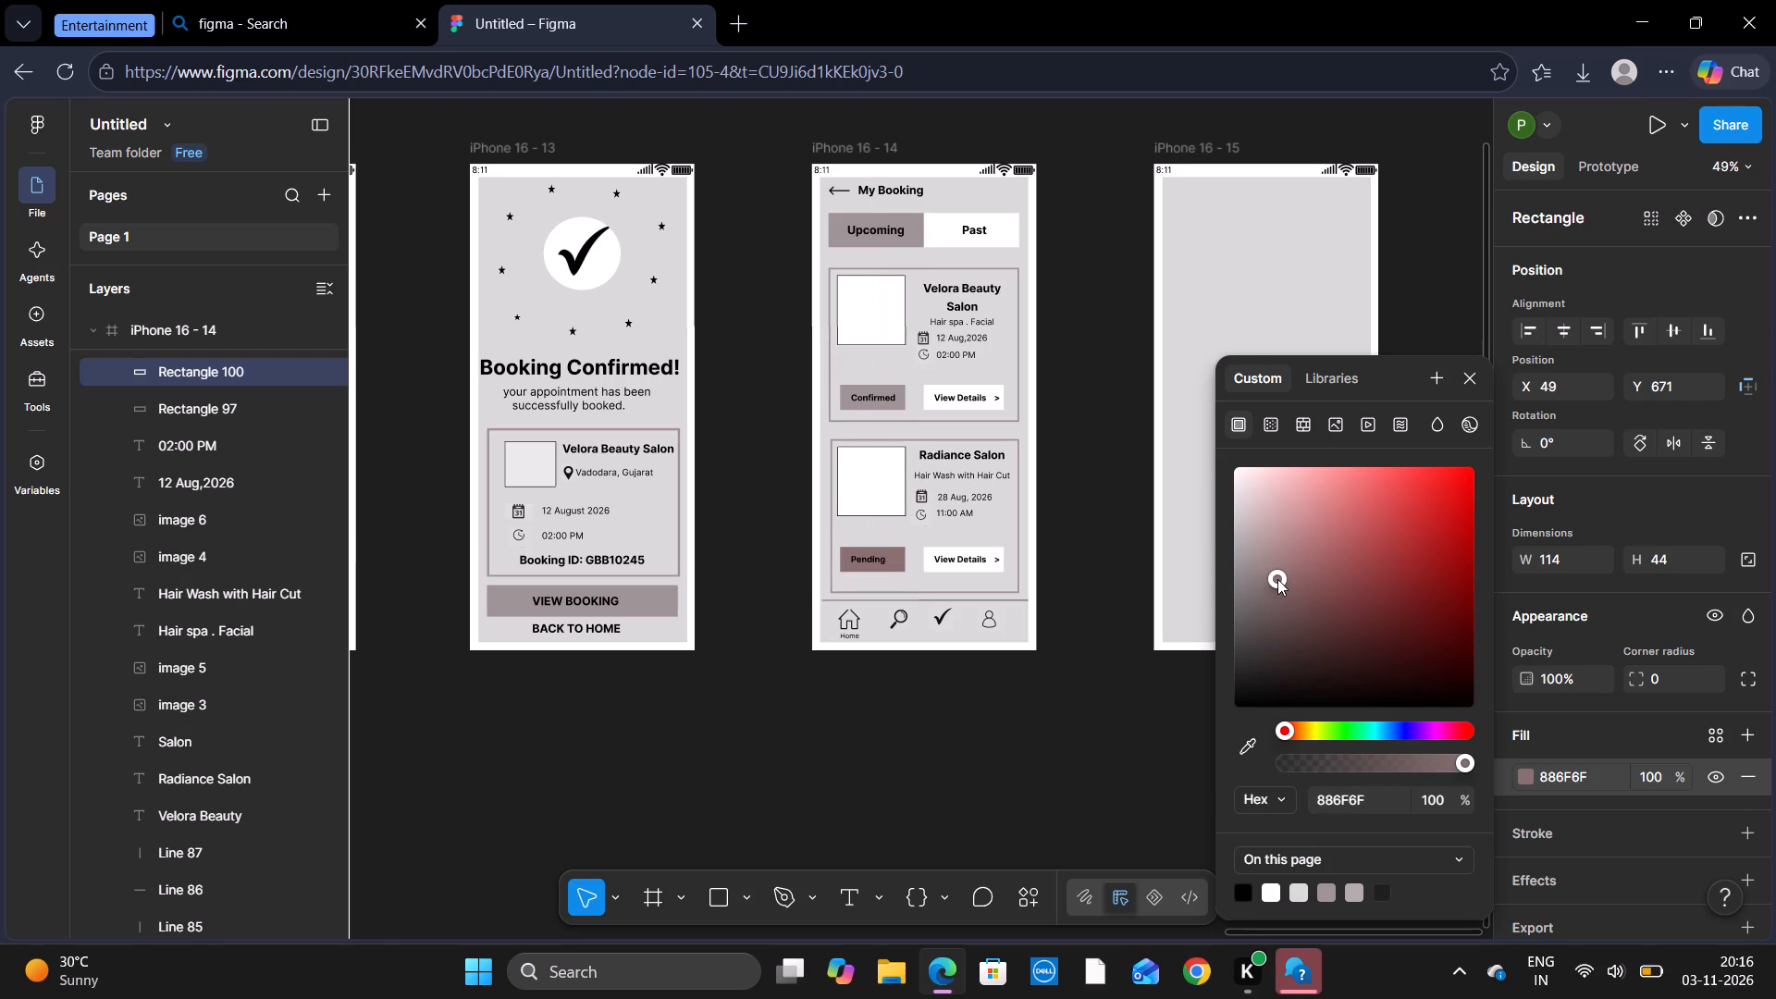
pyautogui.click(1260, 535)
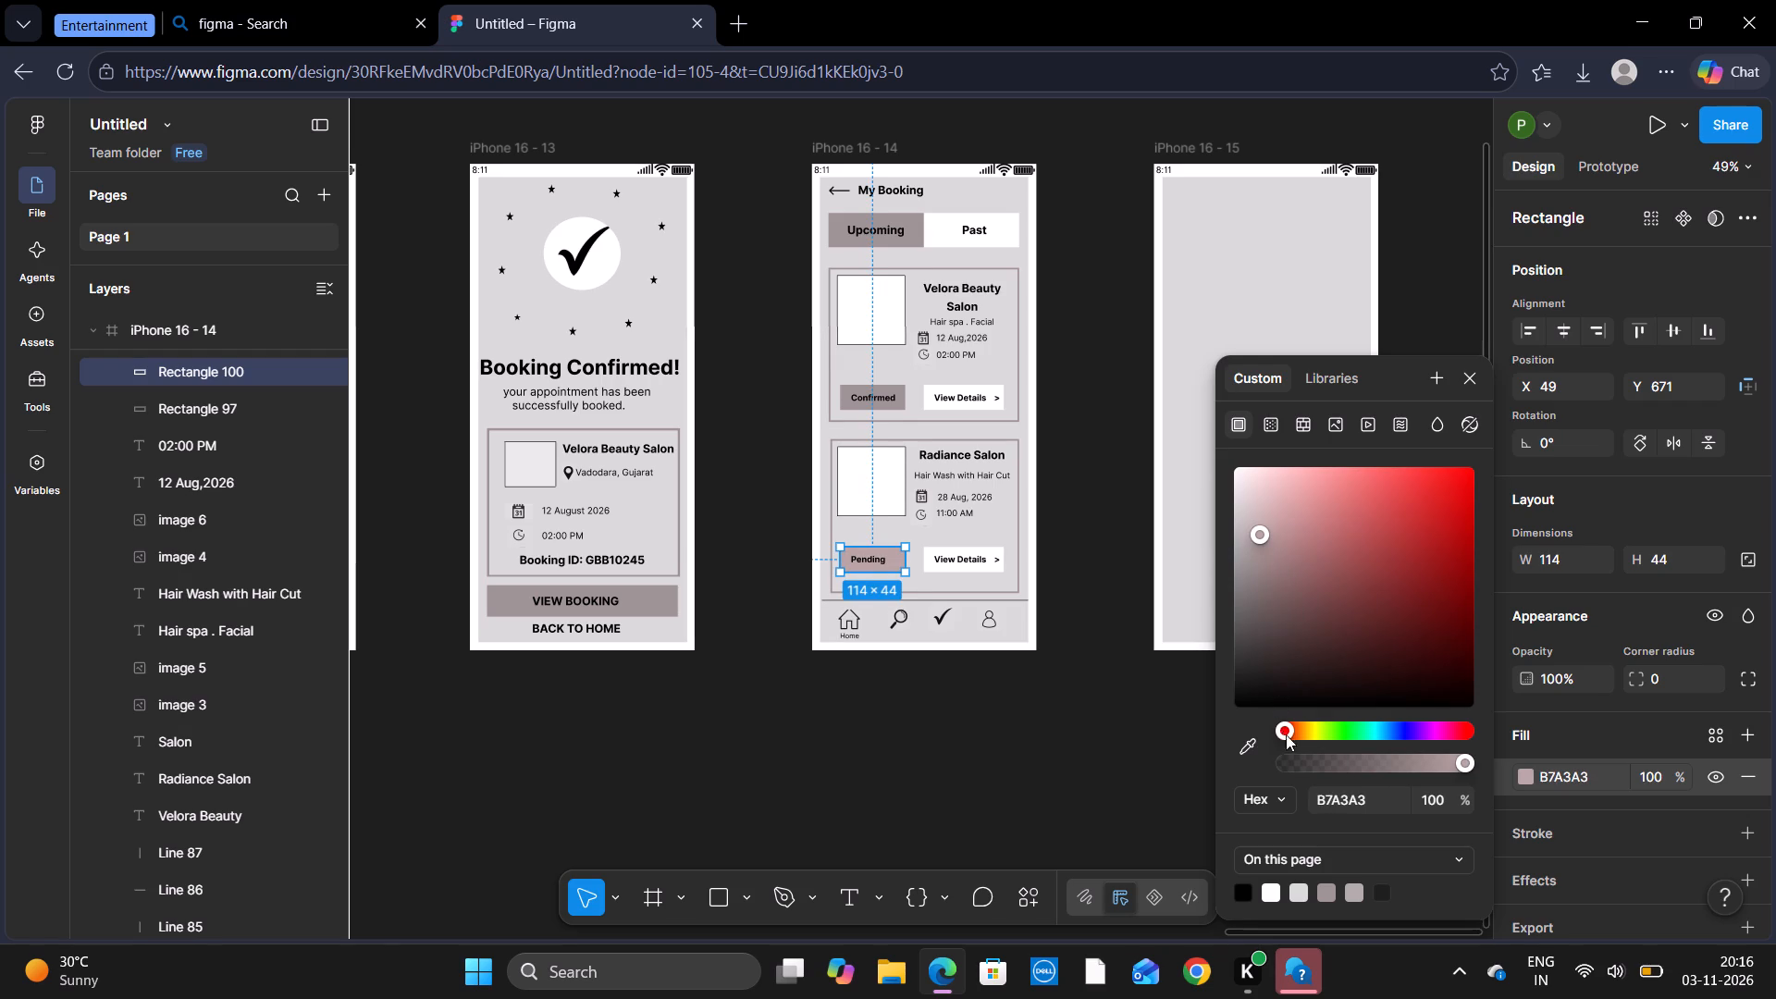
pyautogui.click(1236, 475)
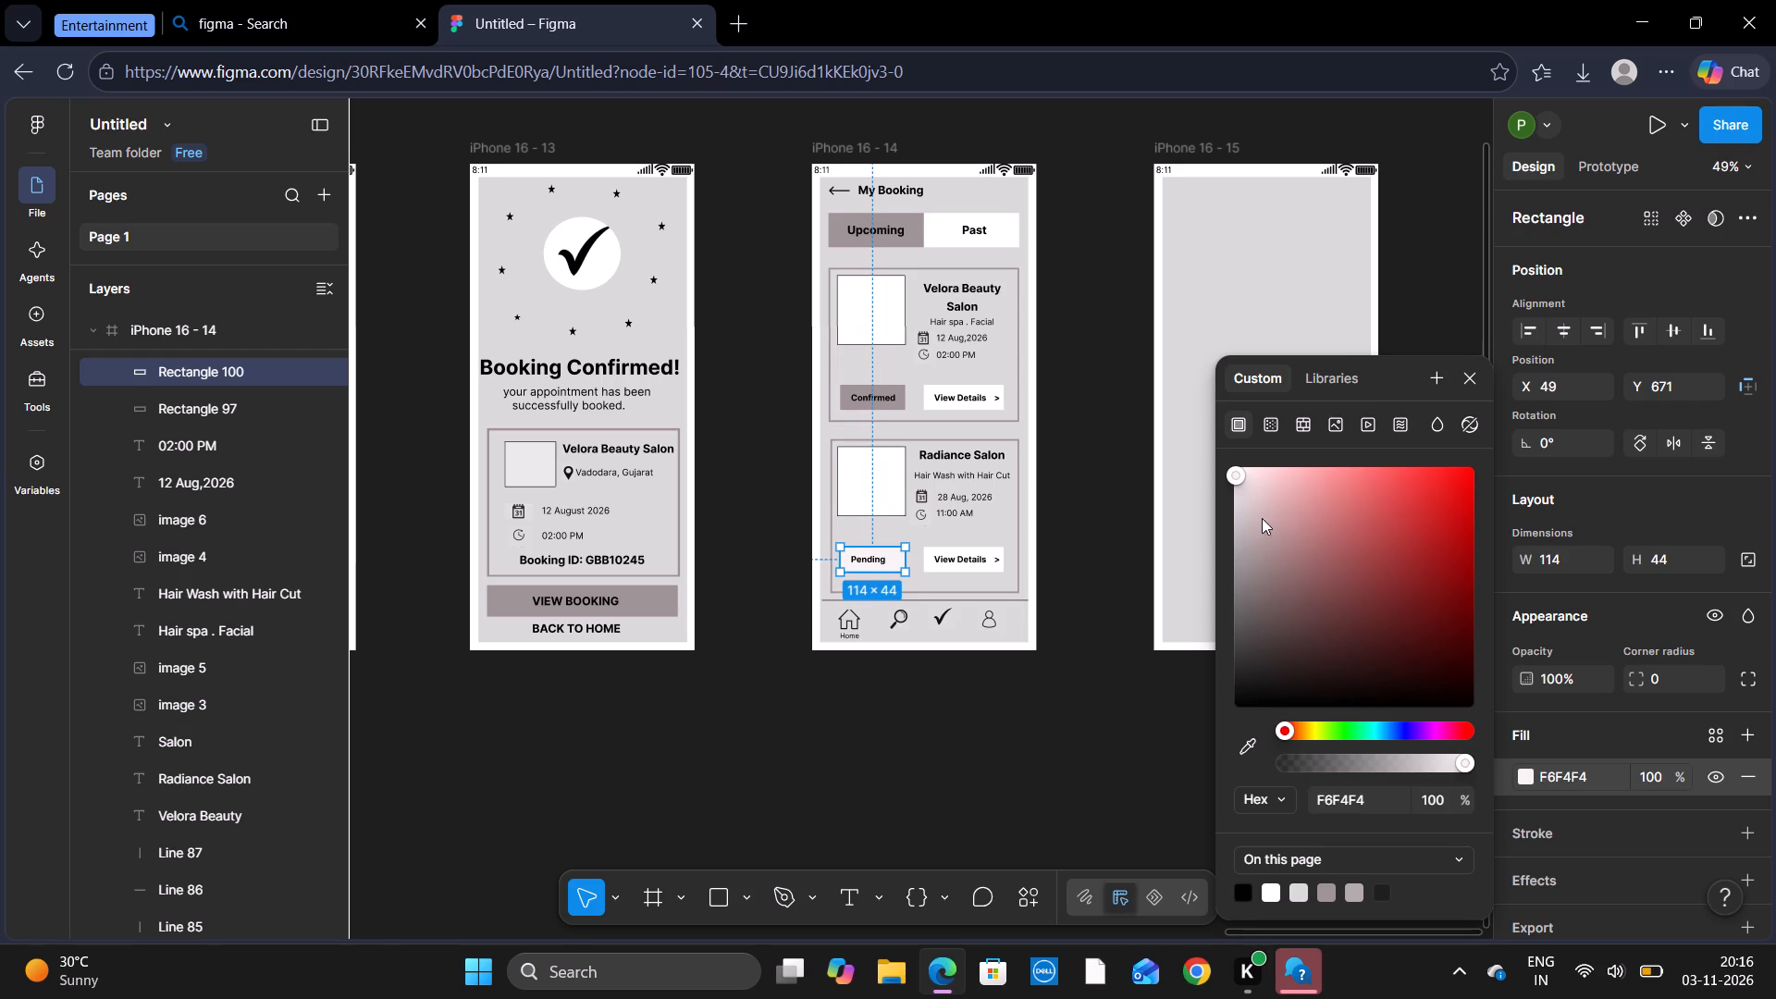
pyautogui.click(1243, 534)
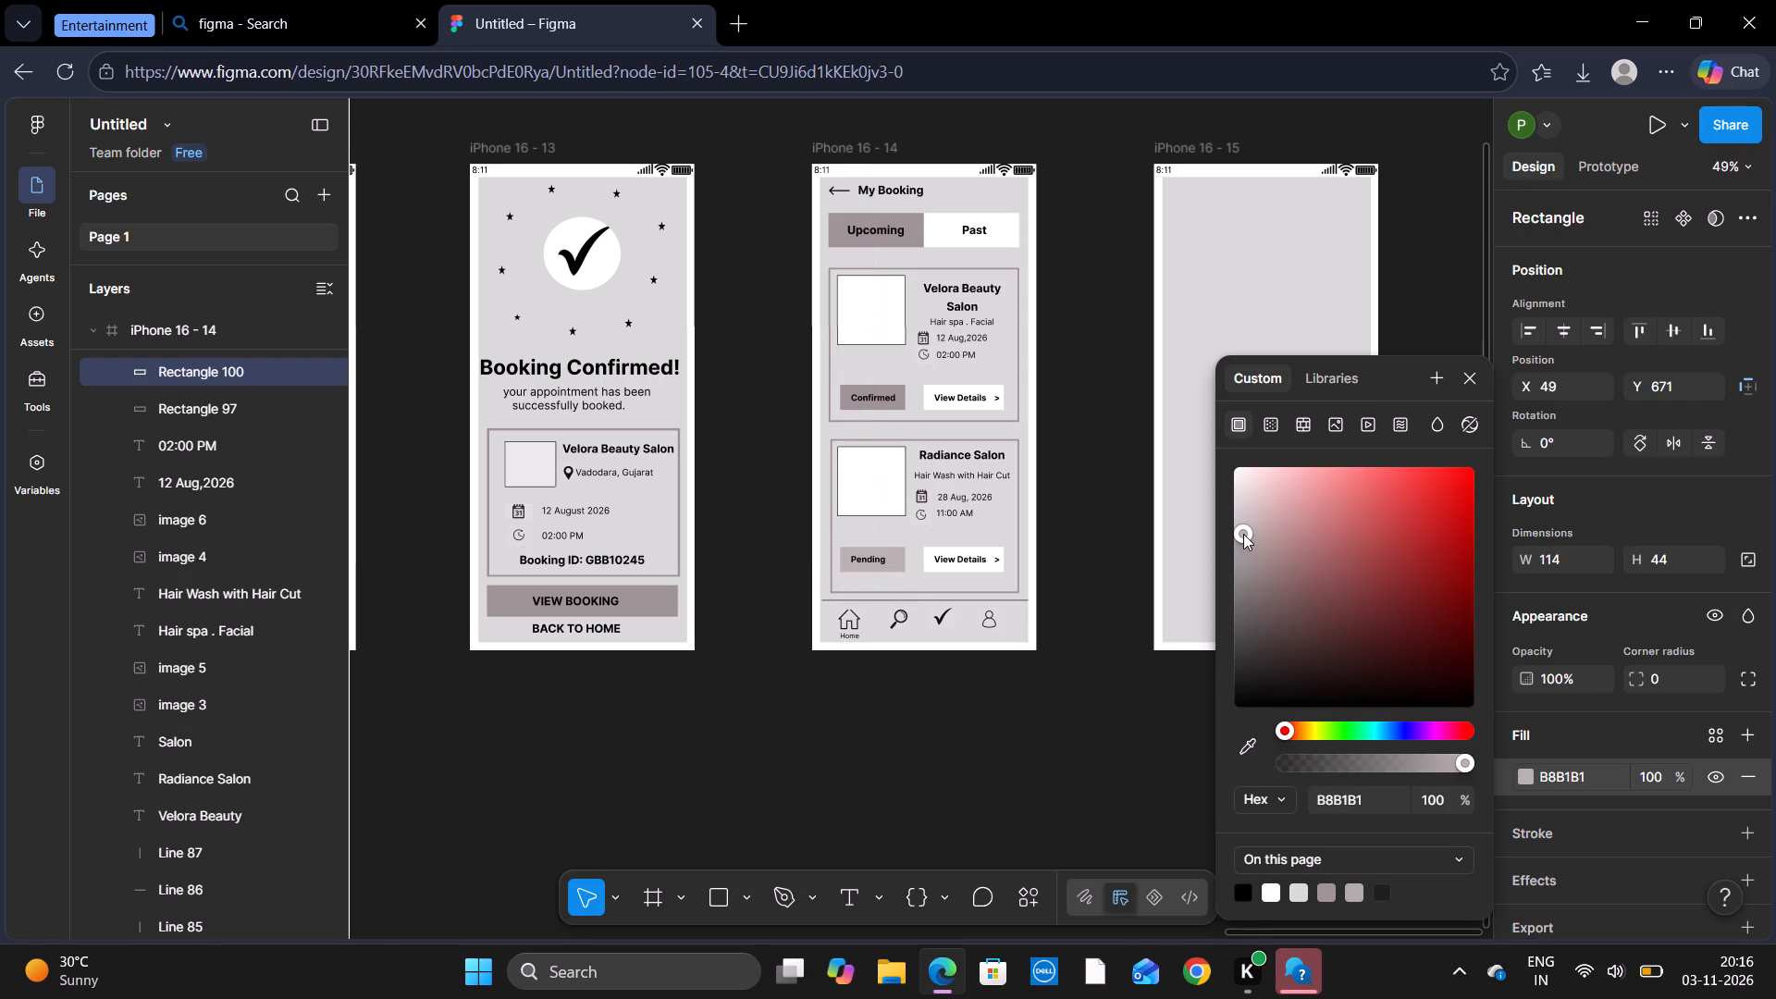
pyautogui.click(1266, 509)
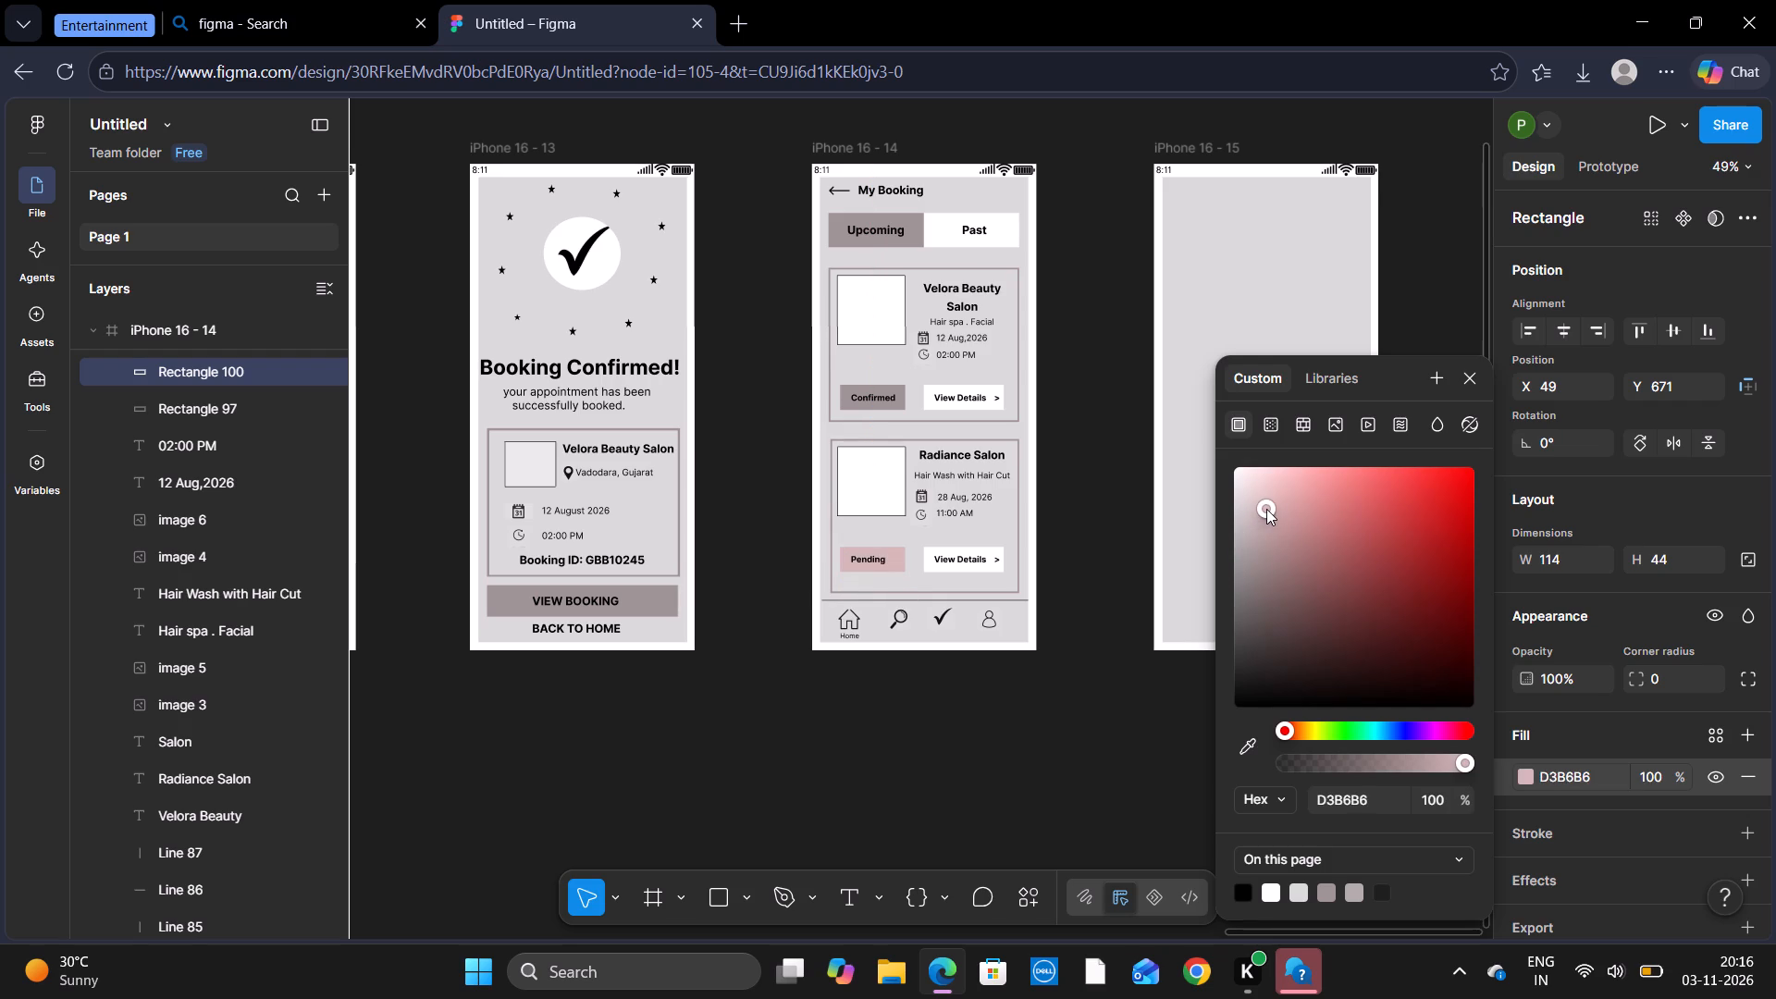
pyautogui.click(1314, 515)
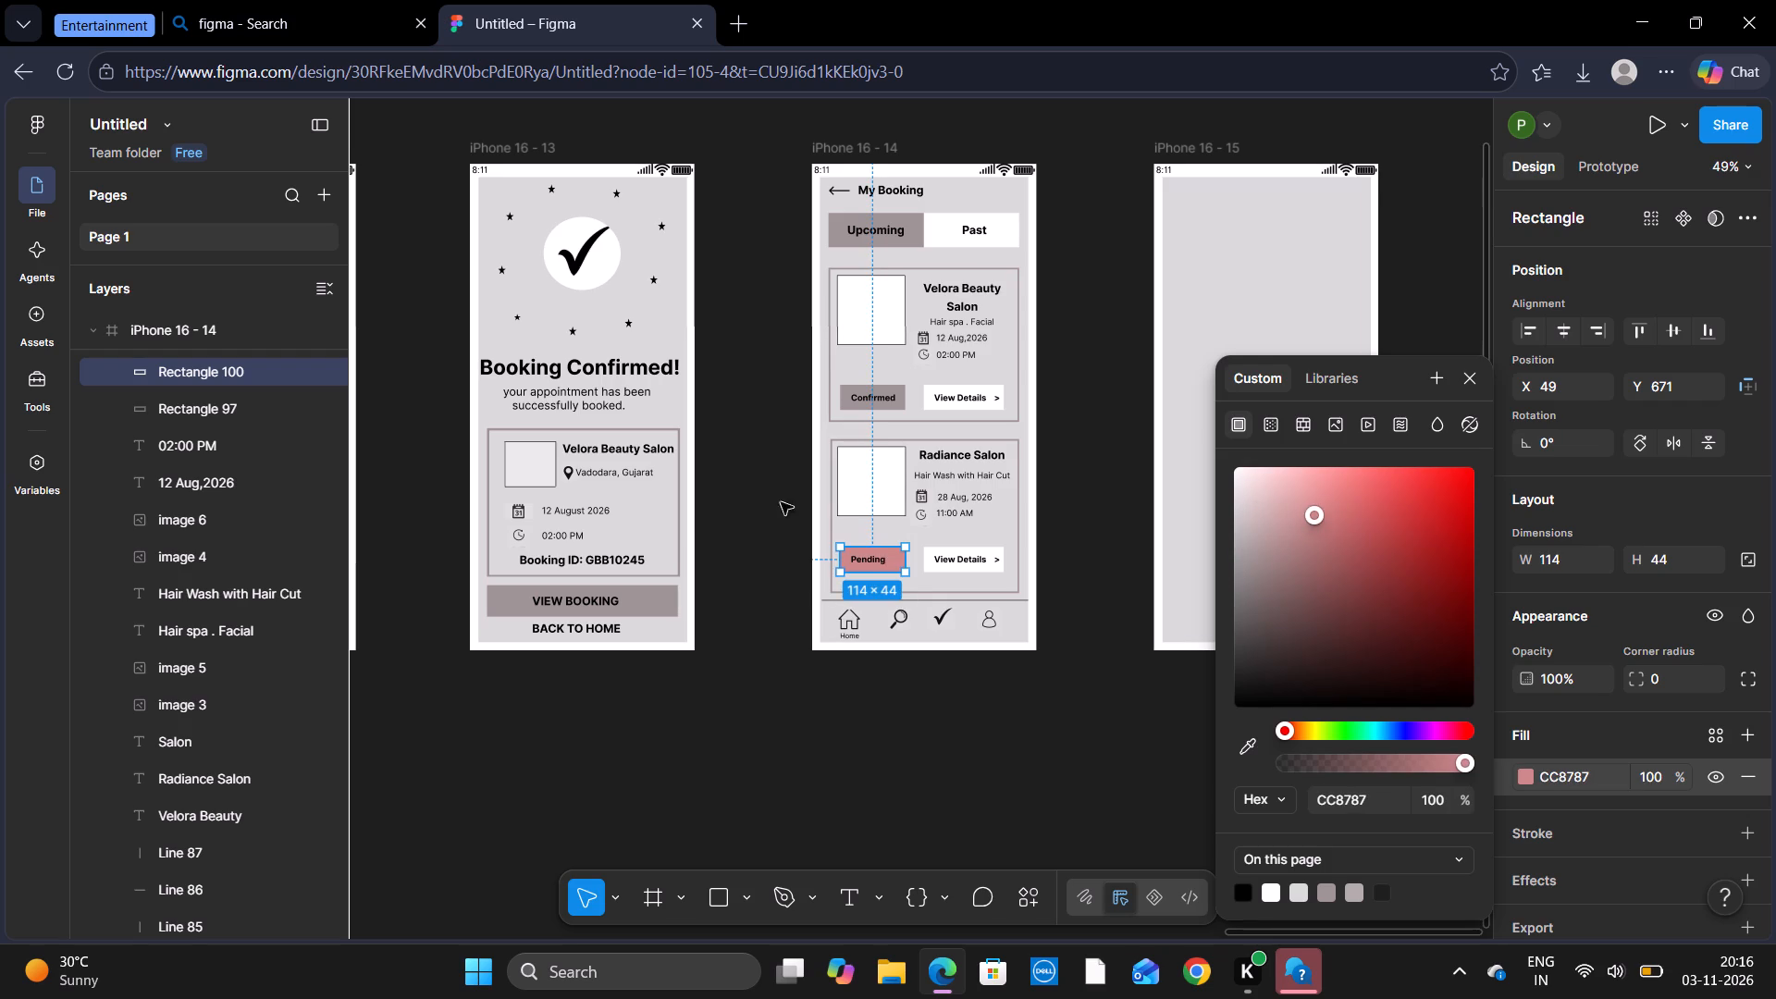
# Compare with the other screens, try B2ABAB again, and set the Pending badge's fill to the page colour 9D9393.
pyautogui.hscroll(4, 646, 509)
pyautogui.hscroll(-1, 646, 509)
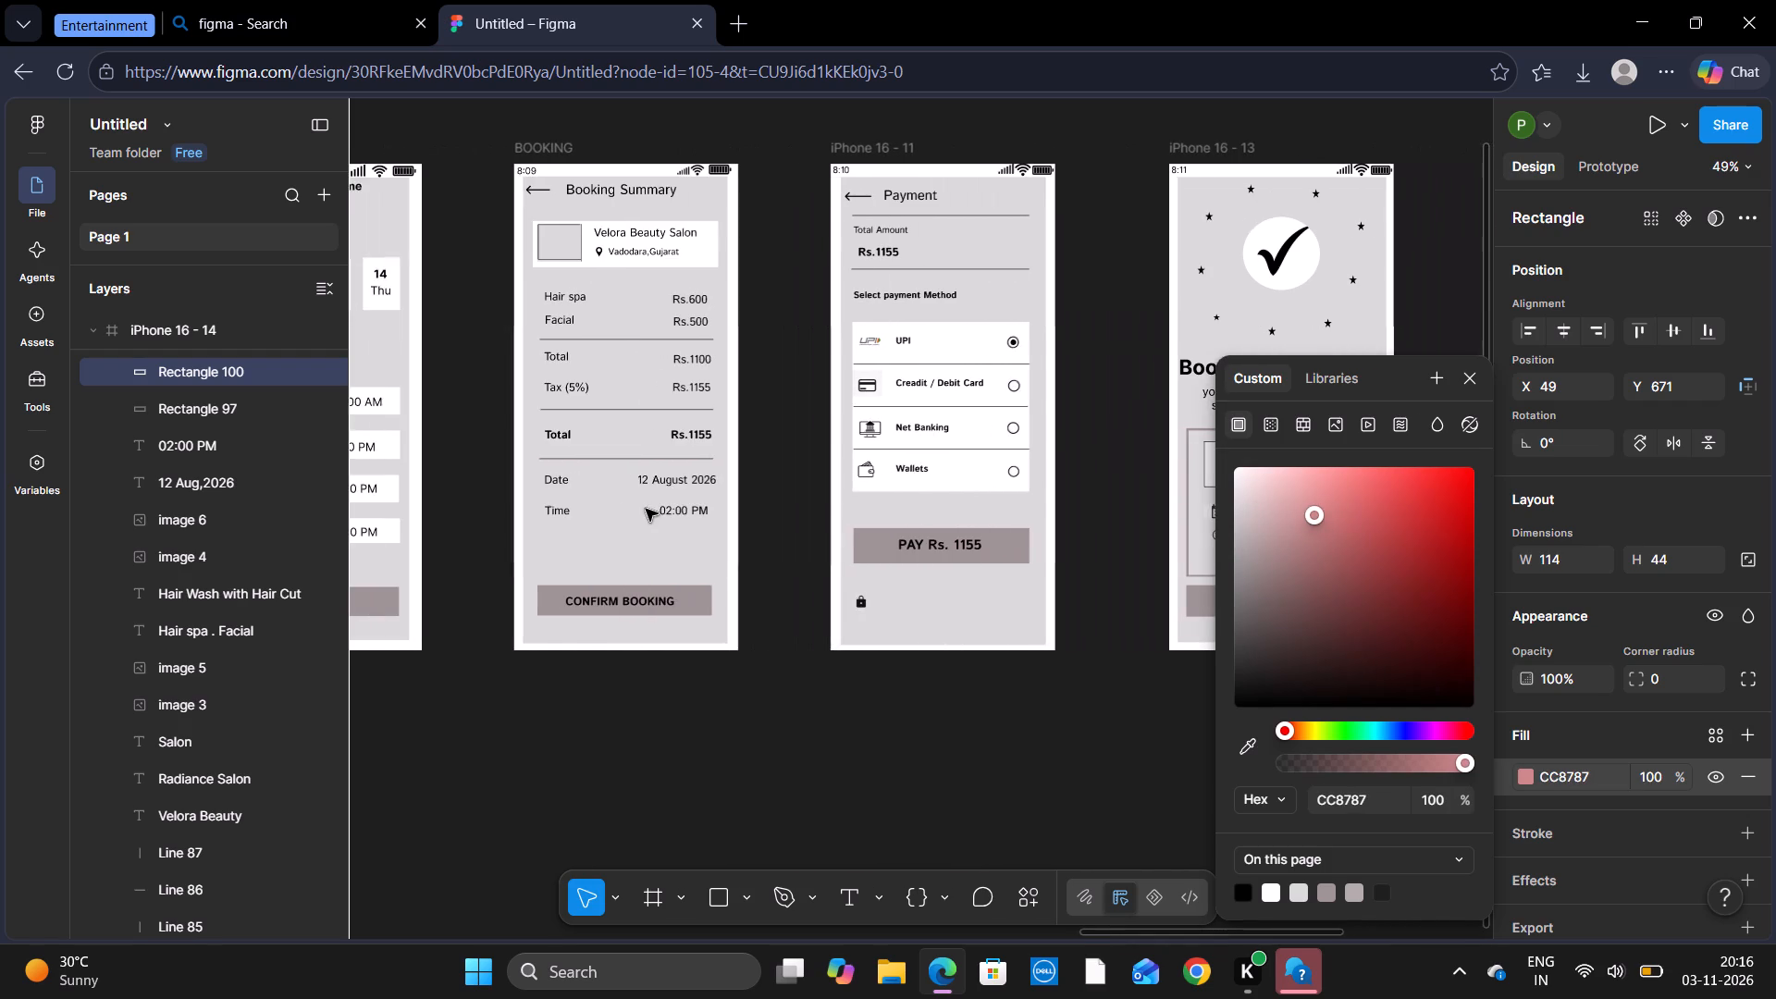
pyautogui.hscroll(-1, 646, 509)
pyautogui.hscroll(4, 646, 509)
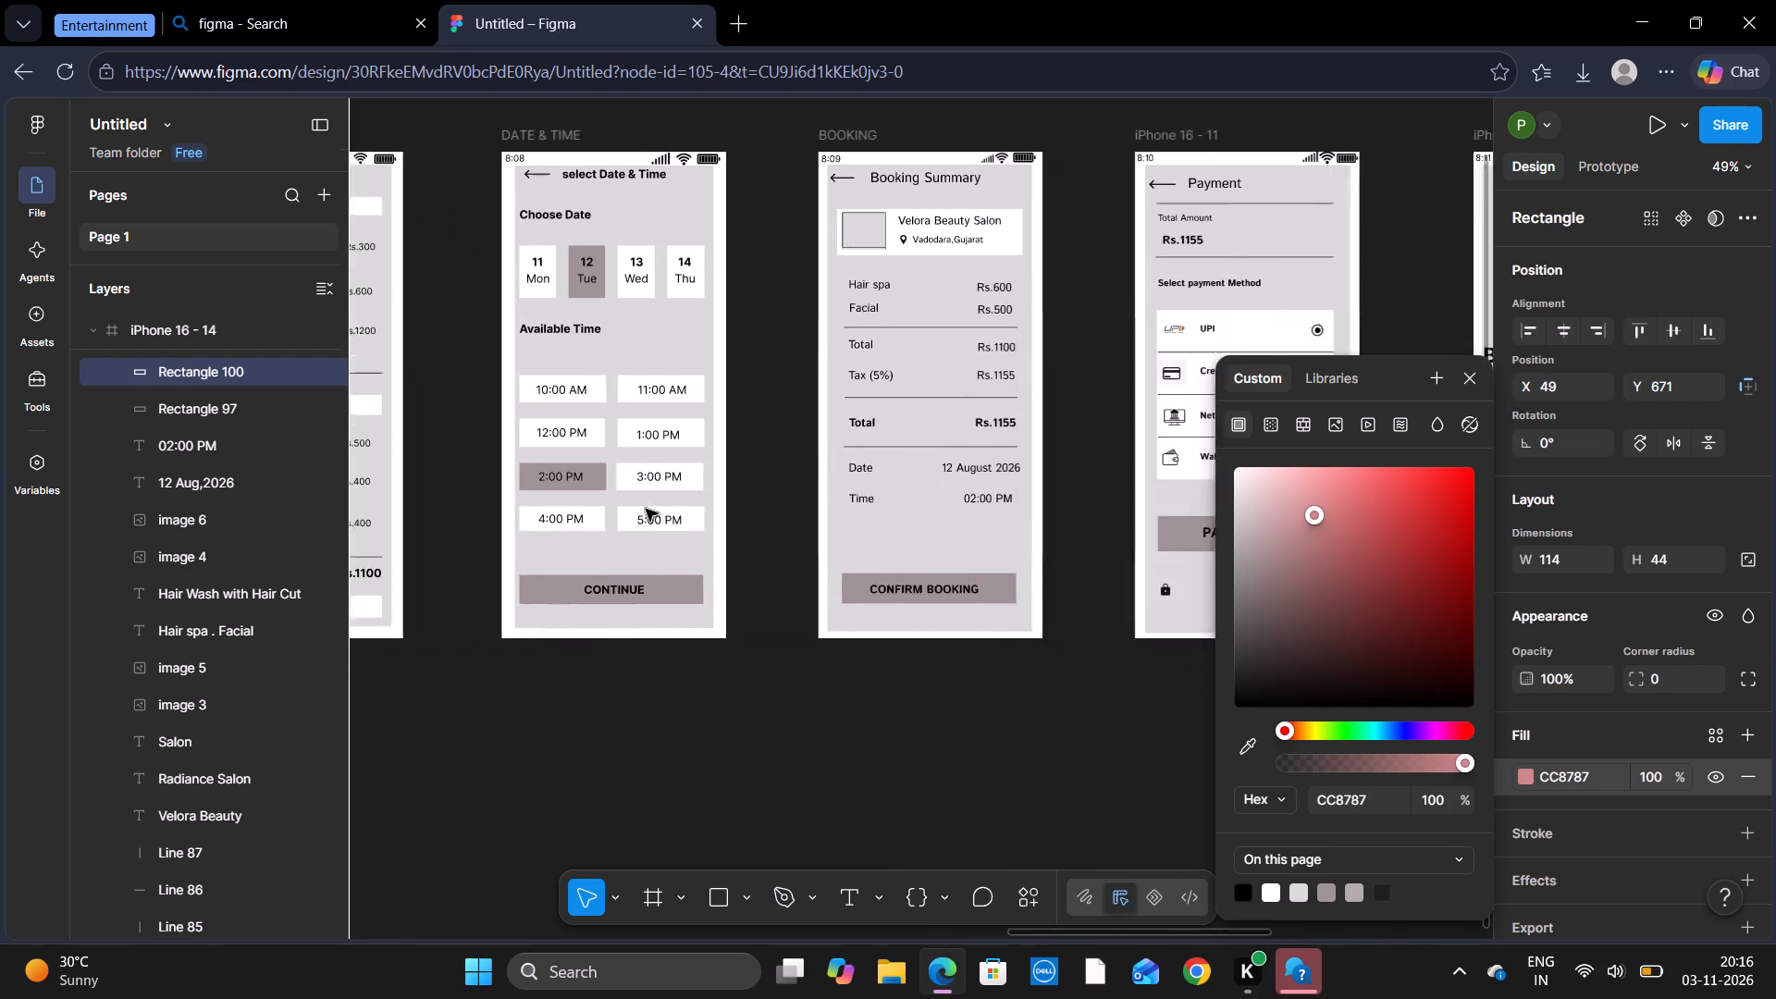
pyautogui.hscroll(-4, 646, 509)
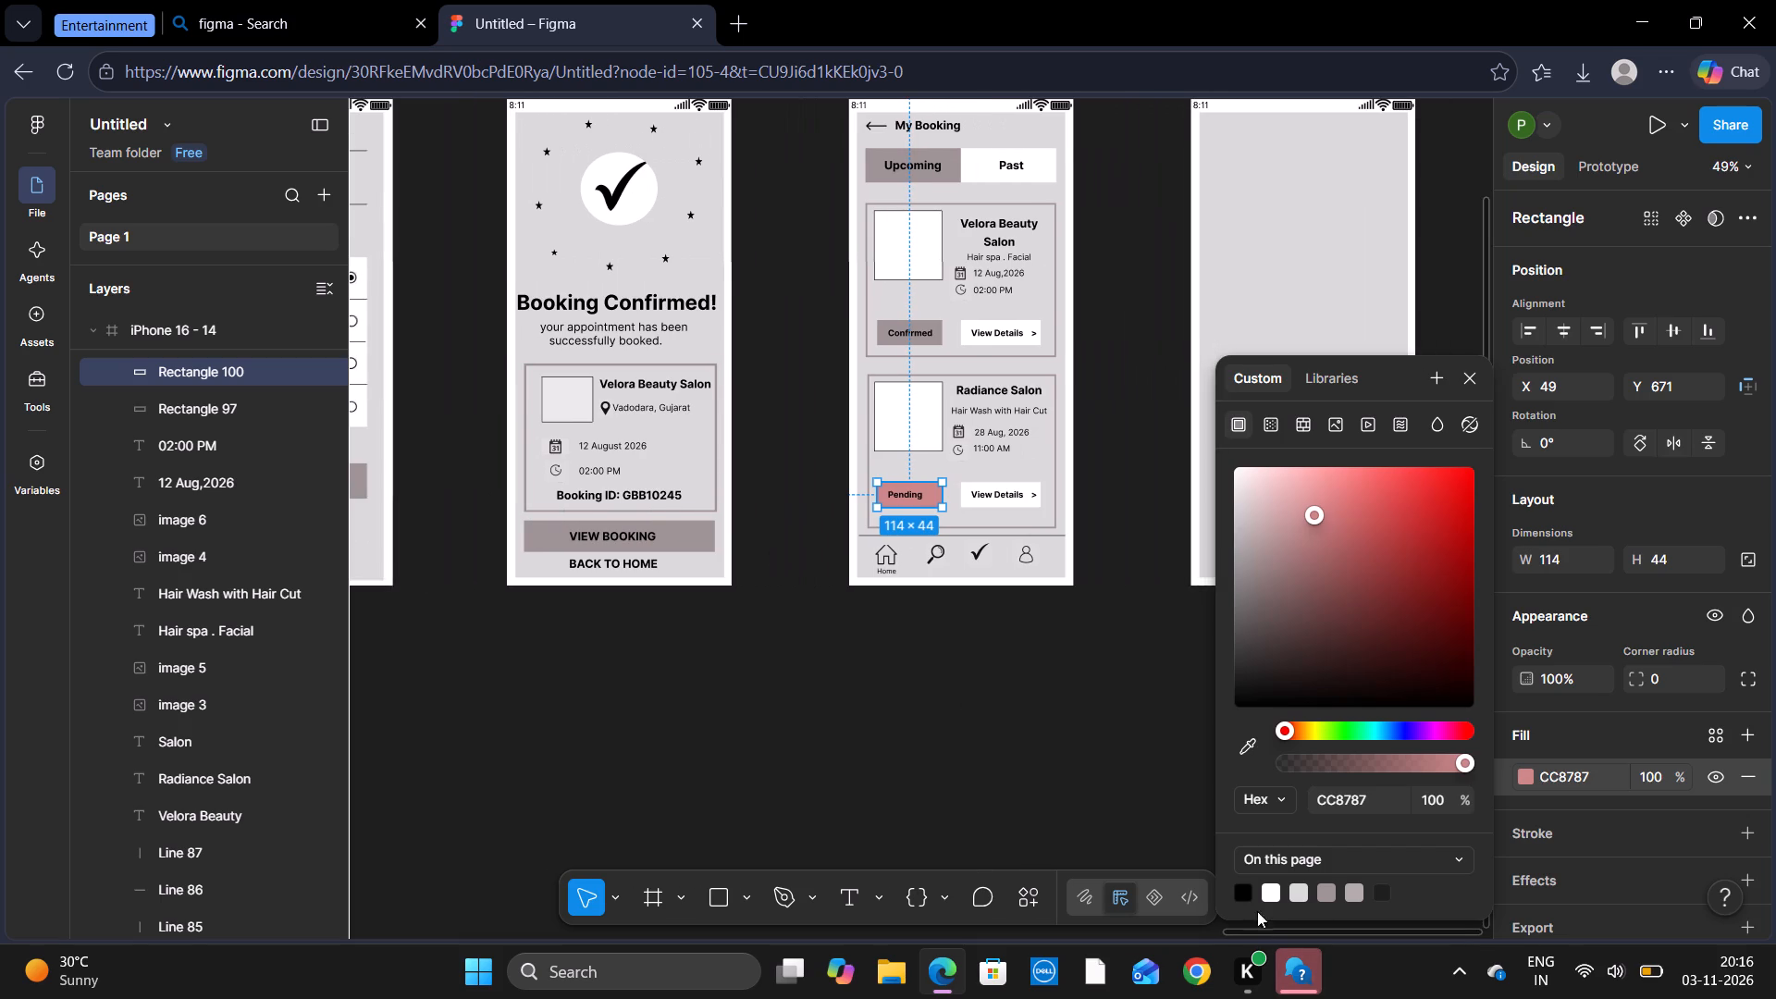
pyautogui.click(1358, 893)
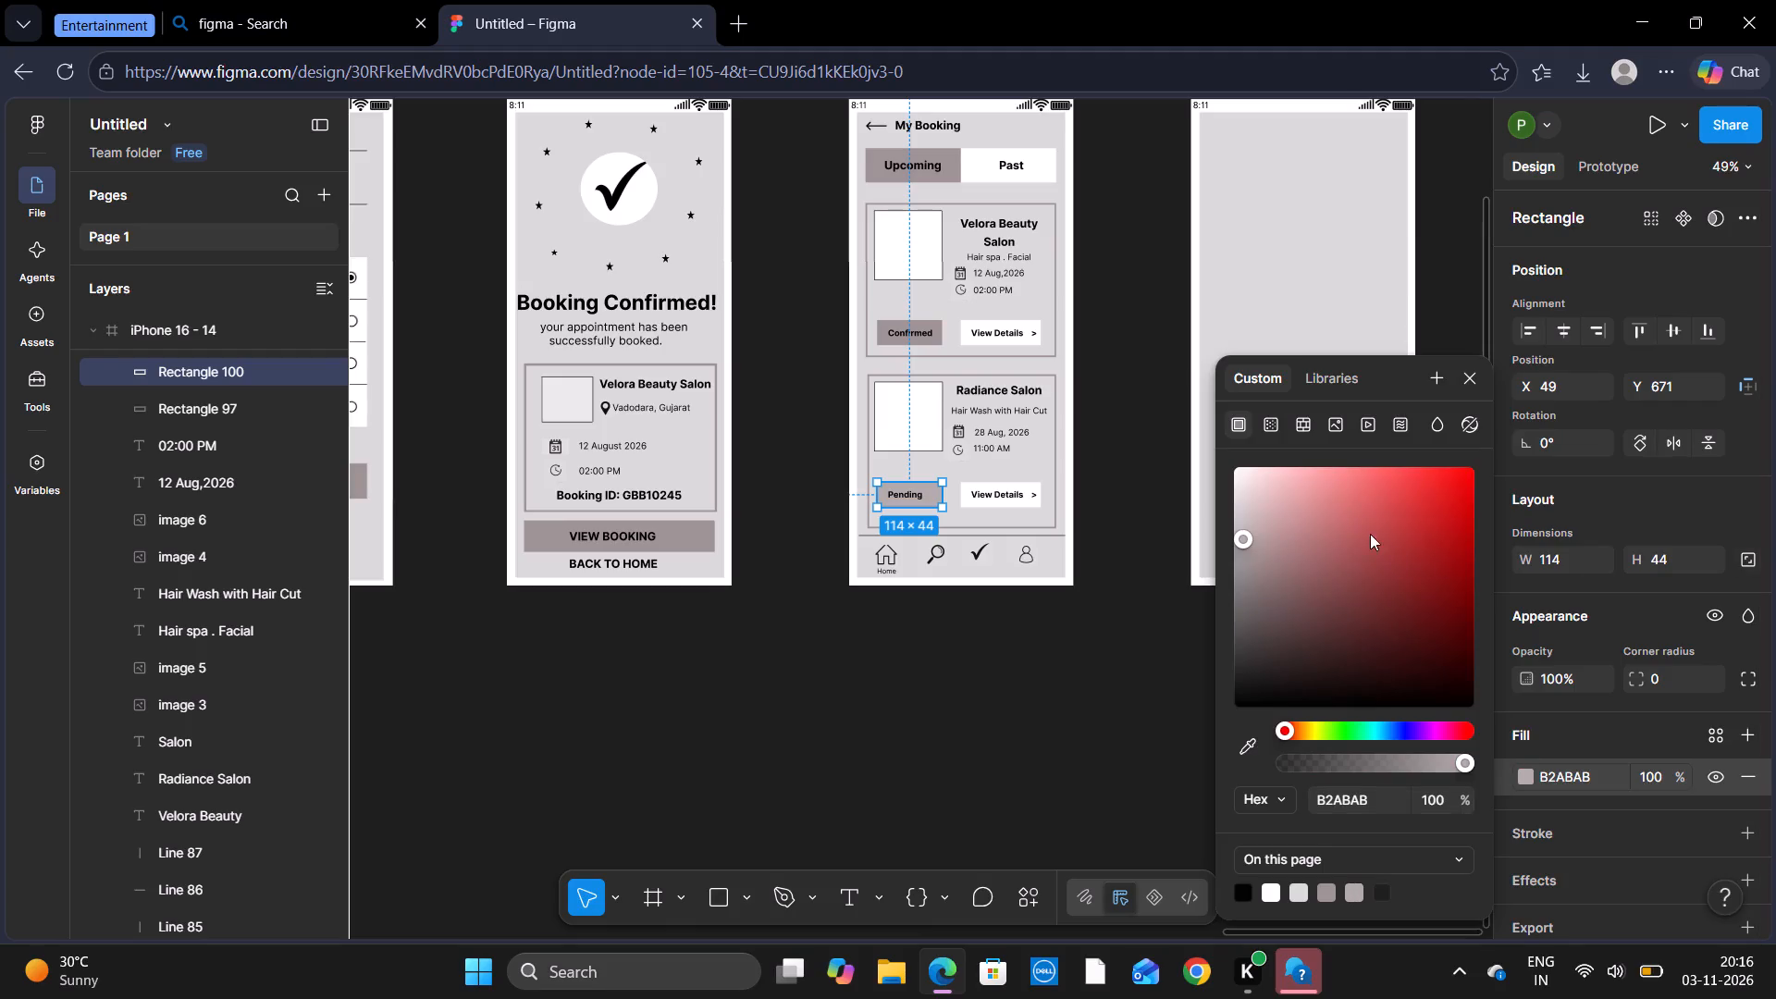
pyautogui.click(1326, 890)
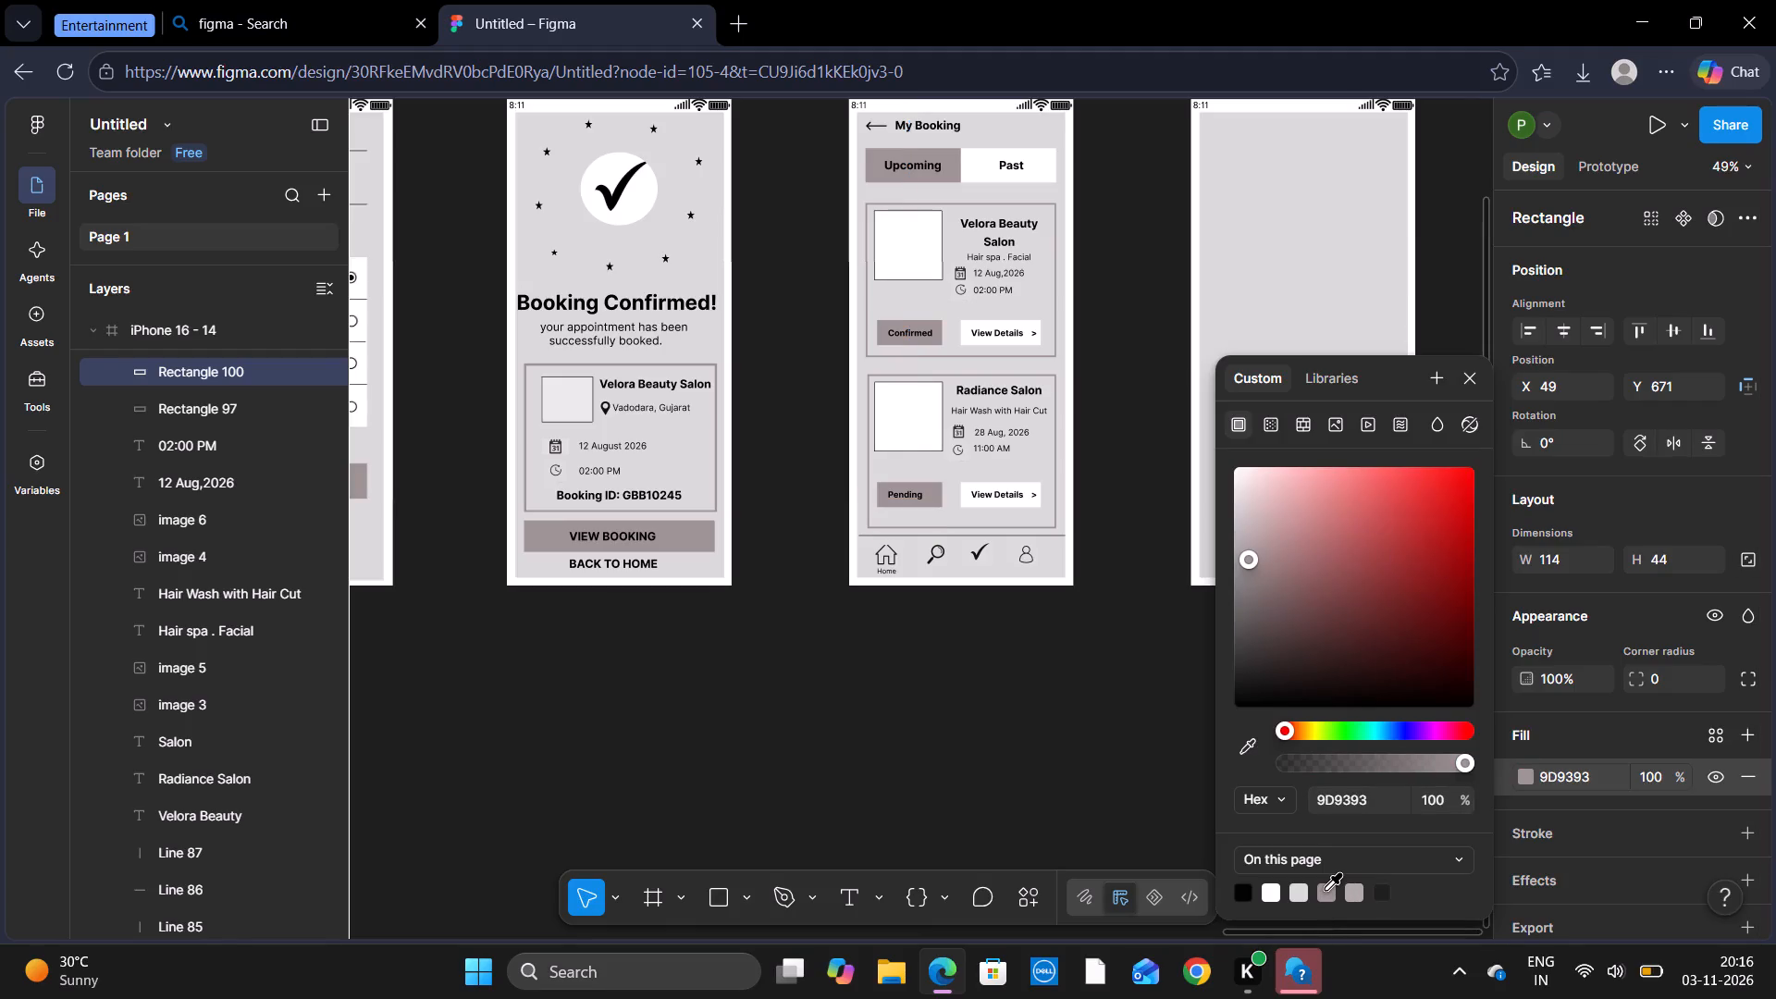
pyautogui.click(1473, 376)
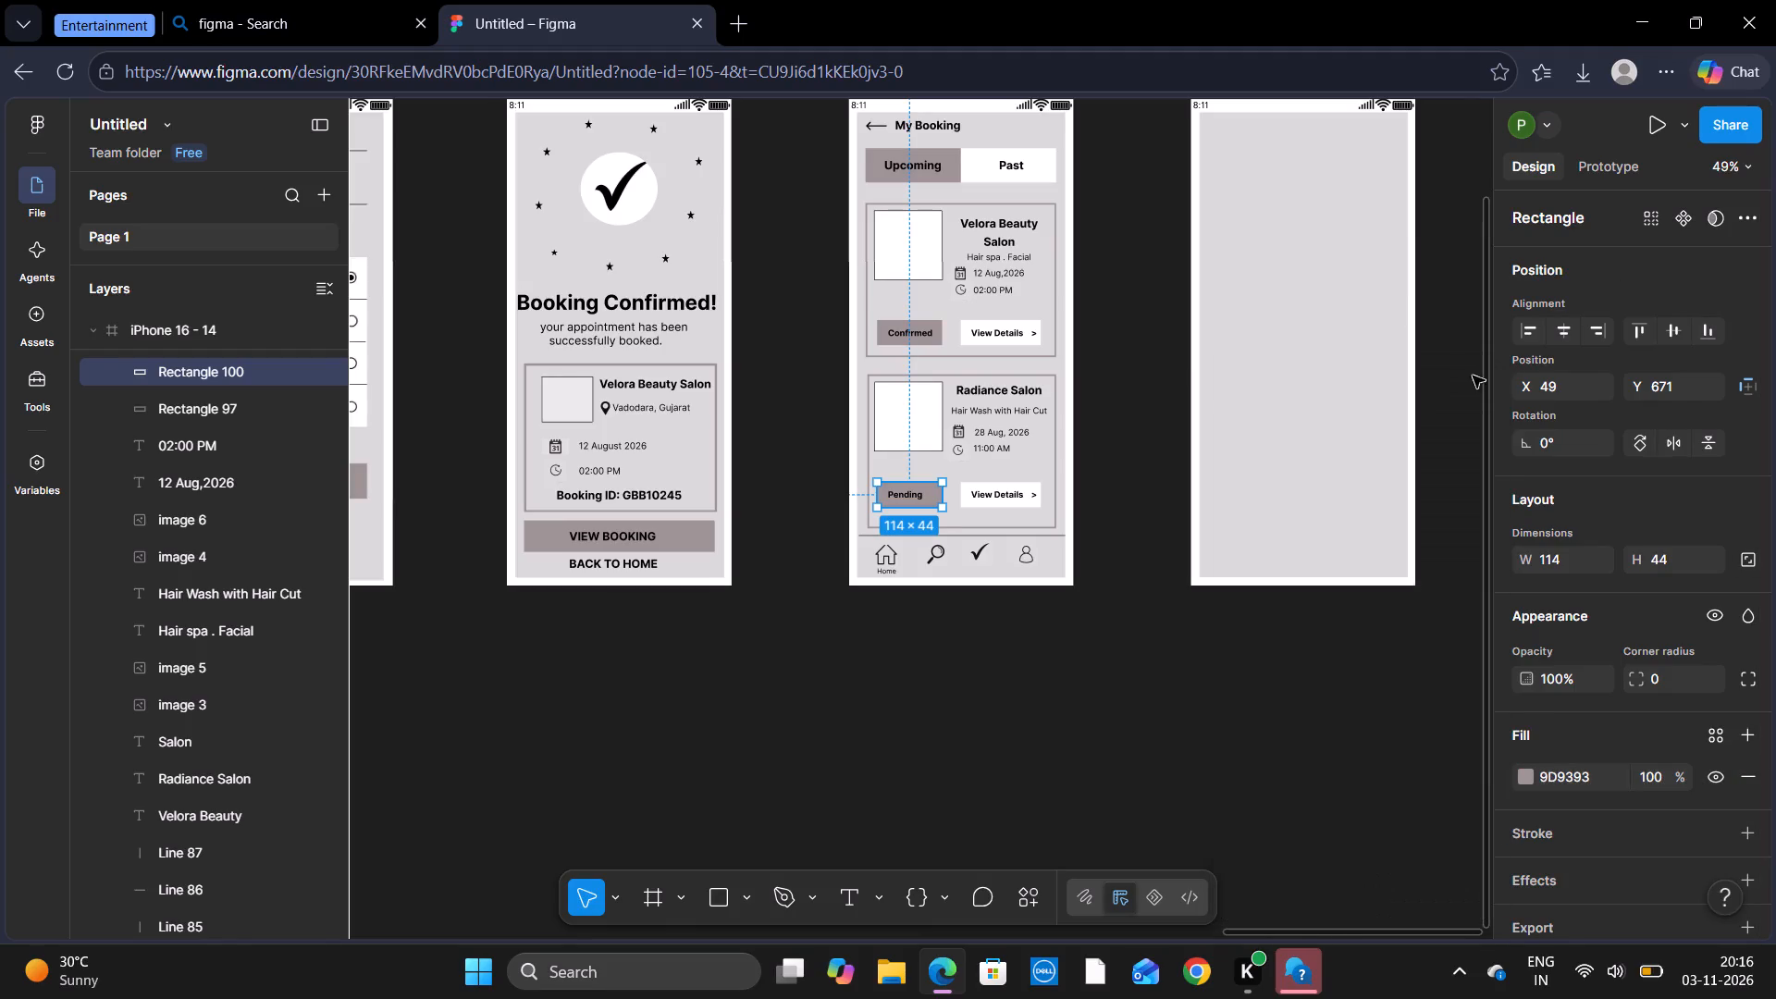
# Duplicate the HOME screen's Explore label and place the copy under the magnifier icon in My Booking's bottom bar, at about X 126, Y 816.
pyautogui.hscroll(17, 553, 786)
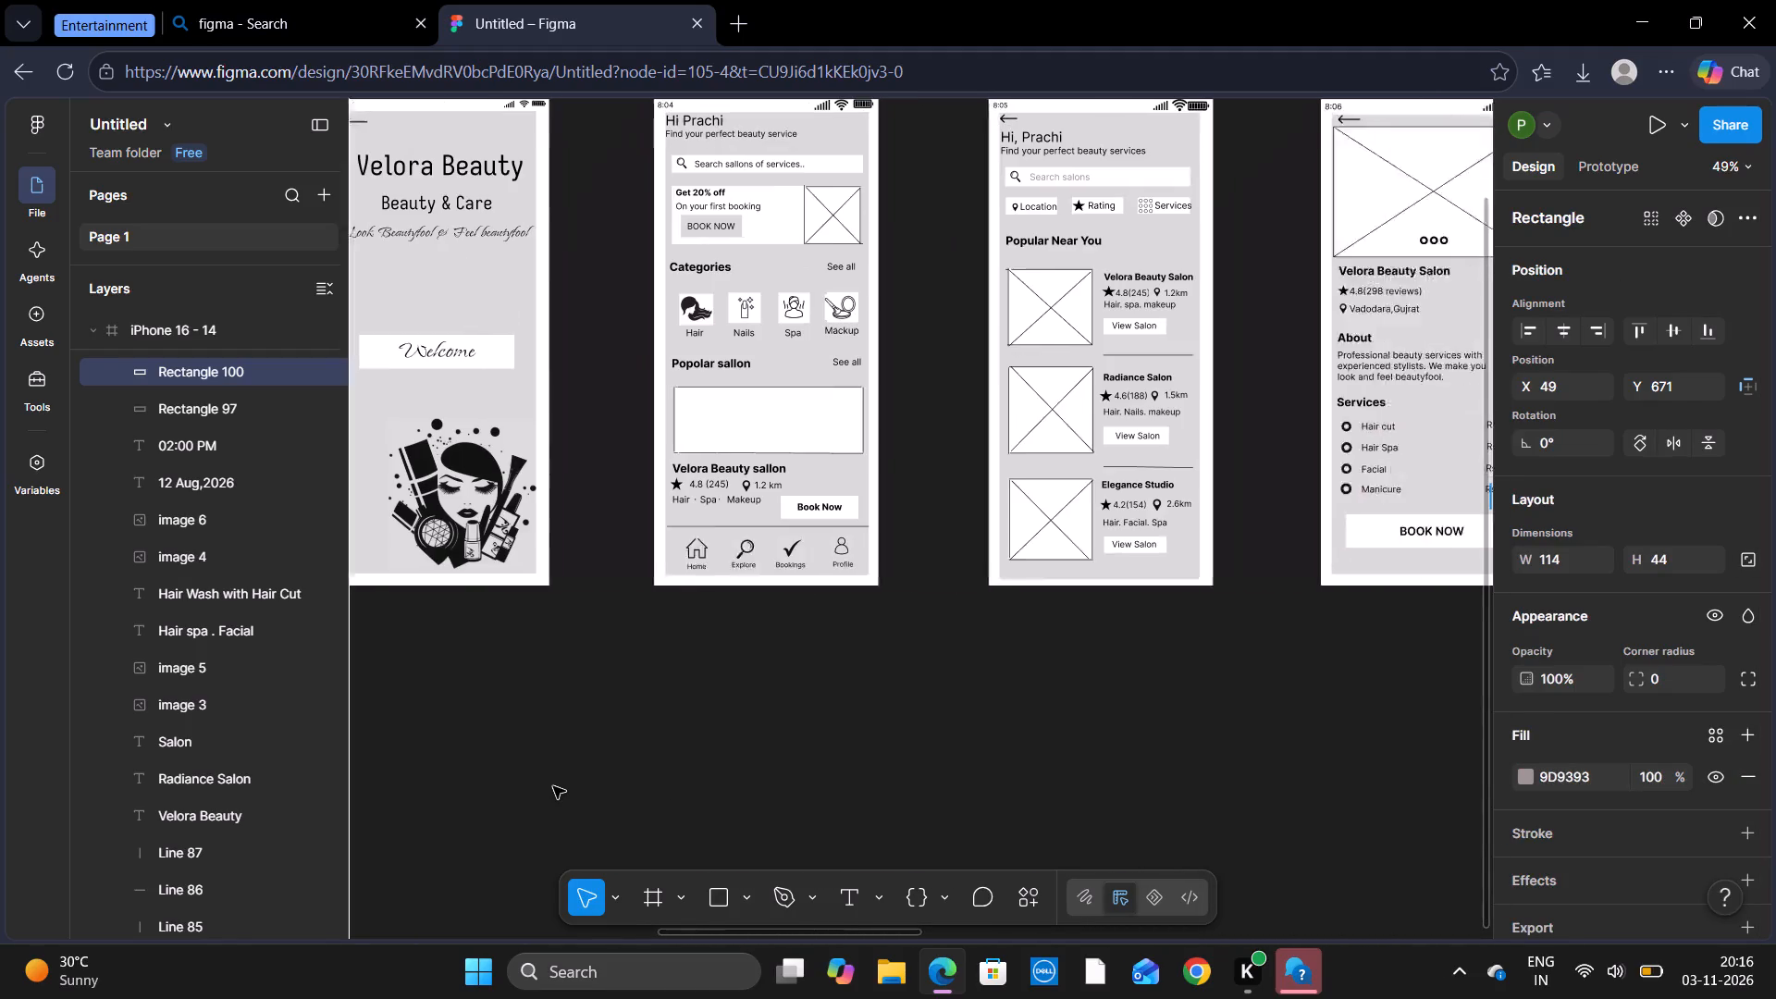
pyautogui.hscroll(3, 553, 786)
pyautogui.click(1051, 562)
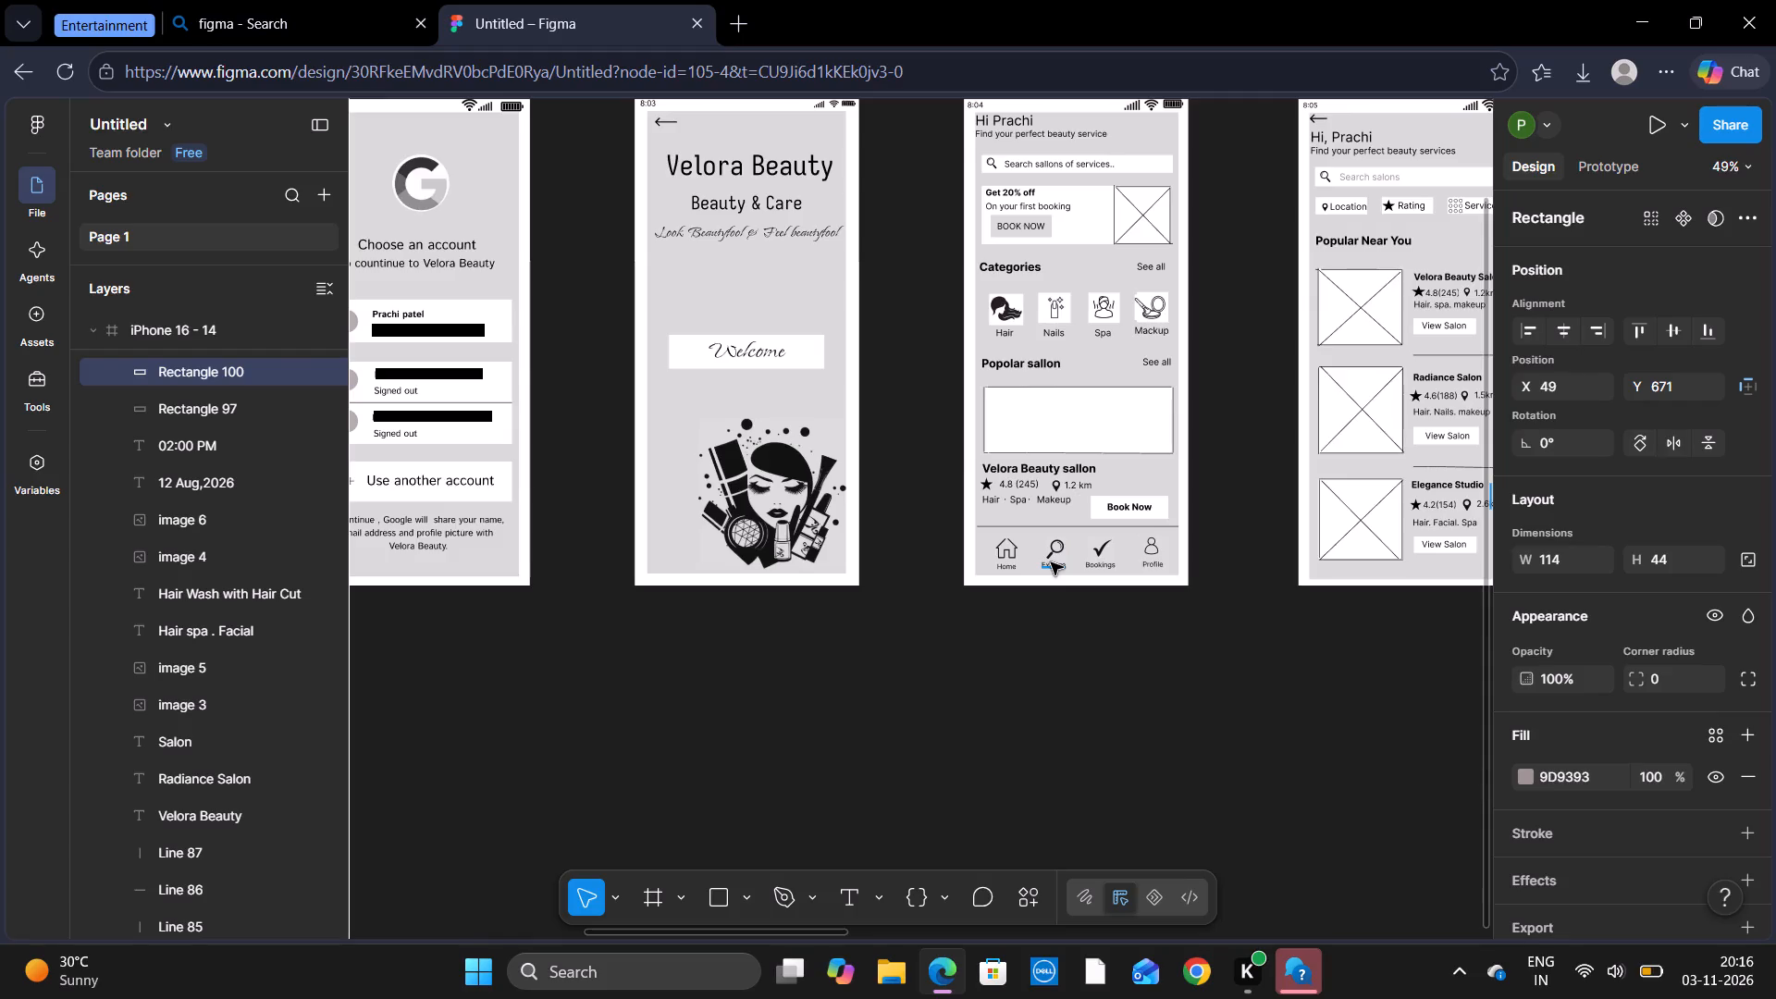
pyautogui.hotkey('ctrl', 'c')
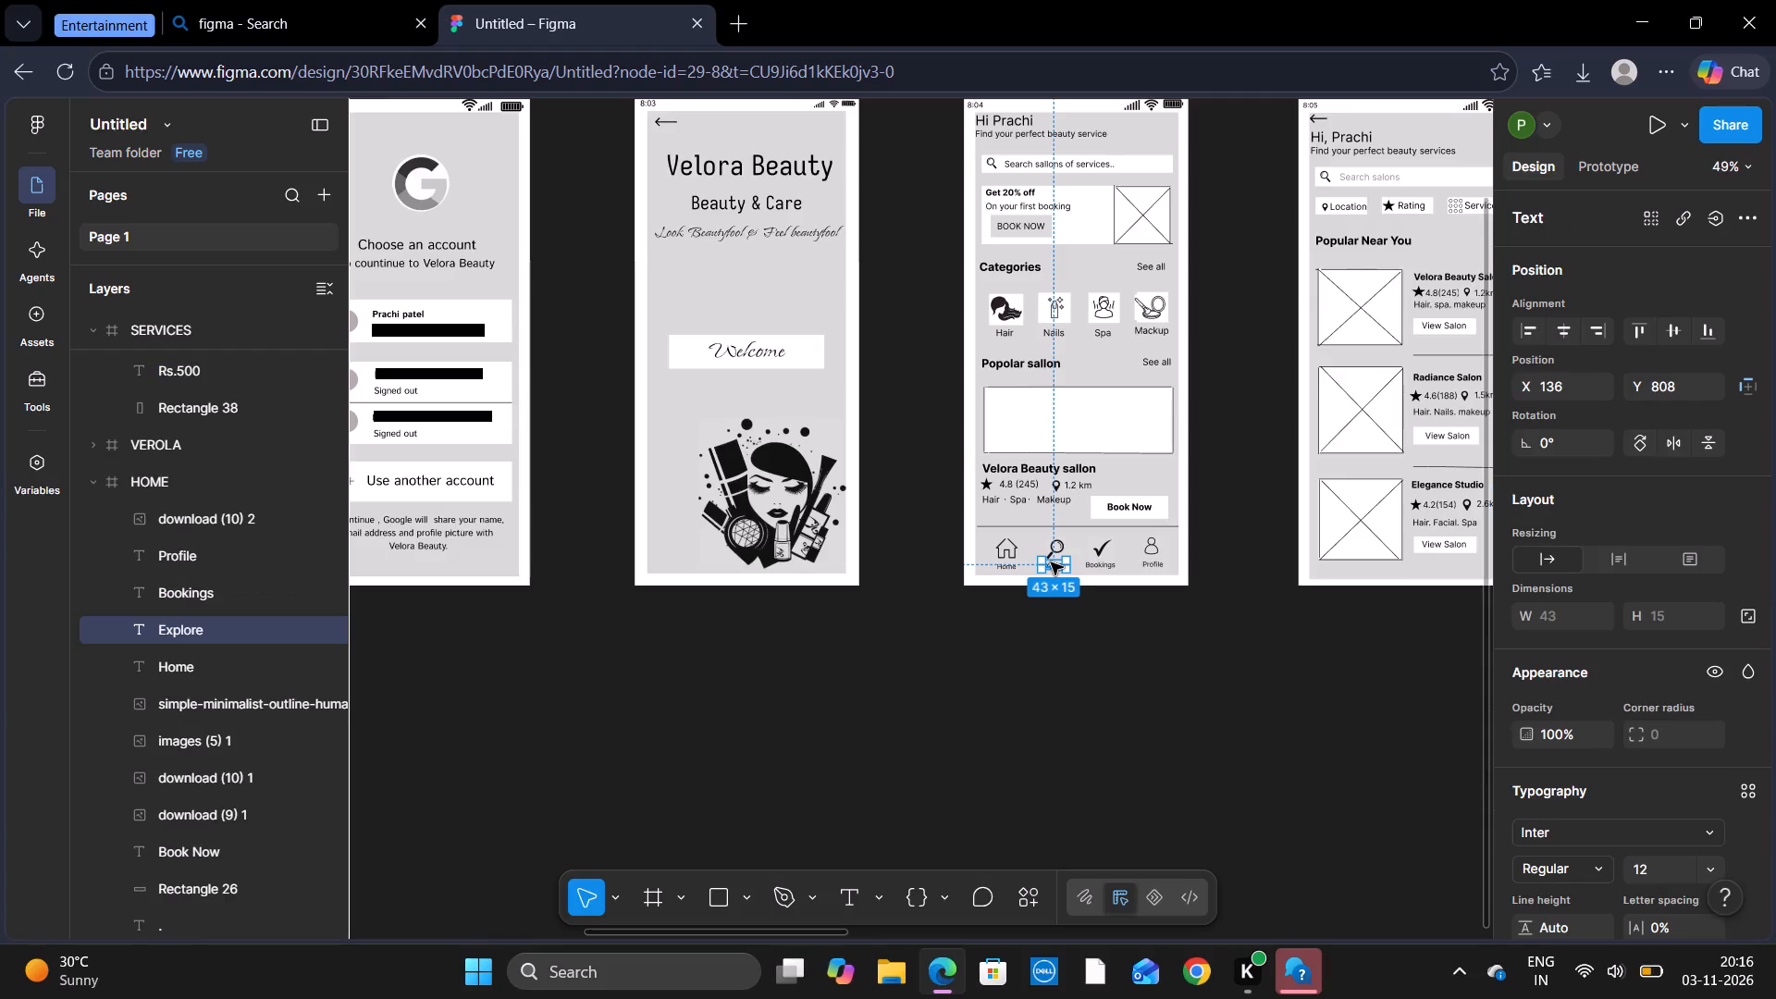
pyautogui.hotkey('ctrl', 'v')
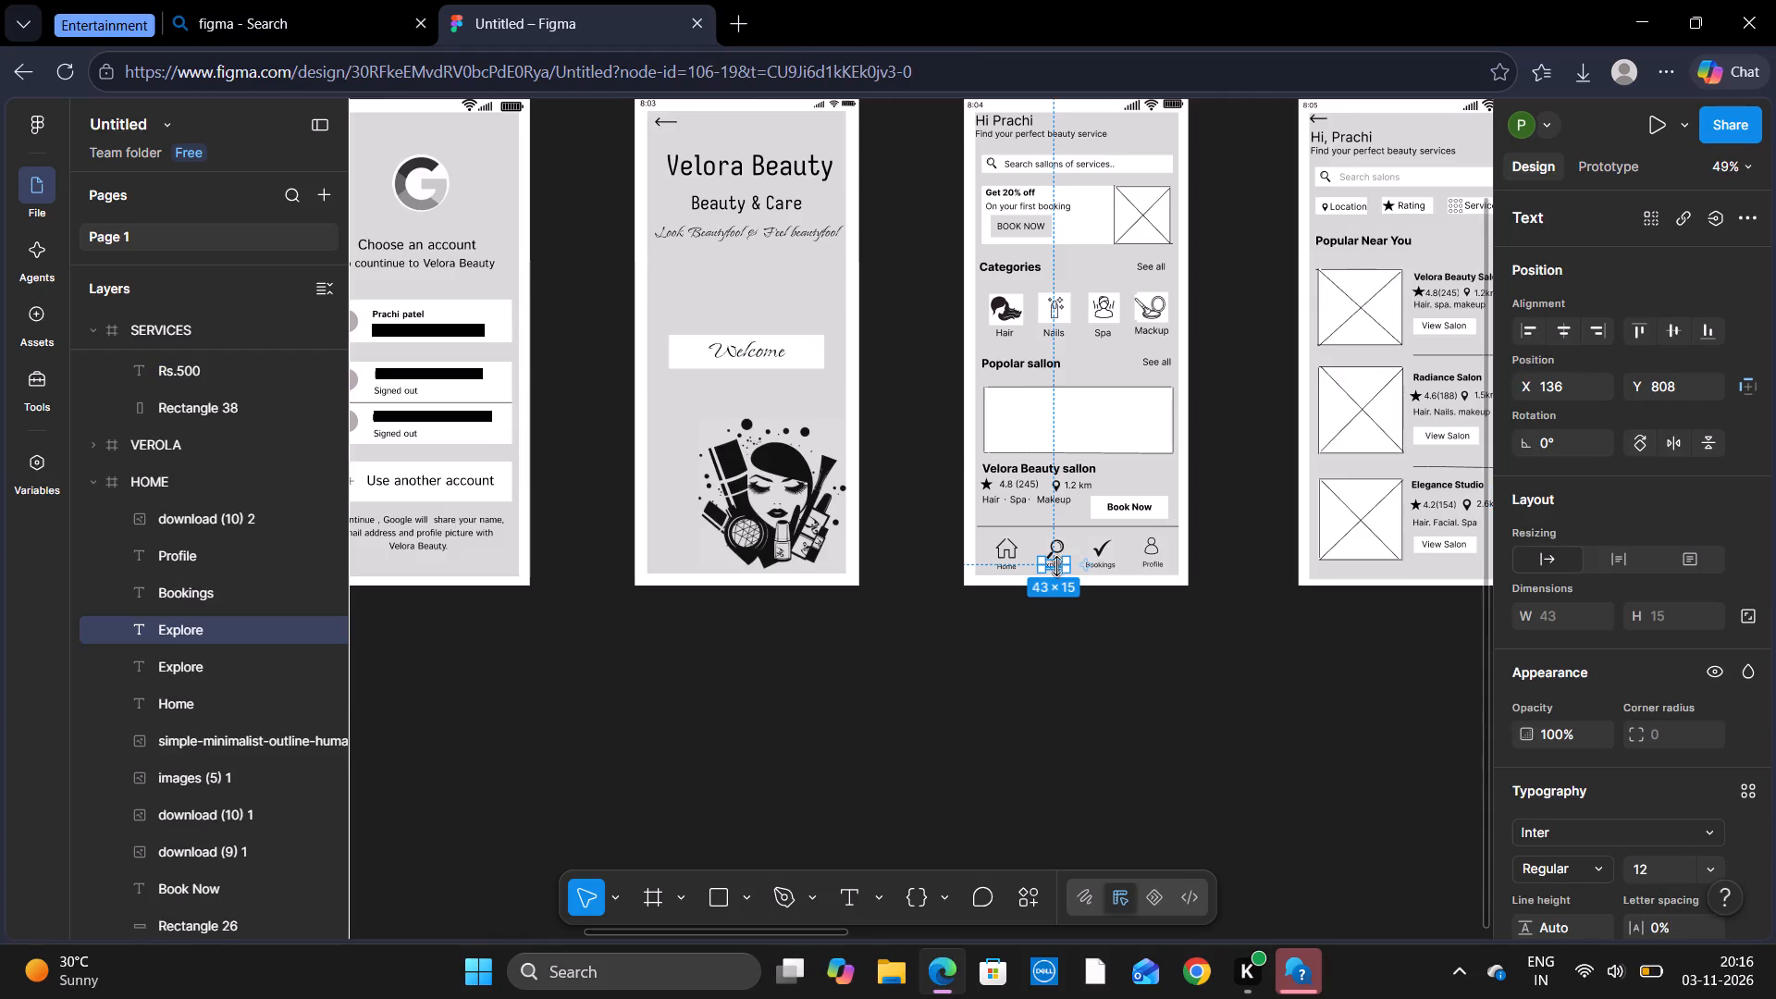
pyautogui.moveTo(1054, 565); pyautogui.dragTo(1458, 578)
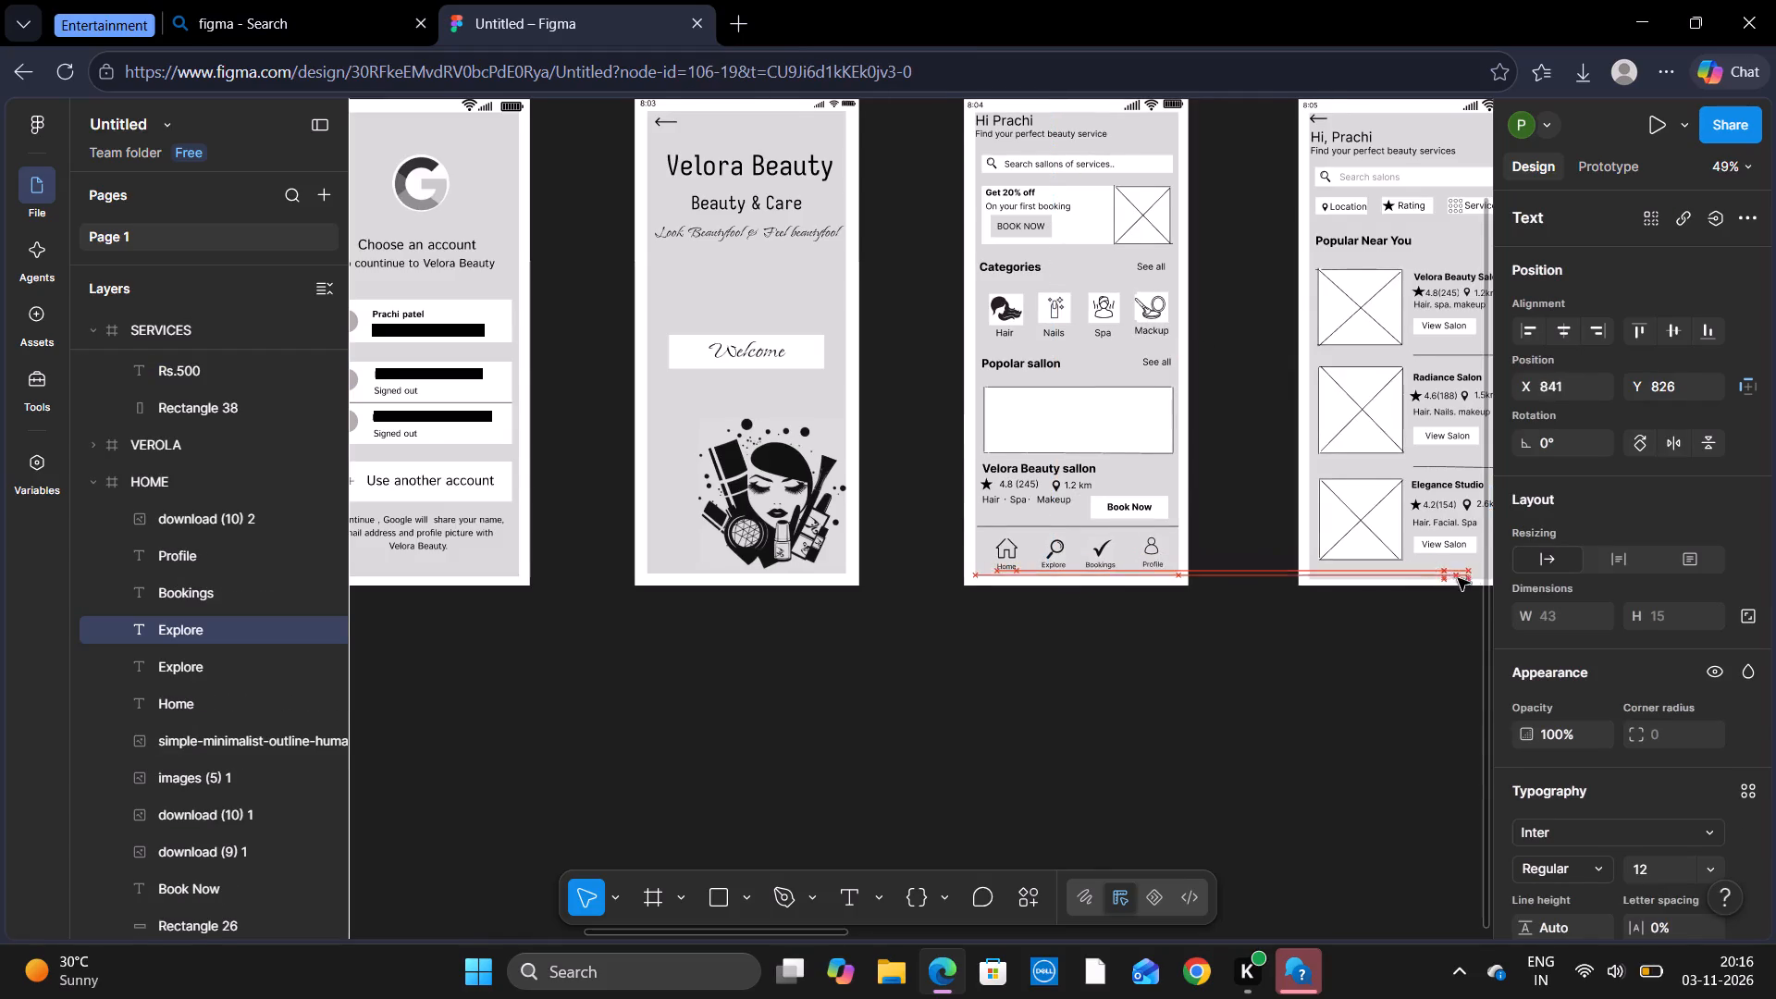
pyautogui.moveTo(1458, 578); pyautogui.dragTo(1477, 579)
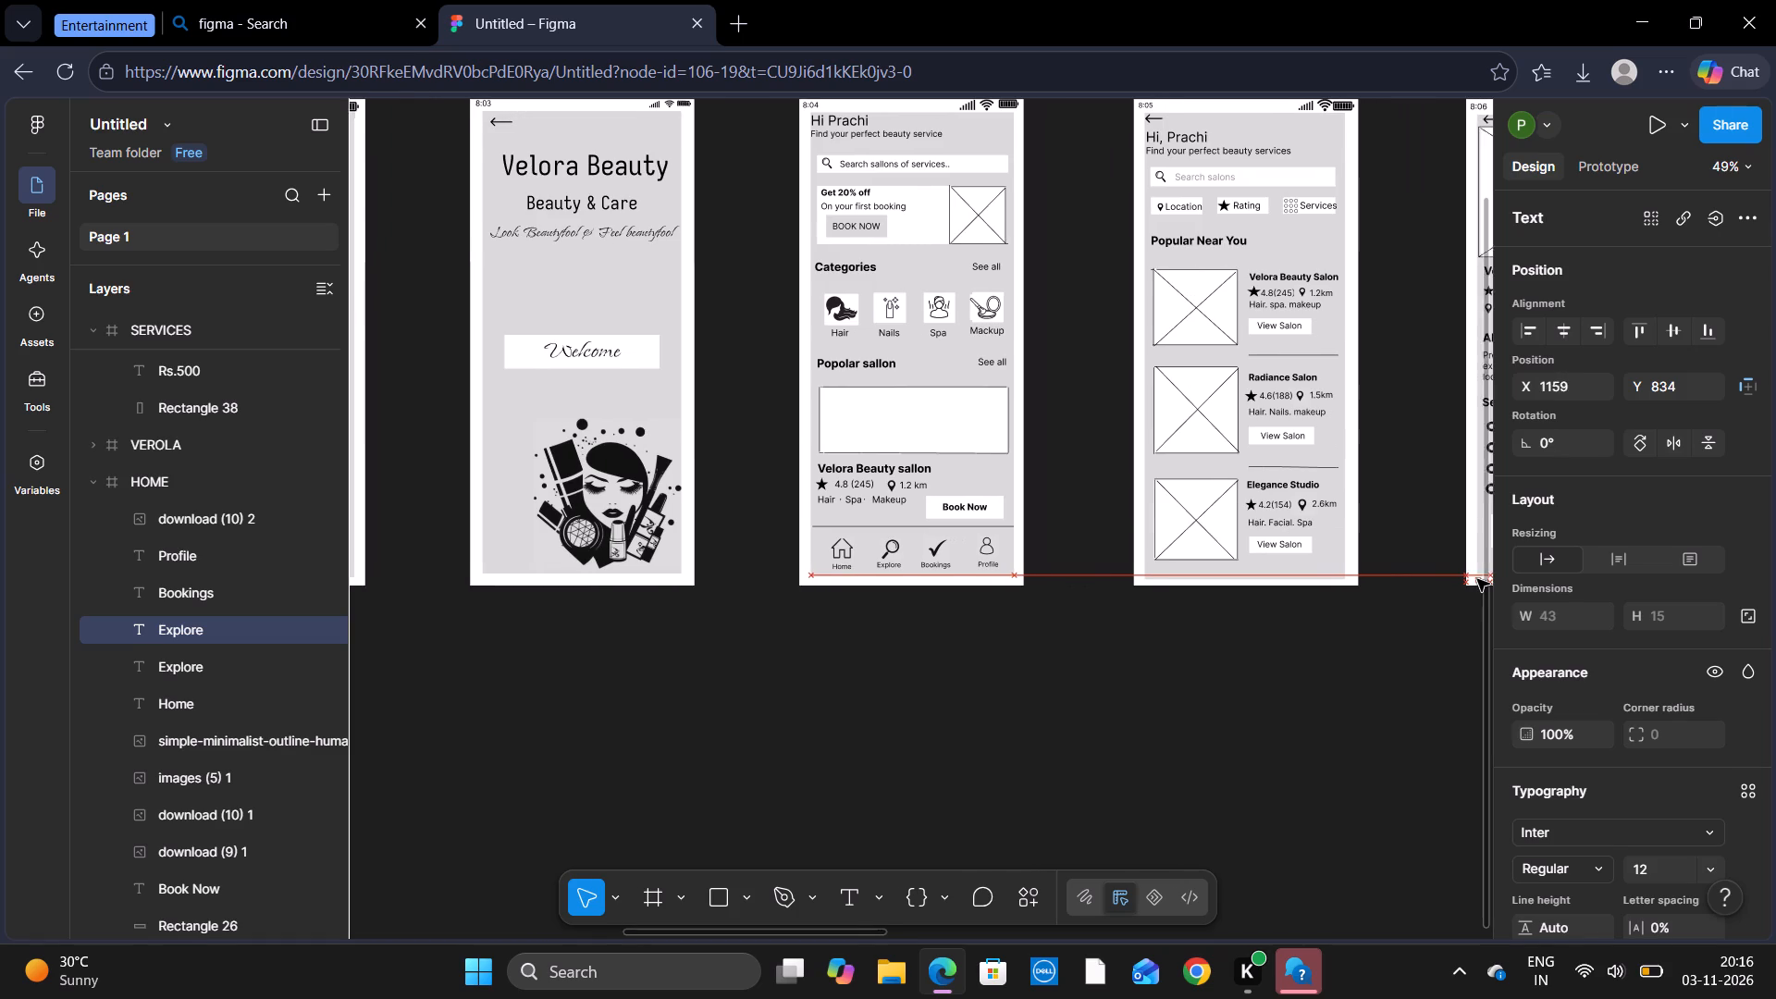
pyautogui.moveTo(1477, 579); pyautogui.dragTo(1480, 580)
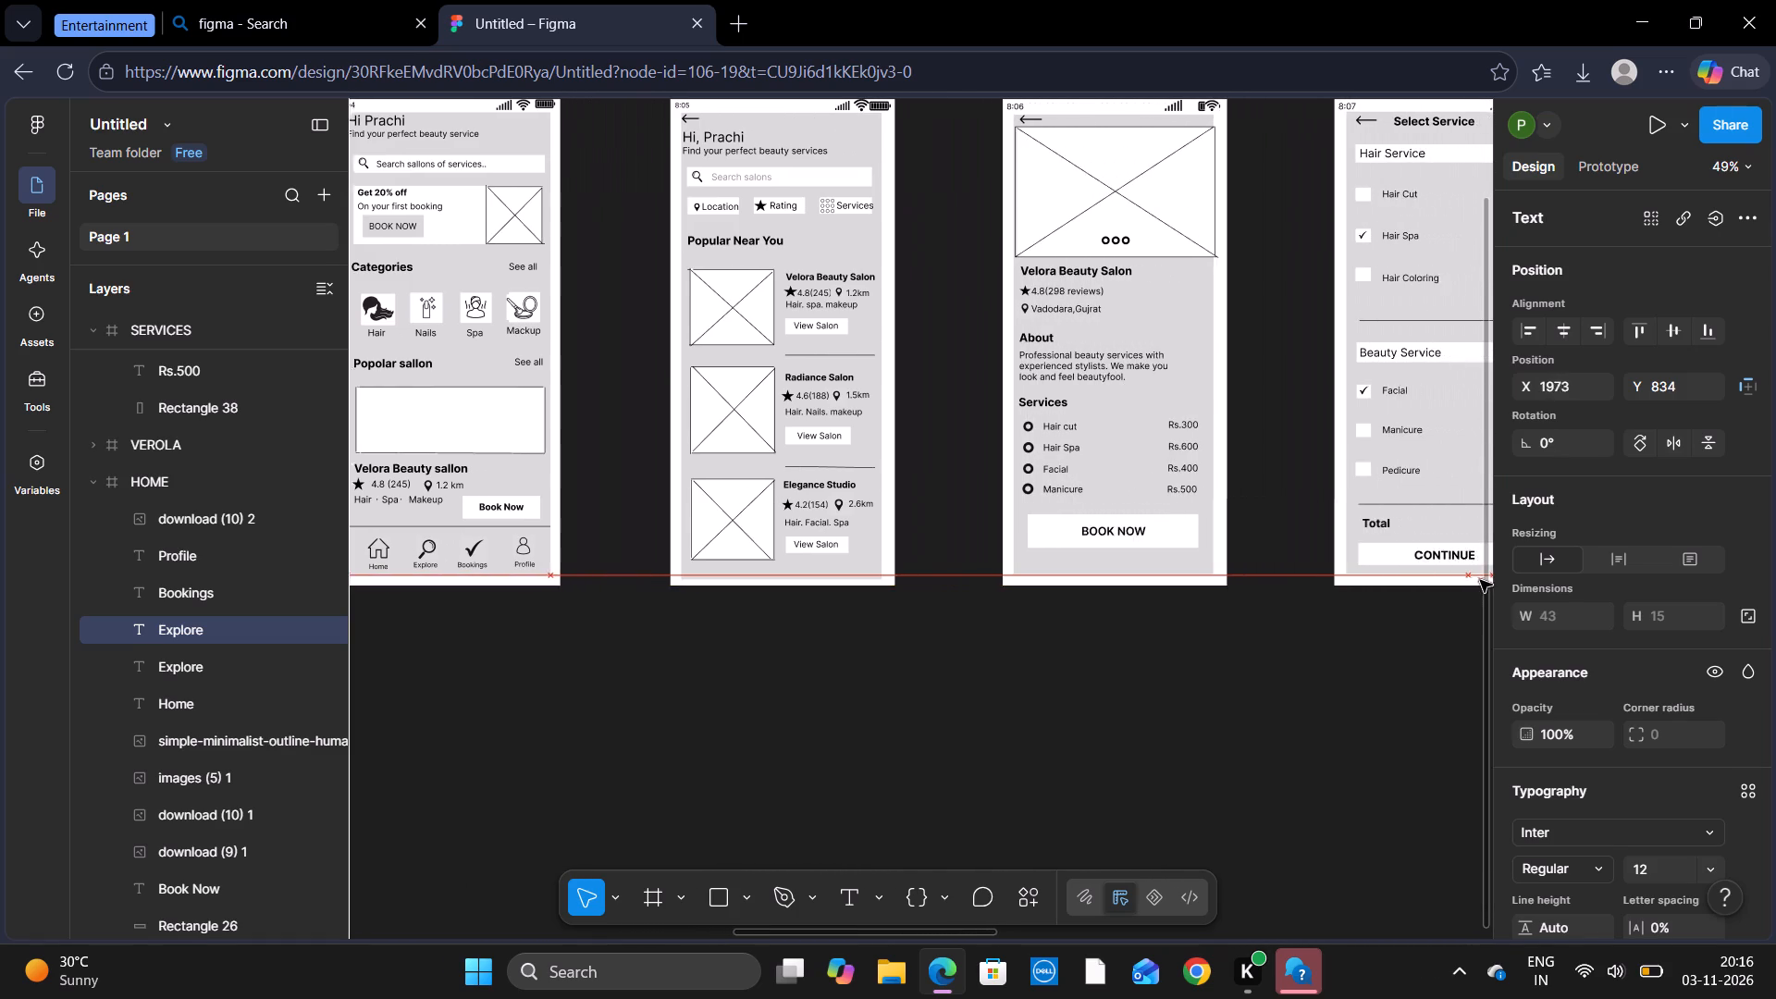
pyautogui.moveTo(1480, 580); pyautogui.dragTo(1486, 580)
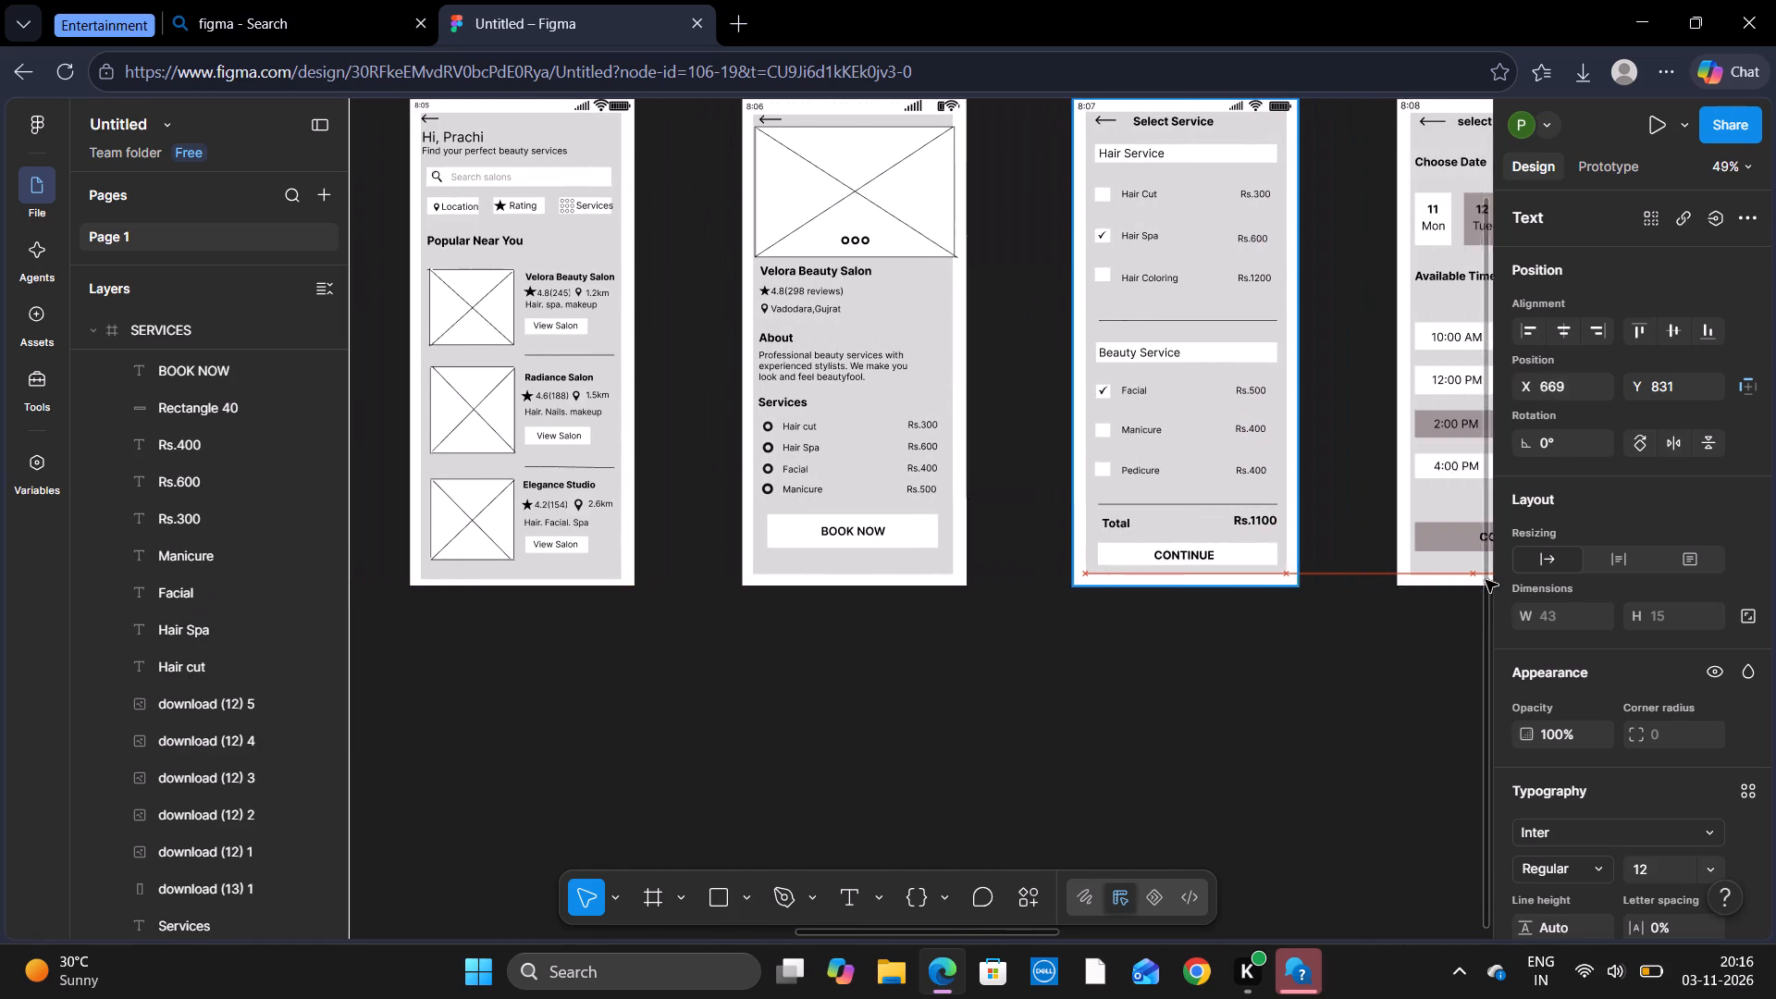
pyautogui.moveTo(1486, 580); pyautogui.dragTo(1483, 575)
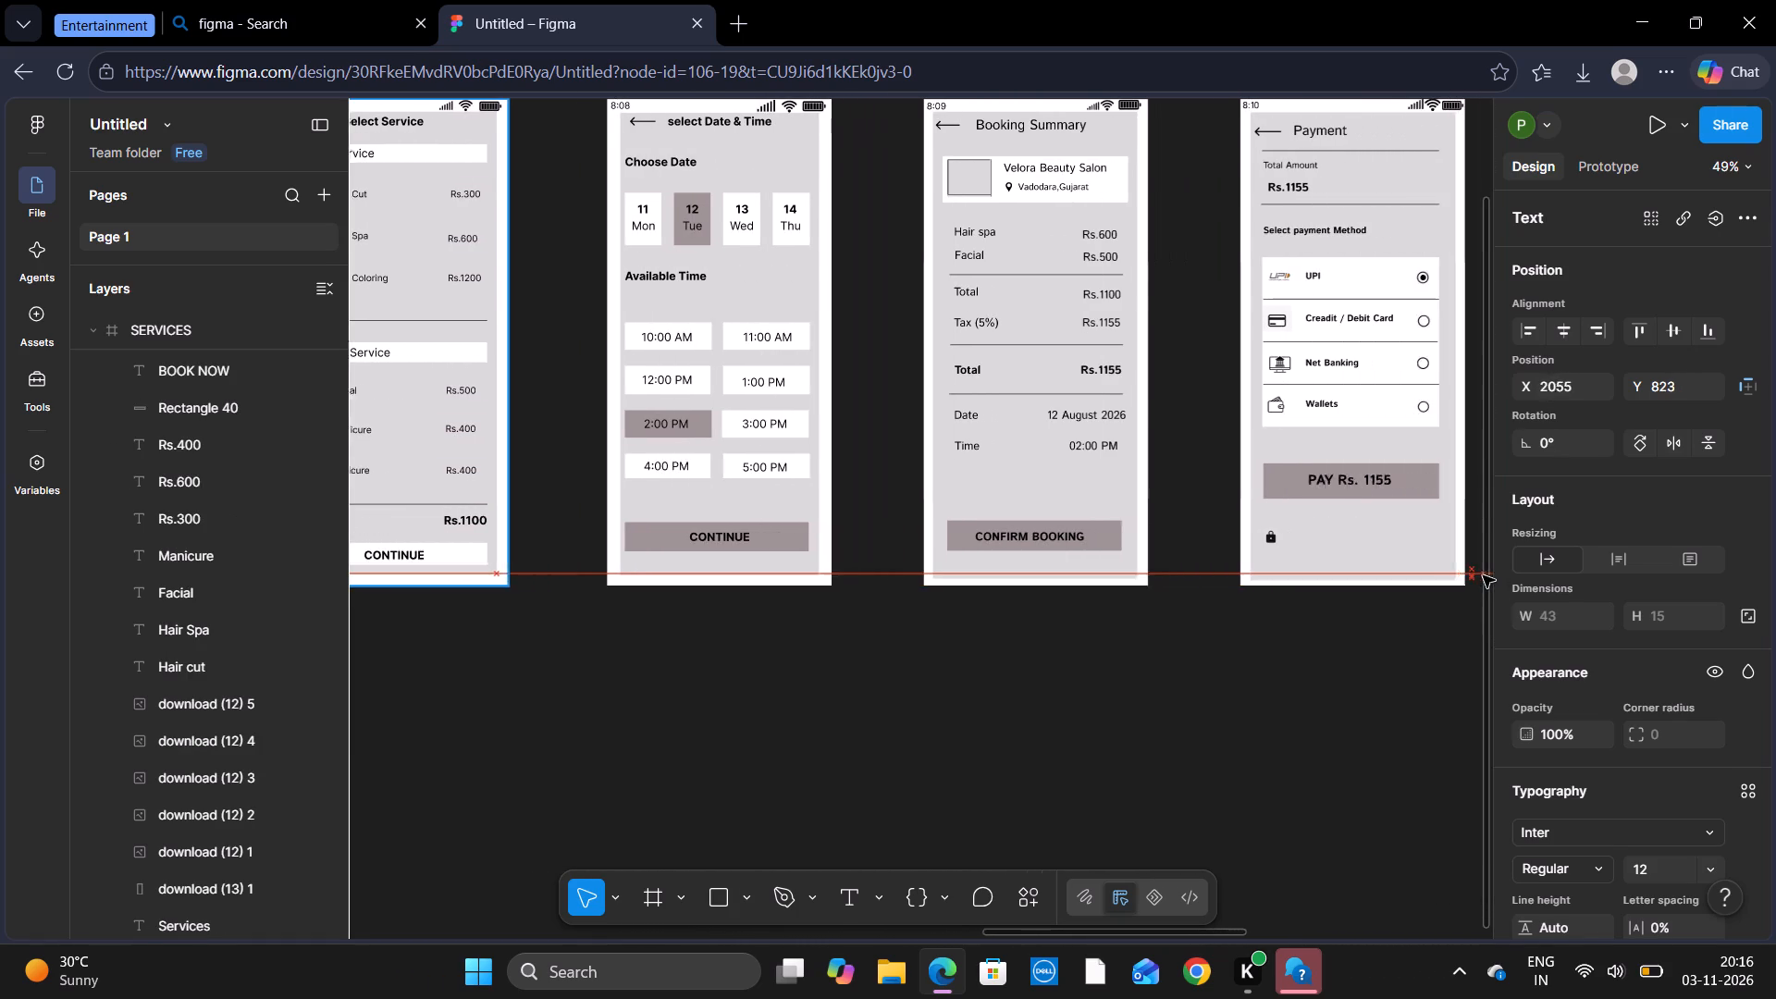
pyautogui.moveTo(1483, 575); pyautogui.dragTo(1483, 578)
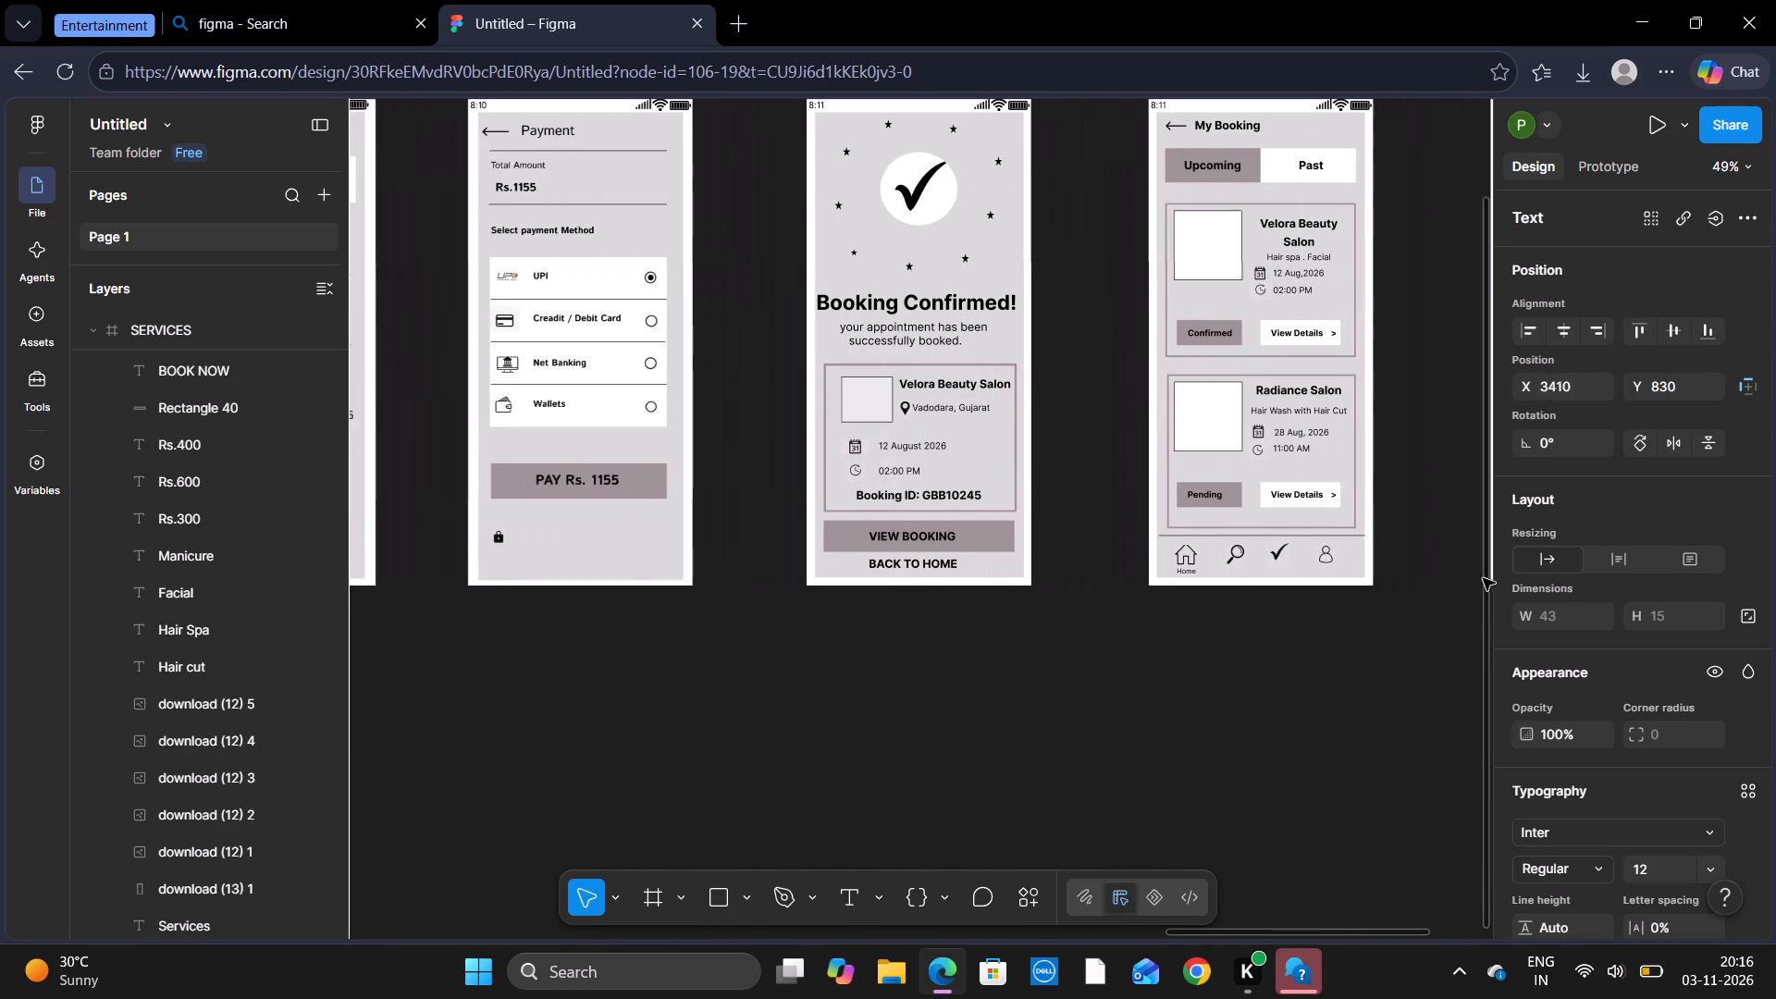
pyautogui.moveTo(1483, 578); pyautogui.dragTo(1201, 567)
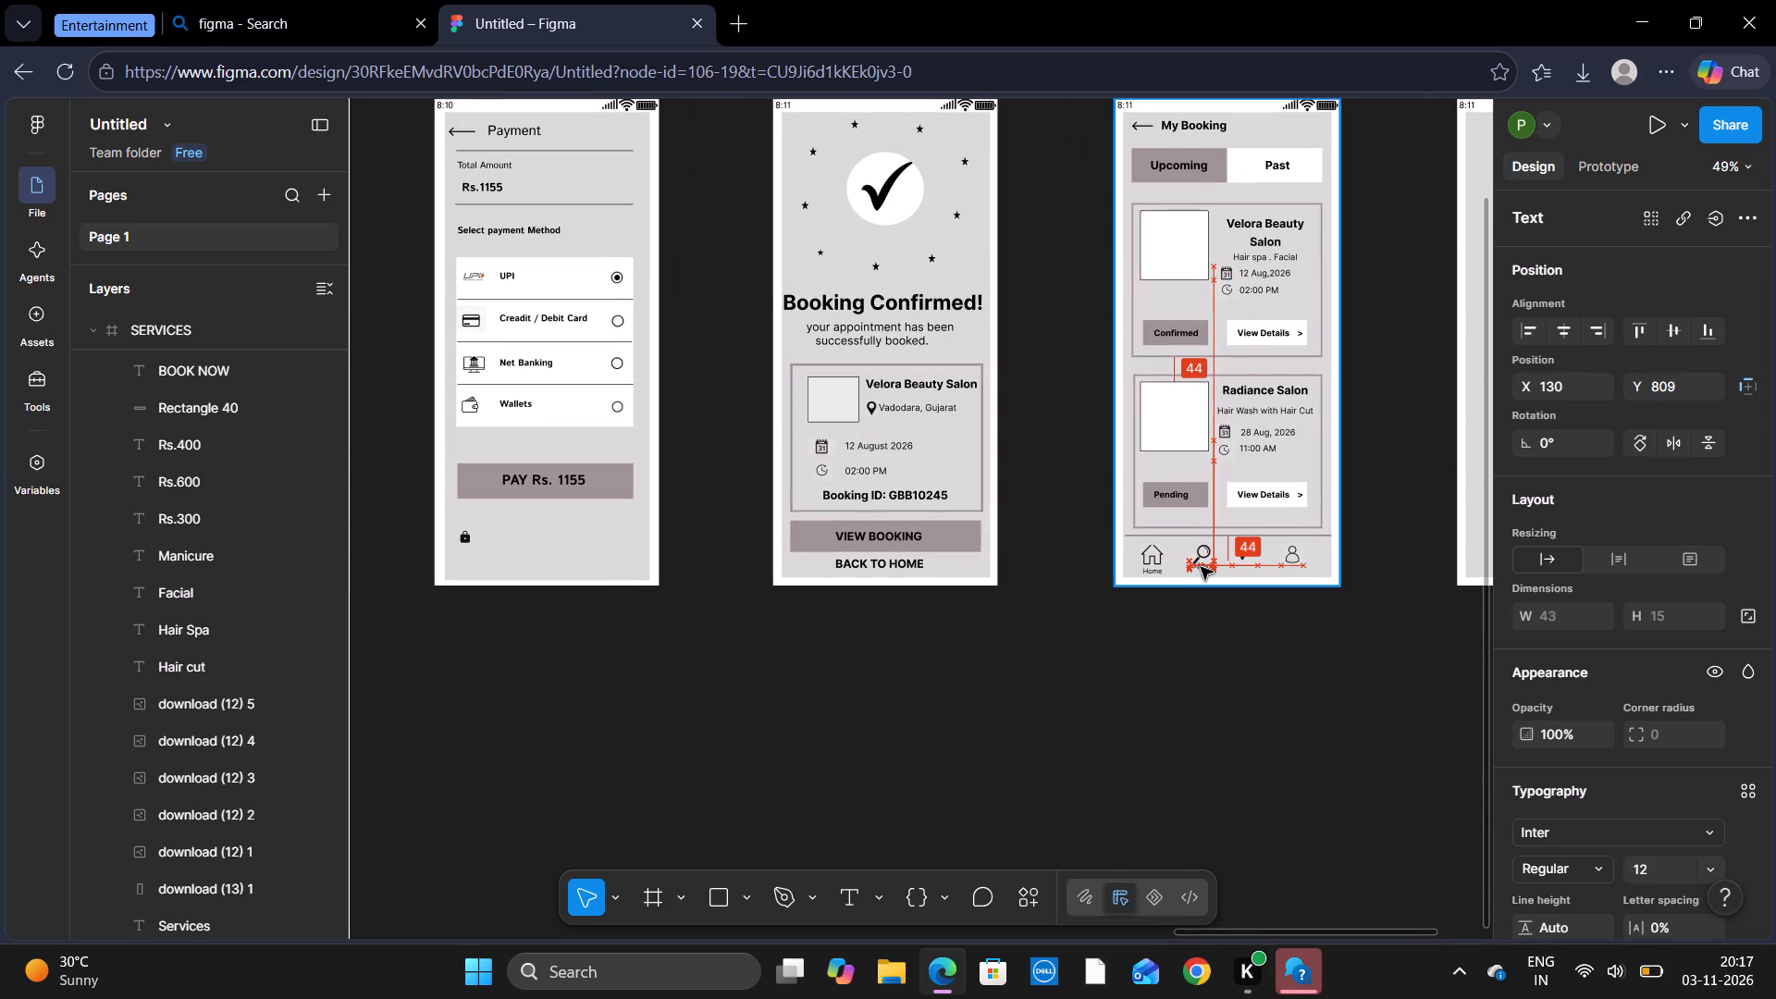
pyautogui.moveTo(1201, 567); pyautogui.dragTo(1202, 565)
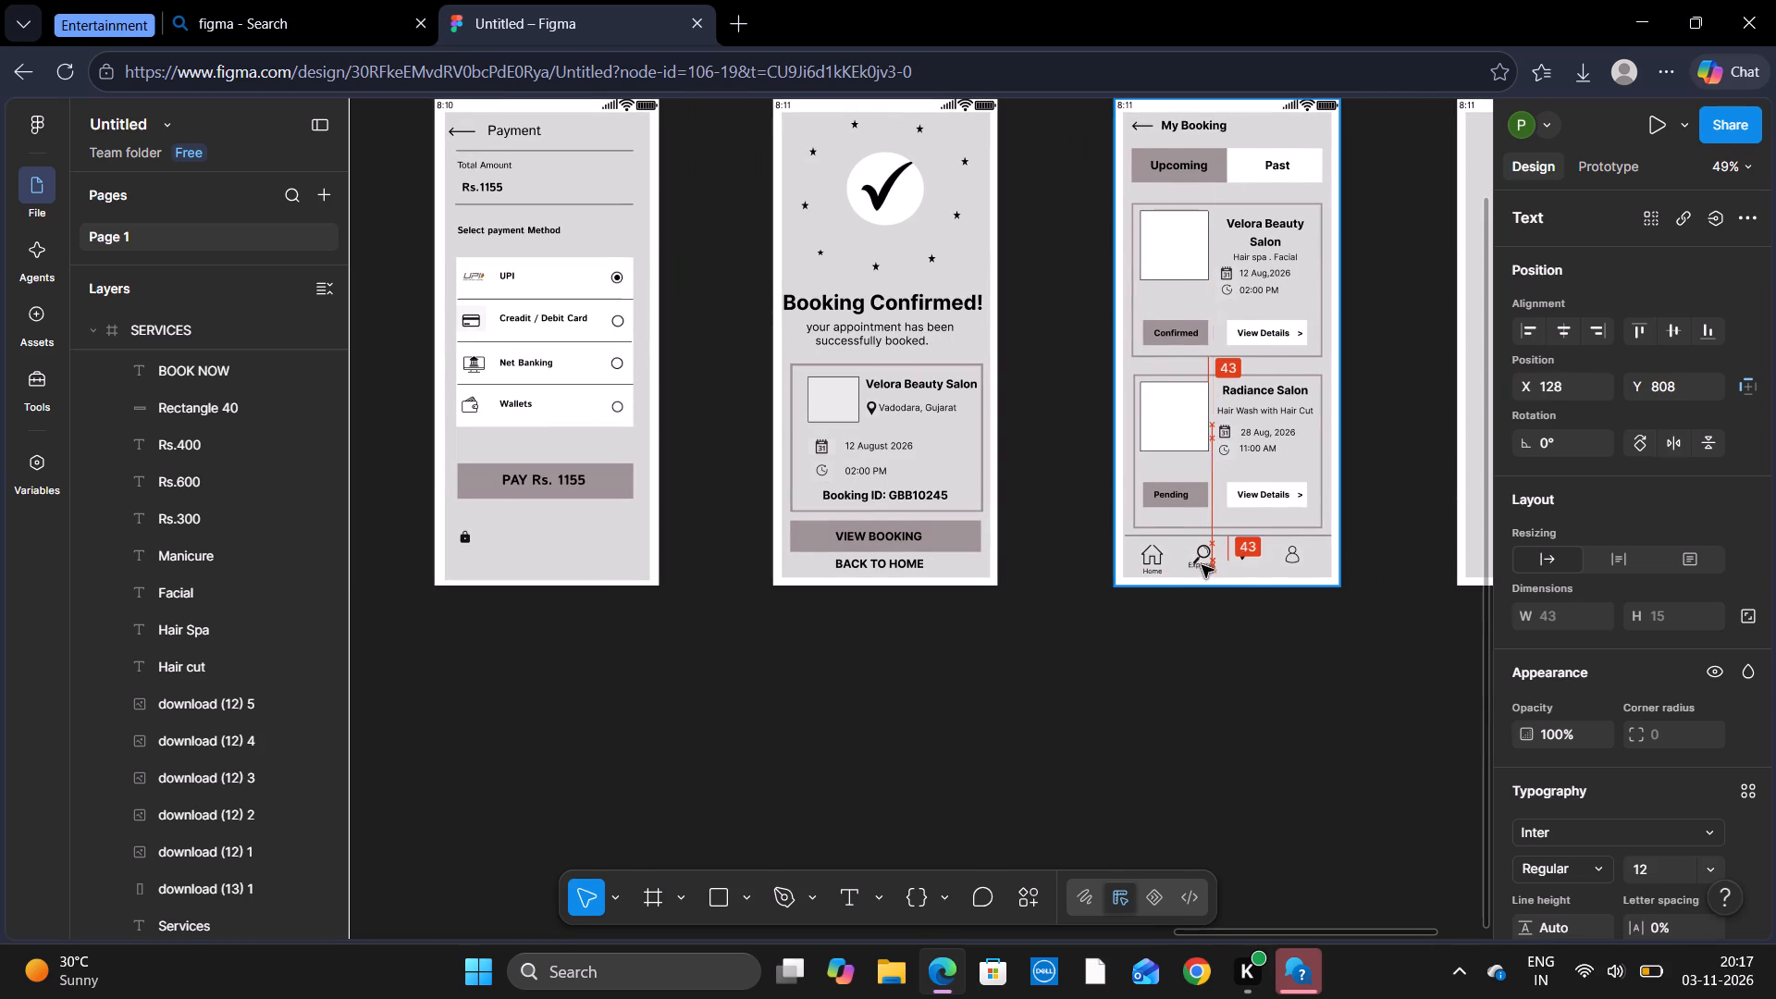
pyautogui.moveTo(1202, 565); pyautogui.dragTo(1200, 573)
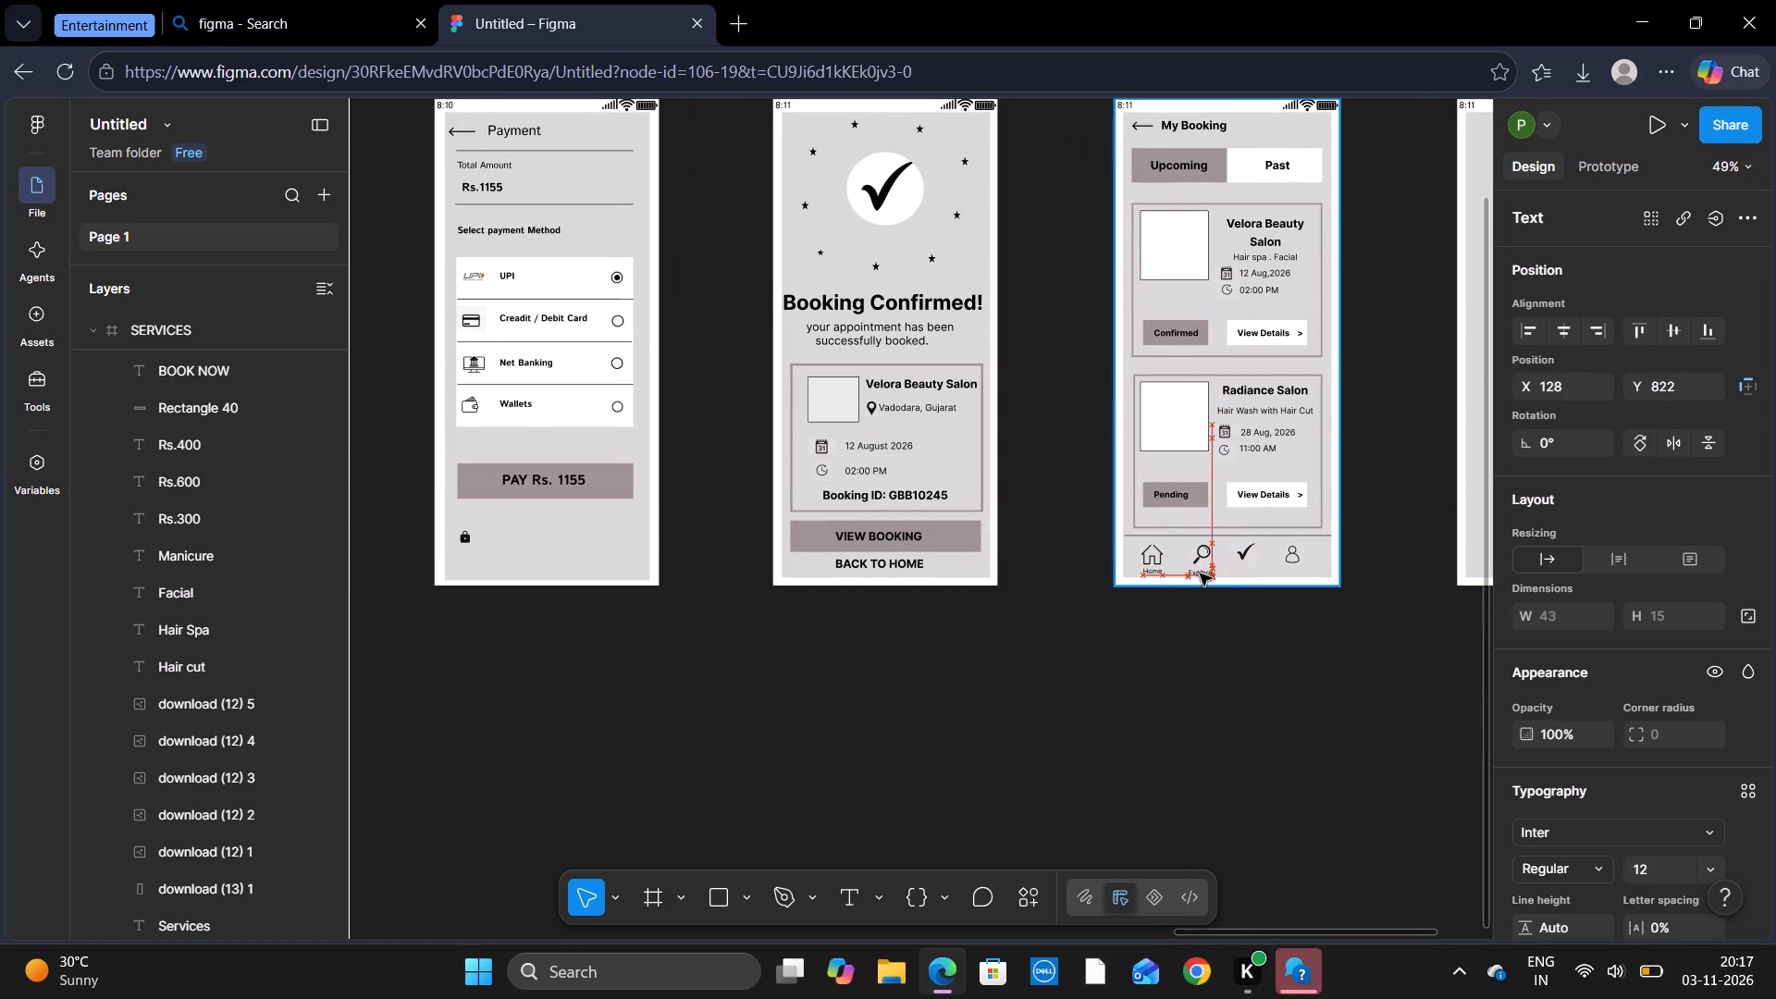
pyautogui.moveTo(1200, 573); pyautogui.dragTo(1199, 573)
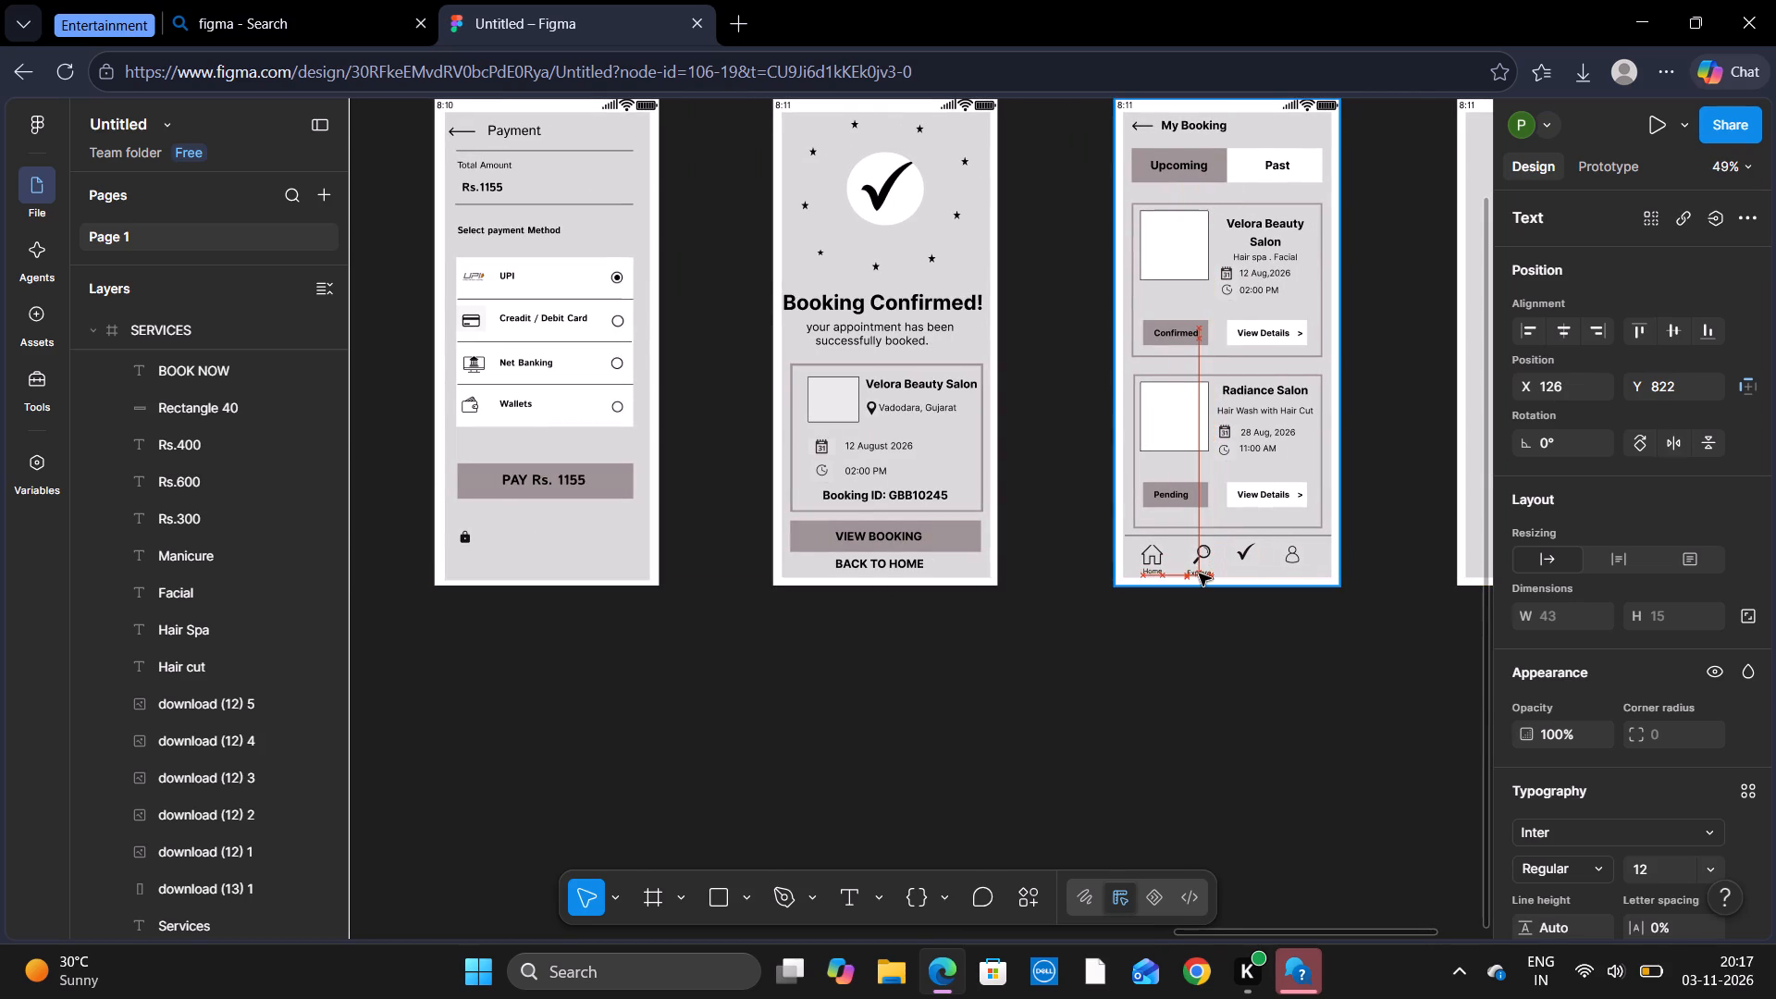
pyautogui.moveTo(1199, 573); pyautogui.dragTo(1199, 570)
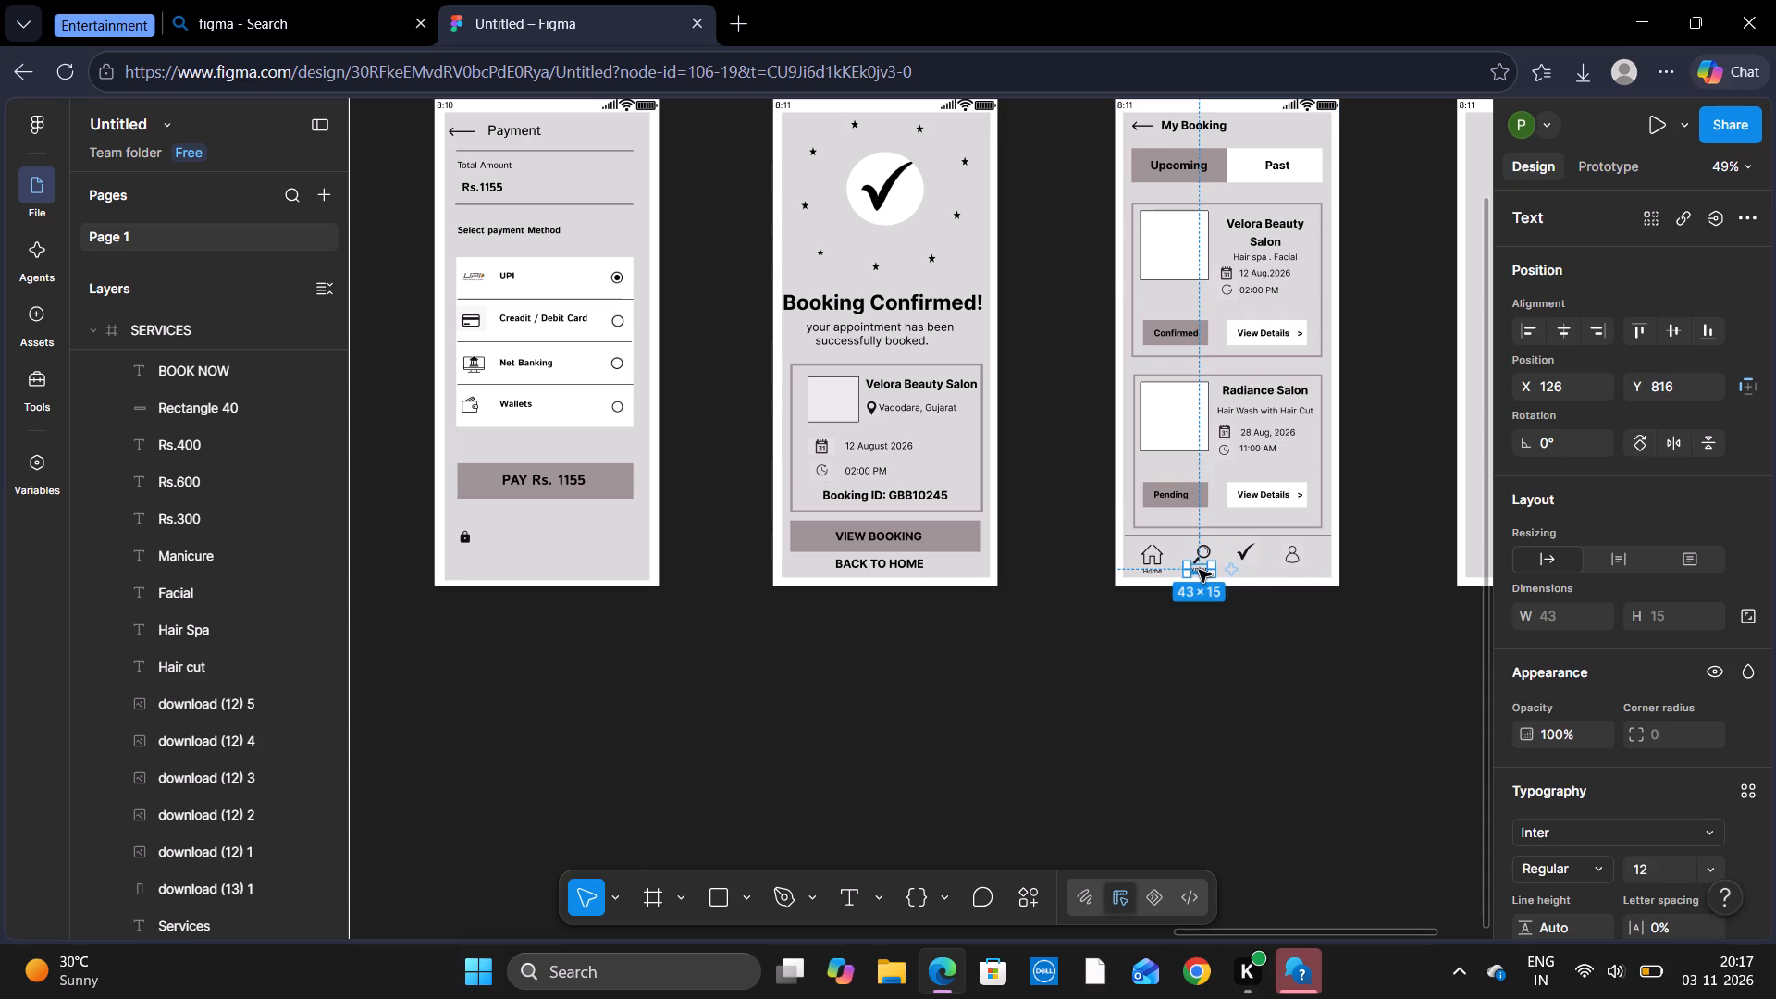
pyautogui.click(1260, 695)
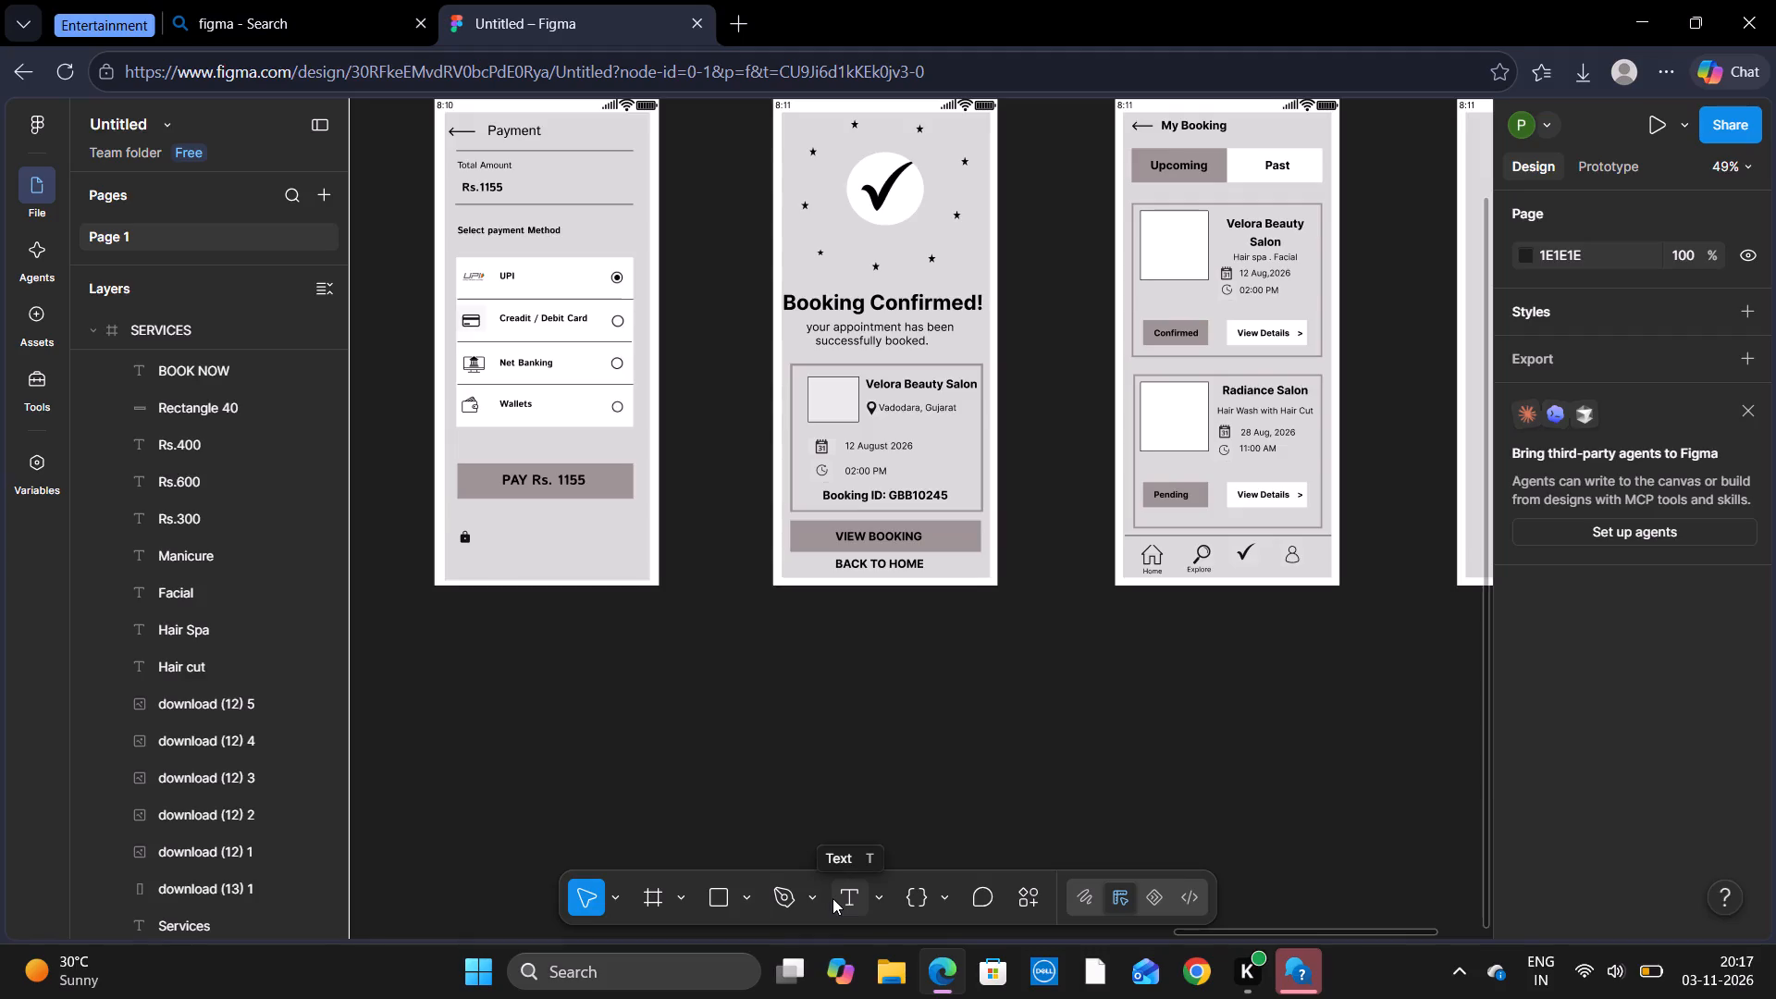
# Duplicate the HOME screen's Bookings label and place the copy under the check mark in My Booking's bottom bar, at about X 204, Y 814.
pyautogui.hscroll(13, 719, 626)
pyautogui.hscroll(-1, 719, 626)
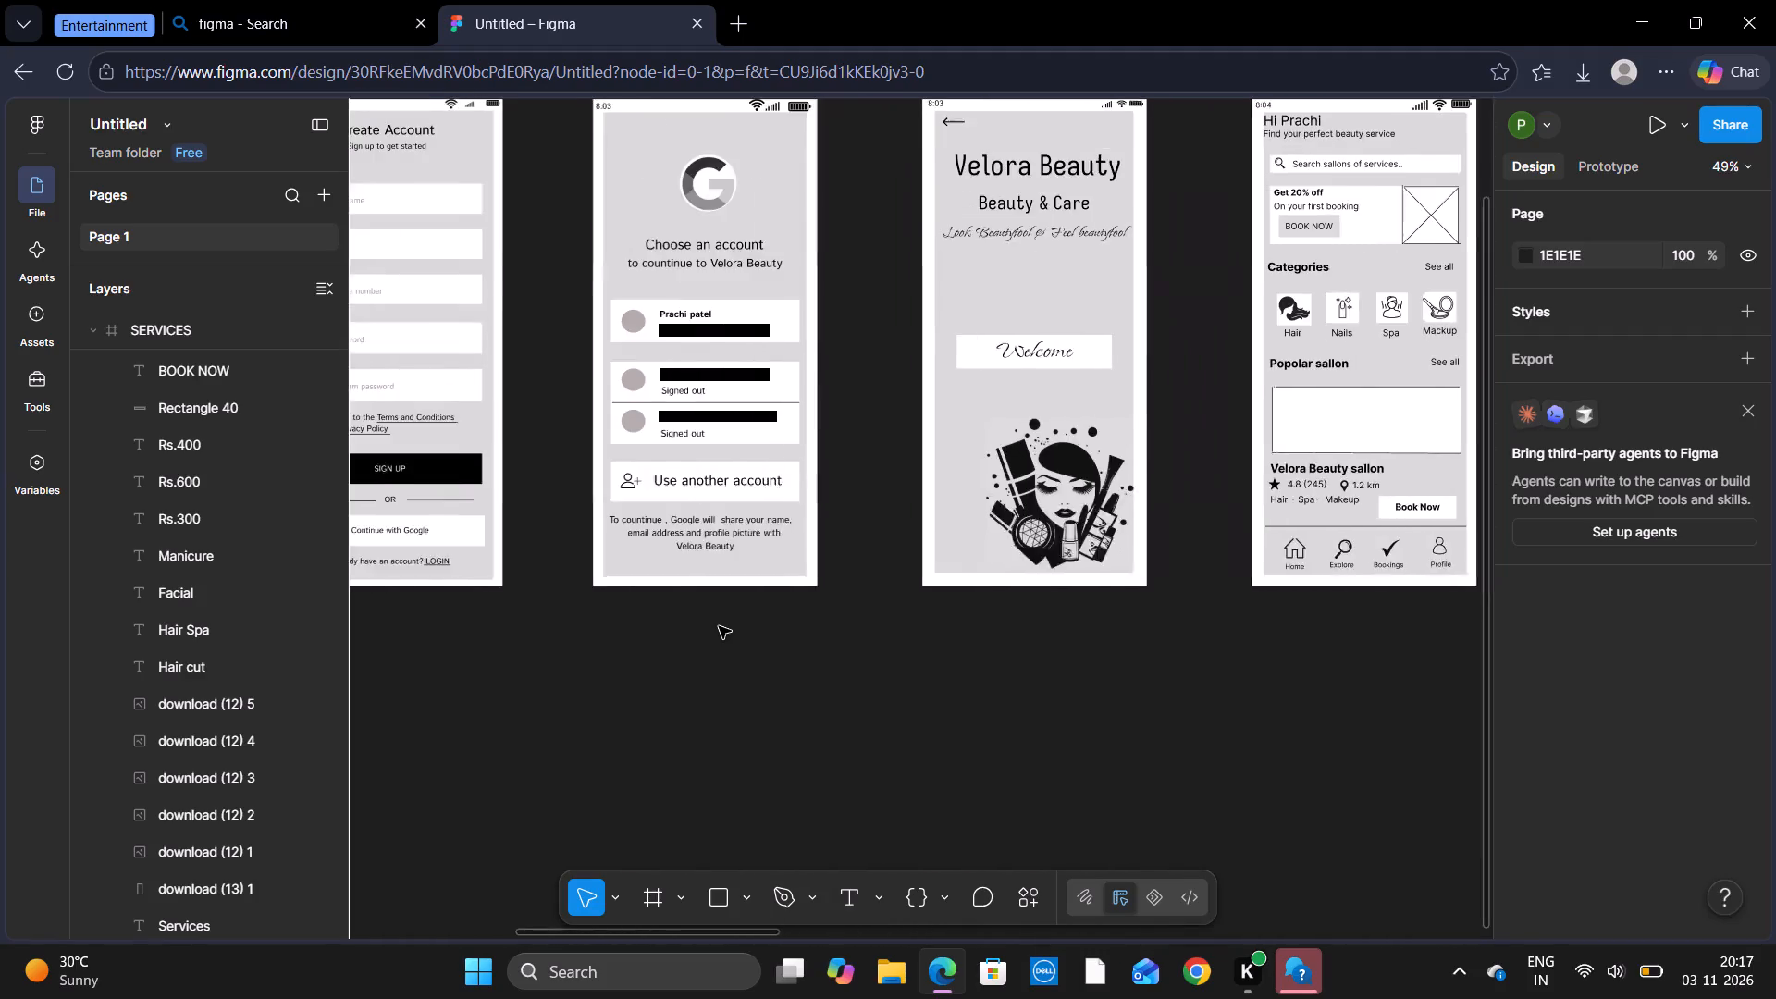
pyautogui.hscroll(-1, 719, 626)
pyautogui.click(541, 565)
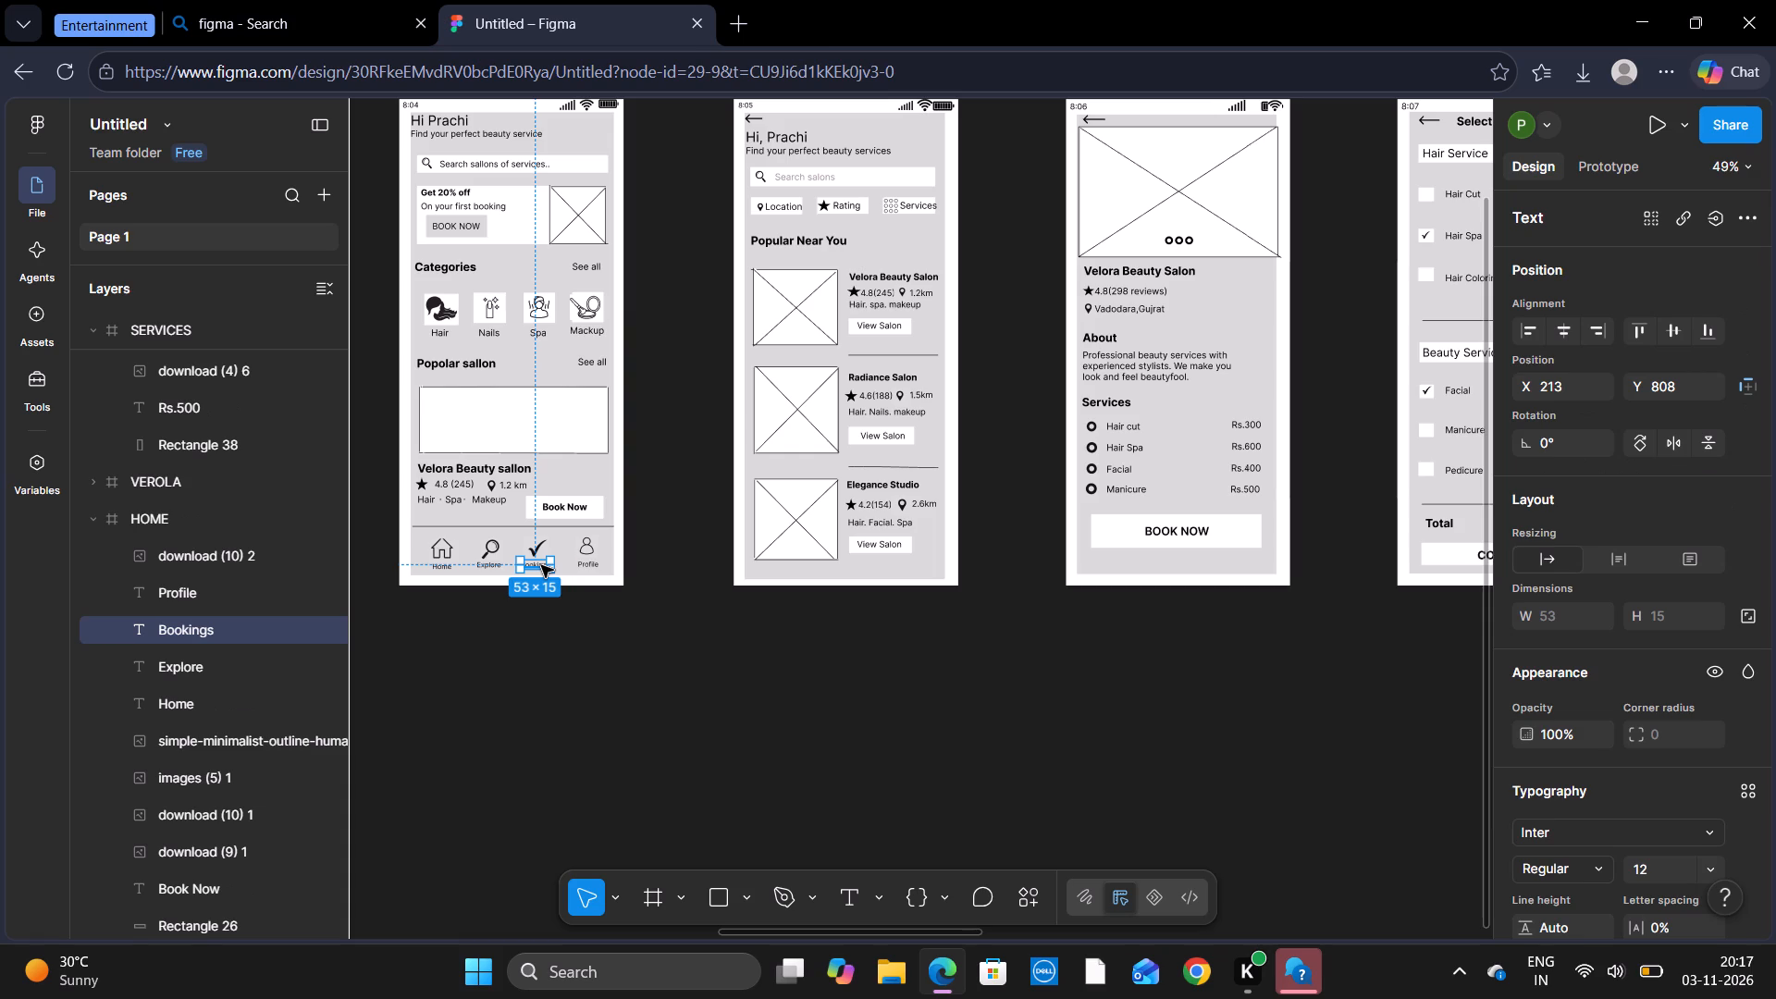
pyautogui.hotkey('ctrl', 'c')
pyautogui.hotkey('ctrl', 'v')
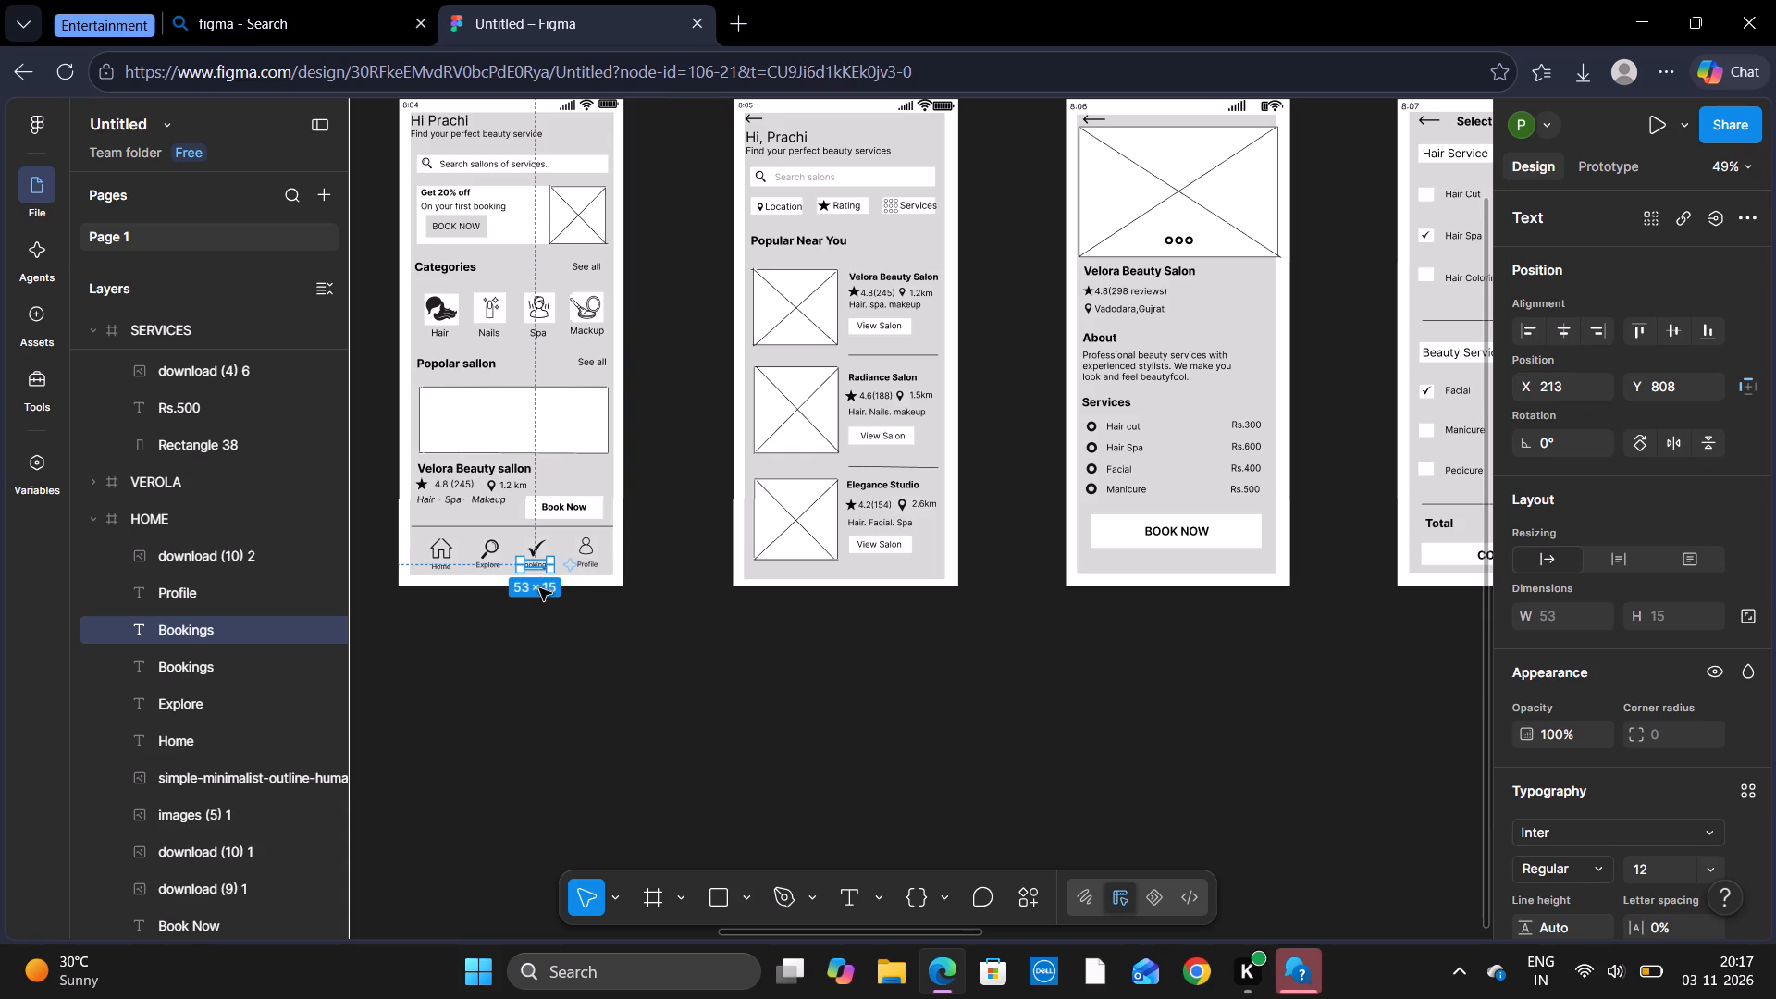
pyautogui.moveTo(536, 563); pyautogui.dragTo(1271, 594)
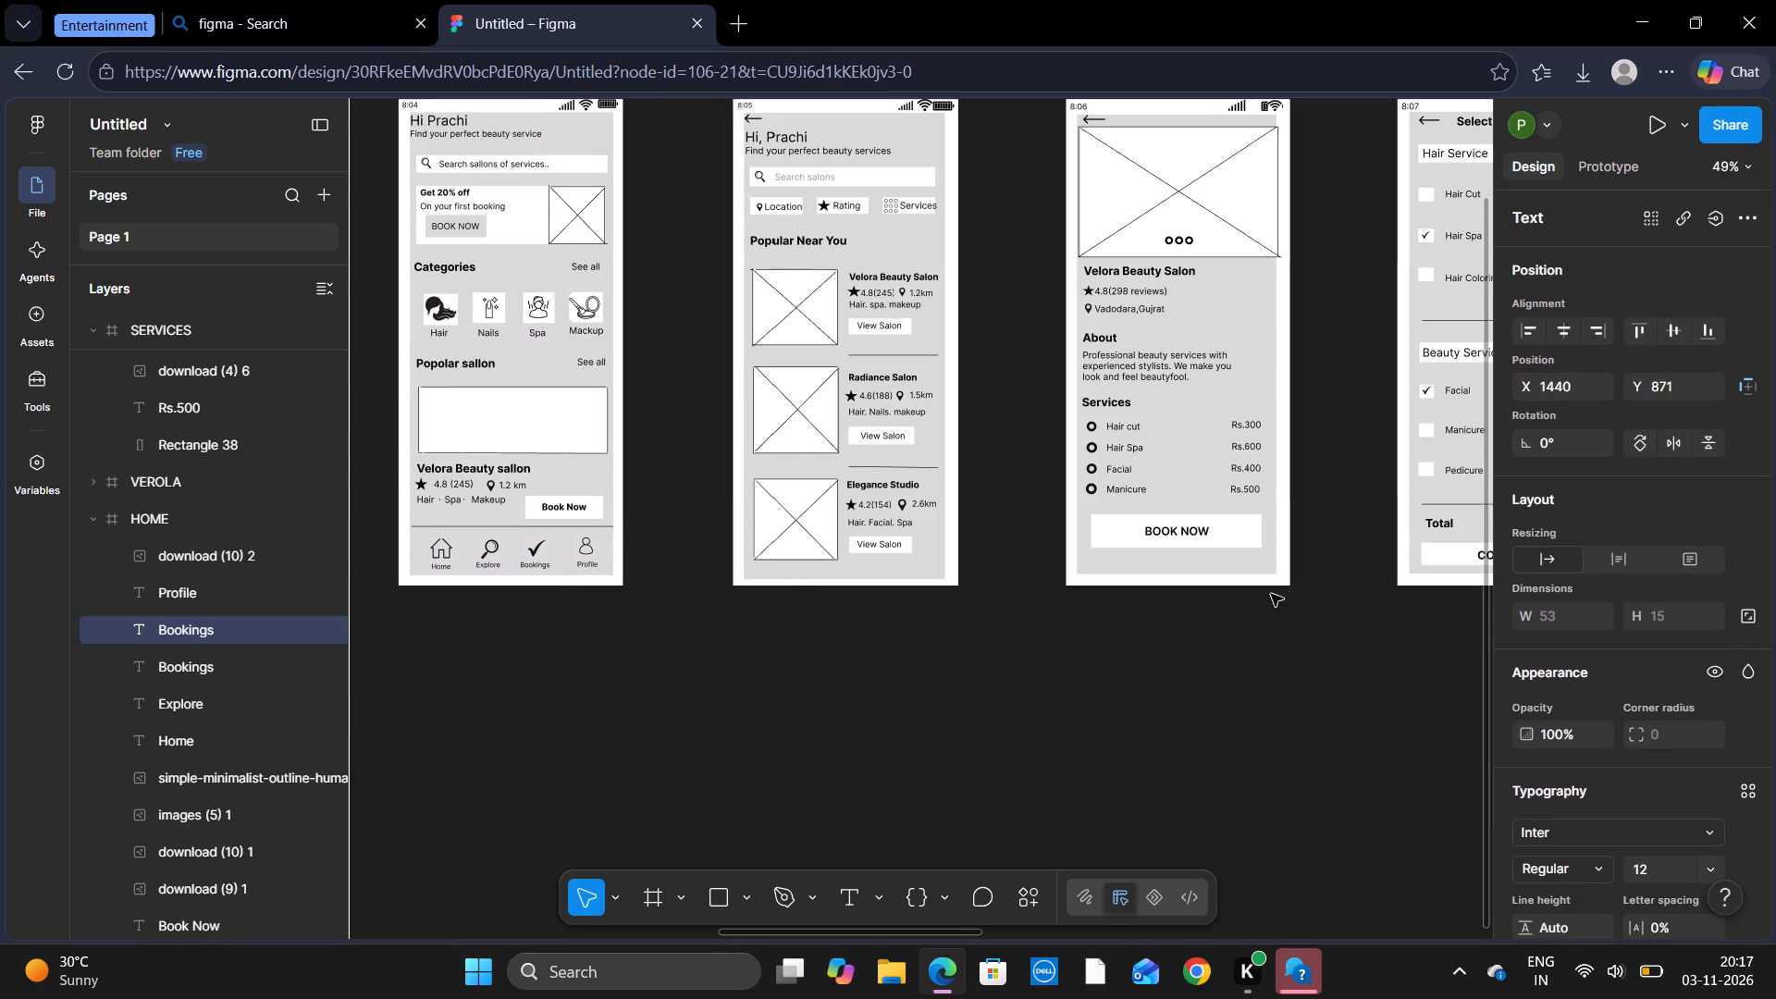
pyautogui.moveTo(1271, 594); pyautogui.dragTo(1753, 592)
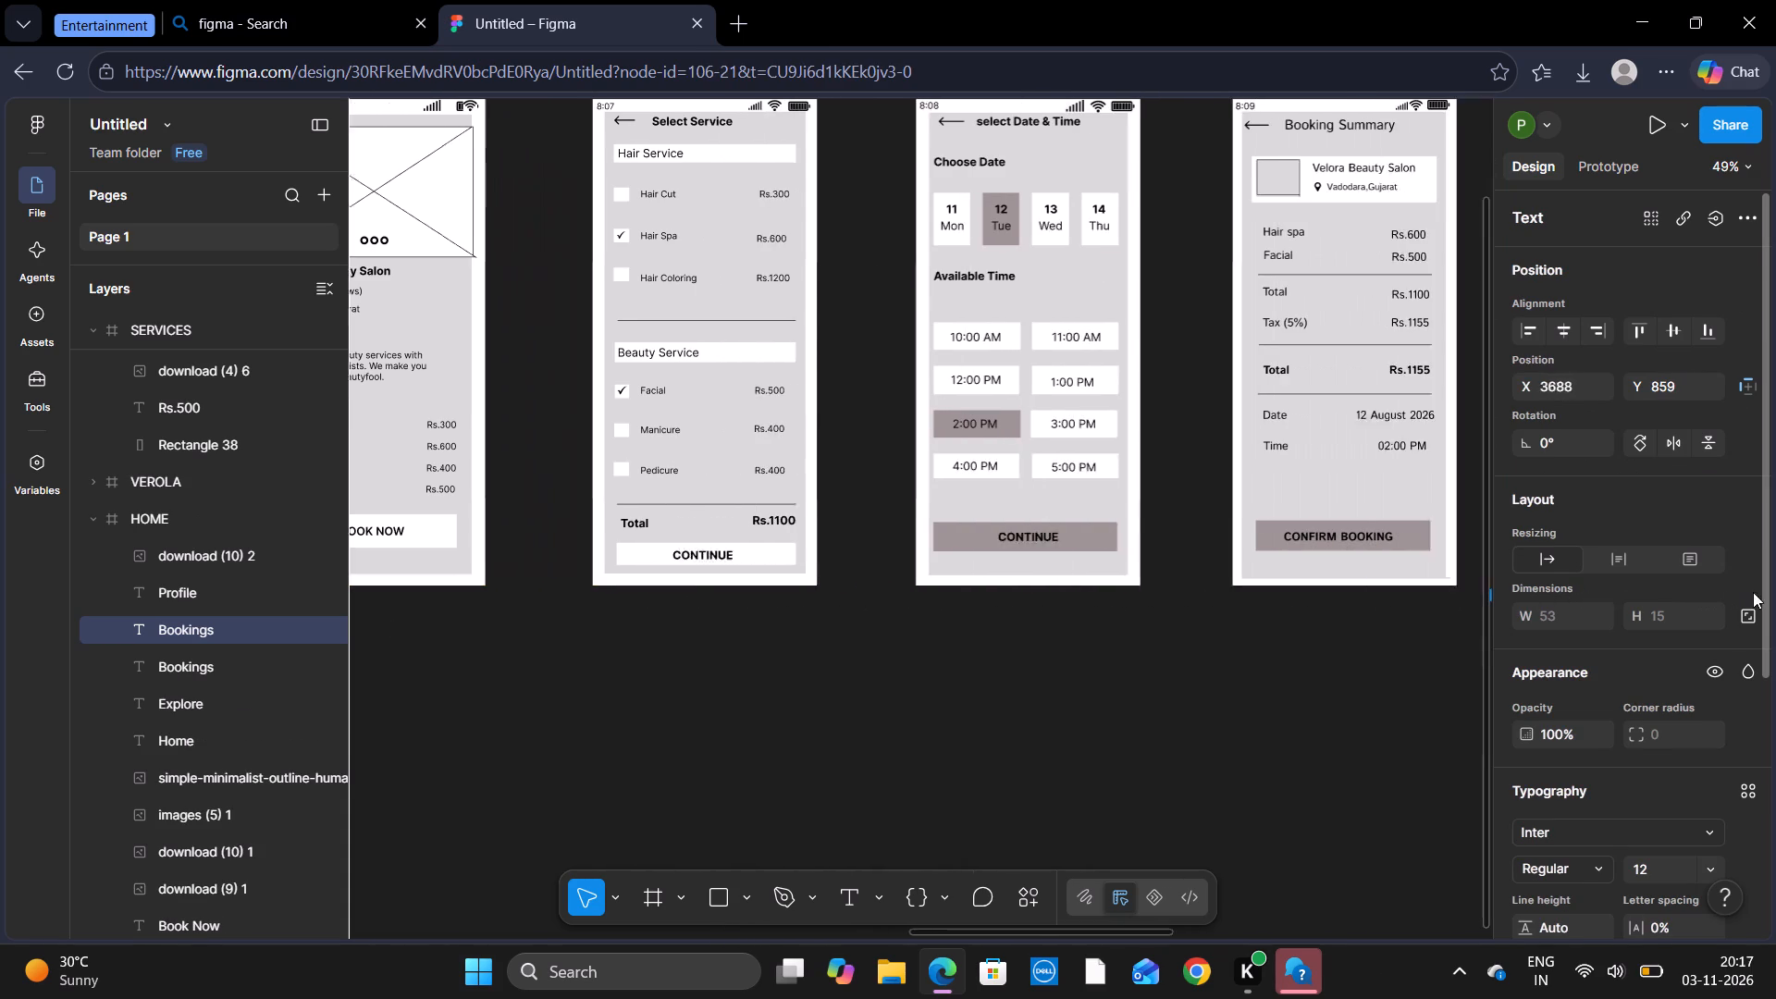
pyautogui.moveTo(1753, 592); pyautogui.dragTo(1518, 561)
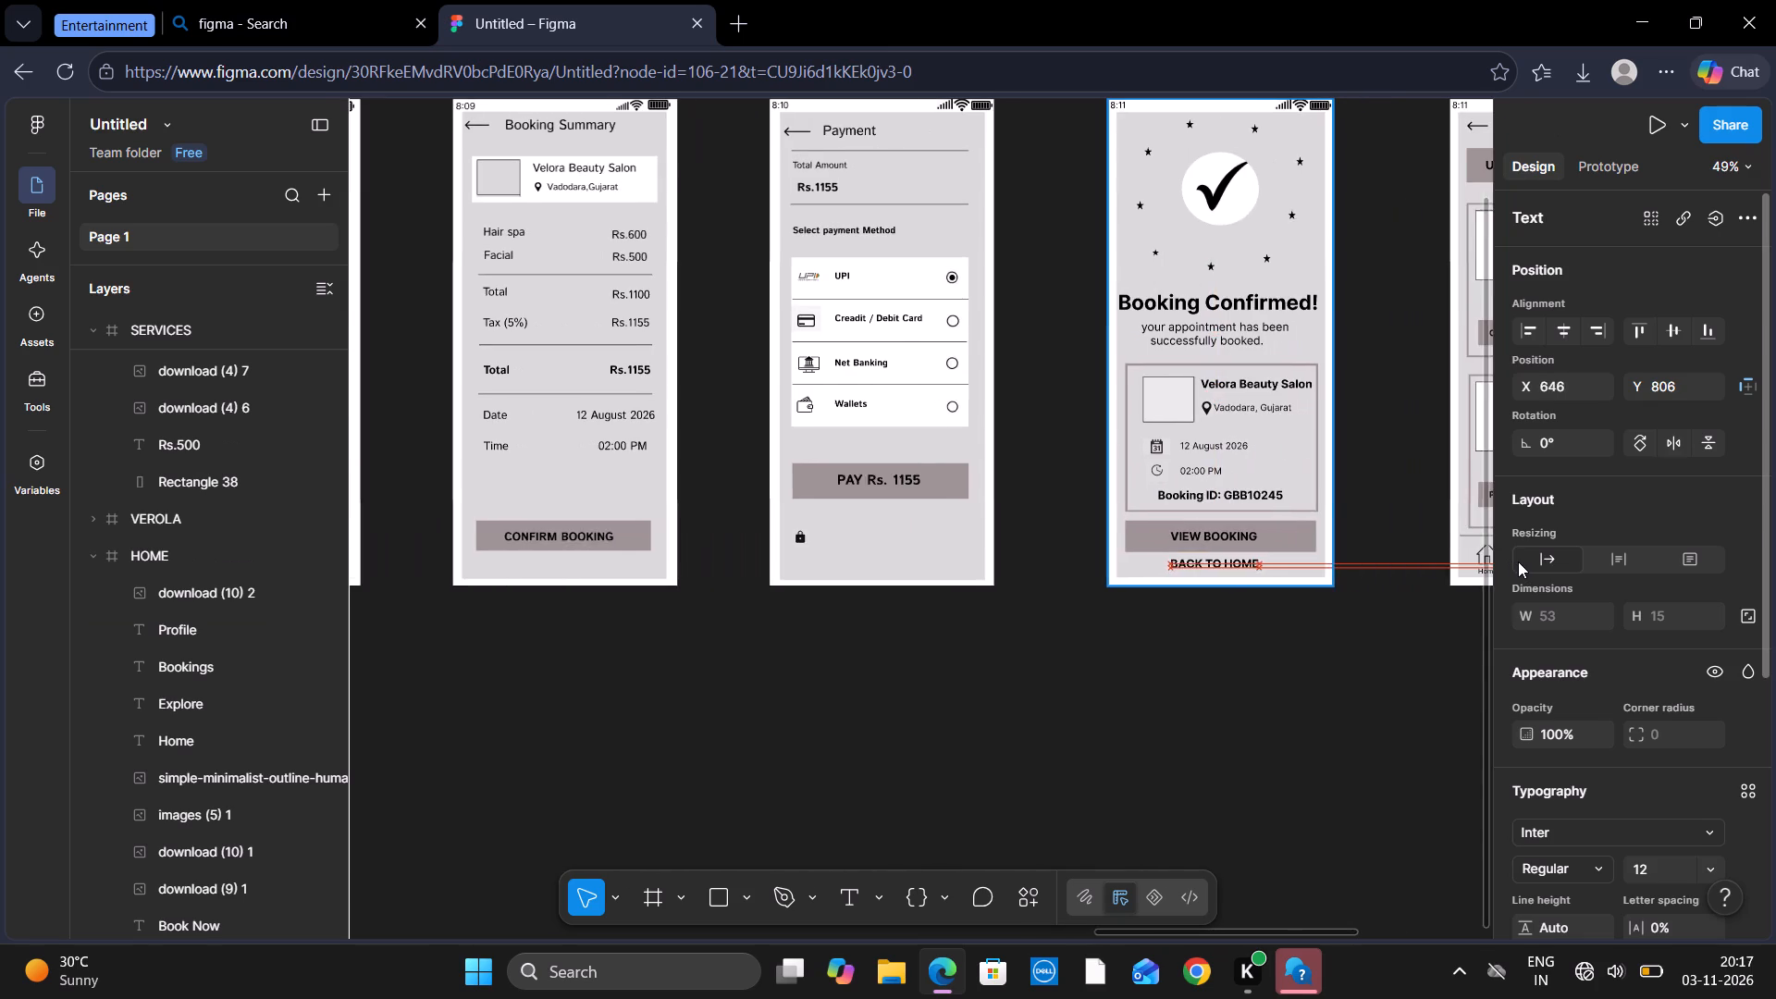
pyautogui.moveTo(1518, 561); pyautogui.dragTo(1037, 567)
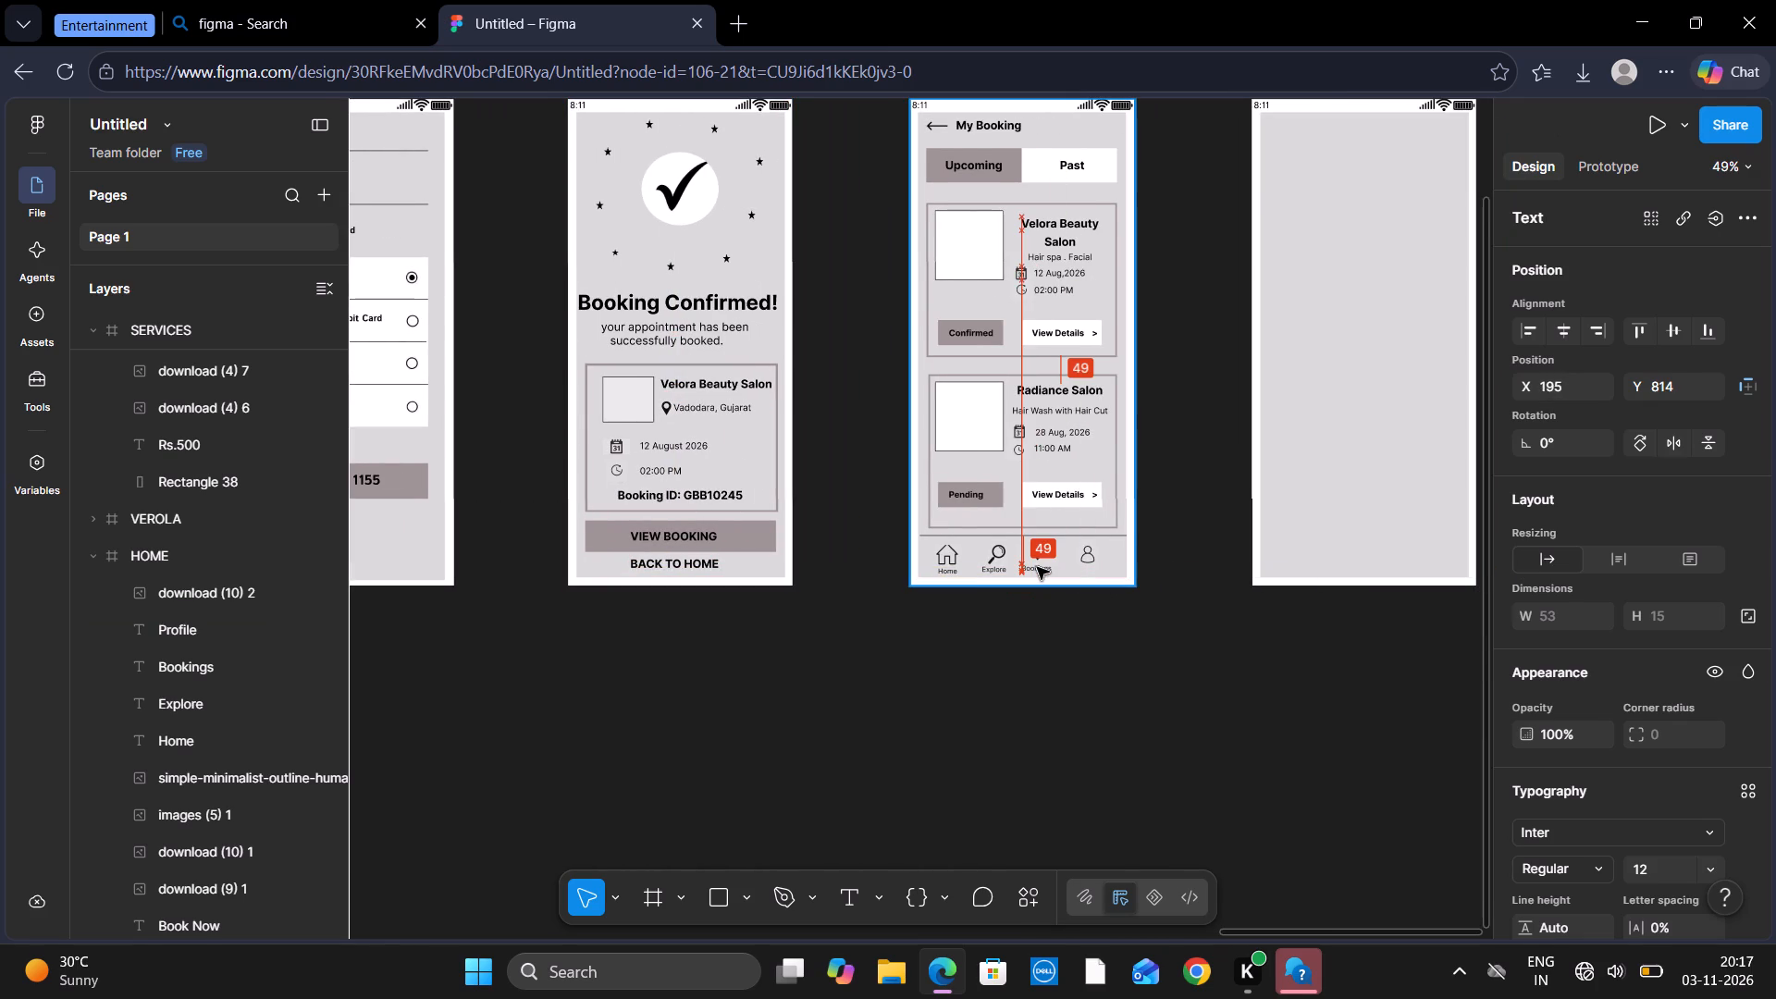
pyautogui.moveTo(1037, 567); pyautogui.dragTo(1042, 567)
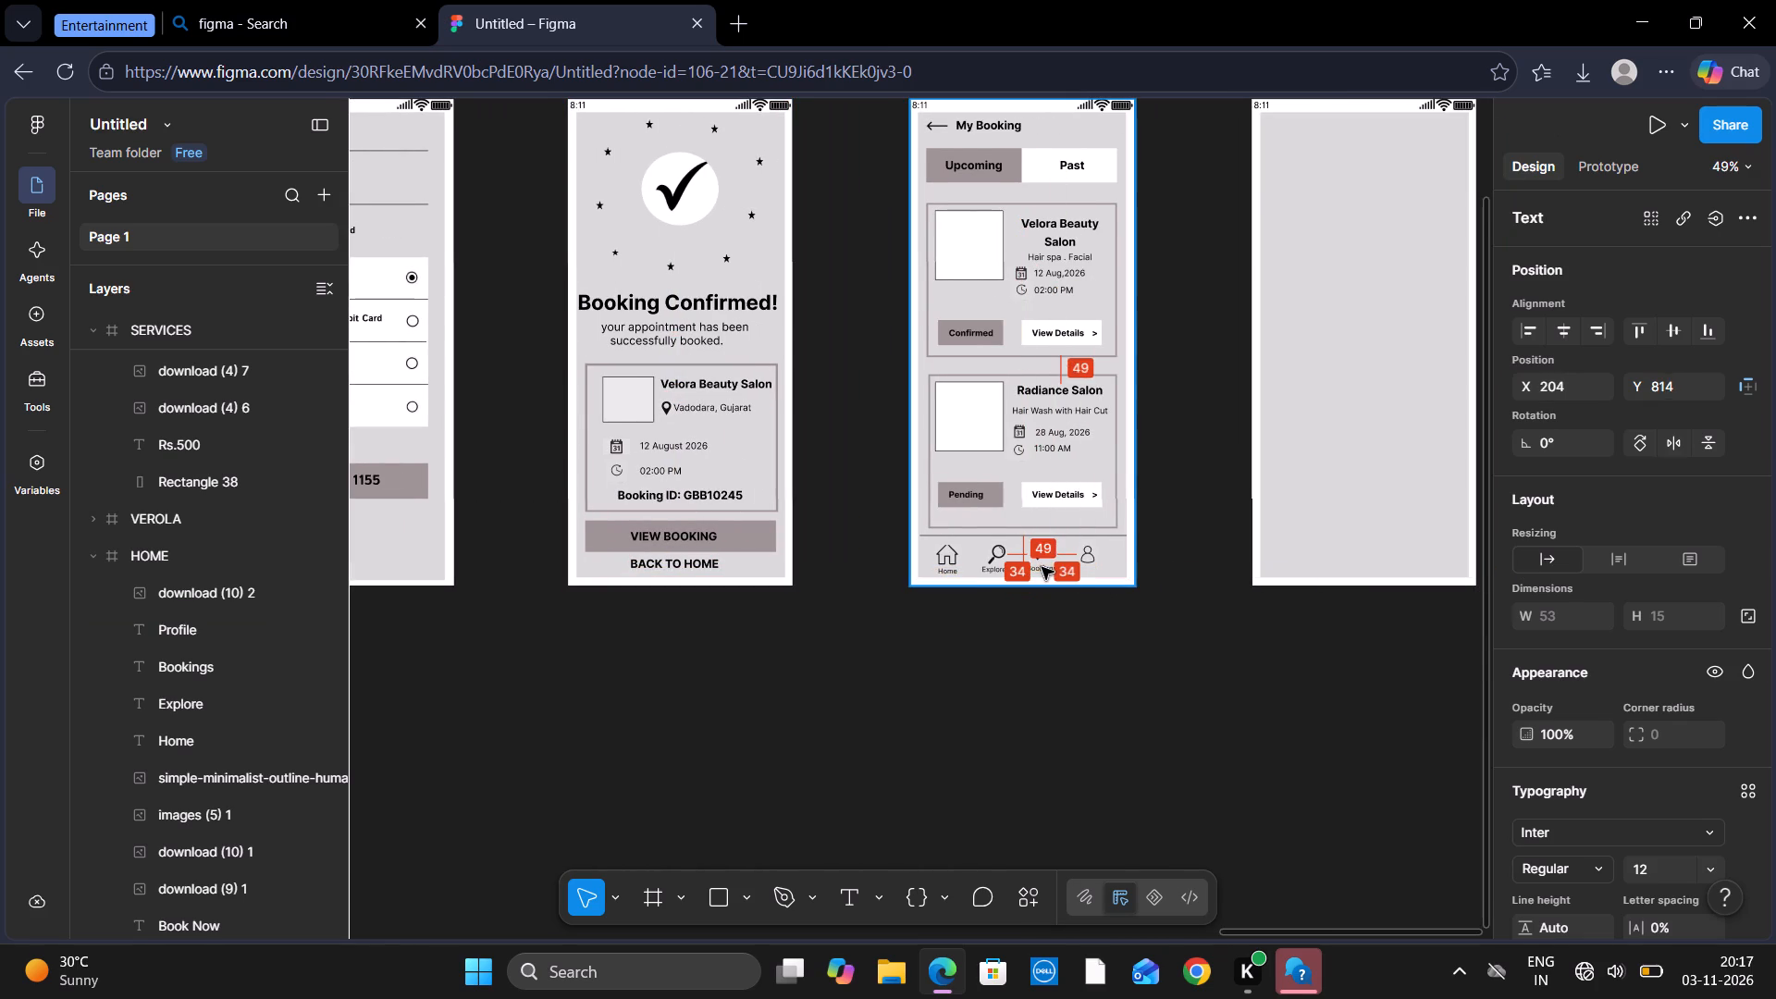
pyautogui.moveTo(1042, 567); pyautogui.dragTo(1042, 568)
pyautogui.click(1094, 668)
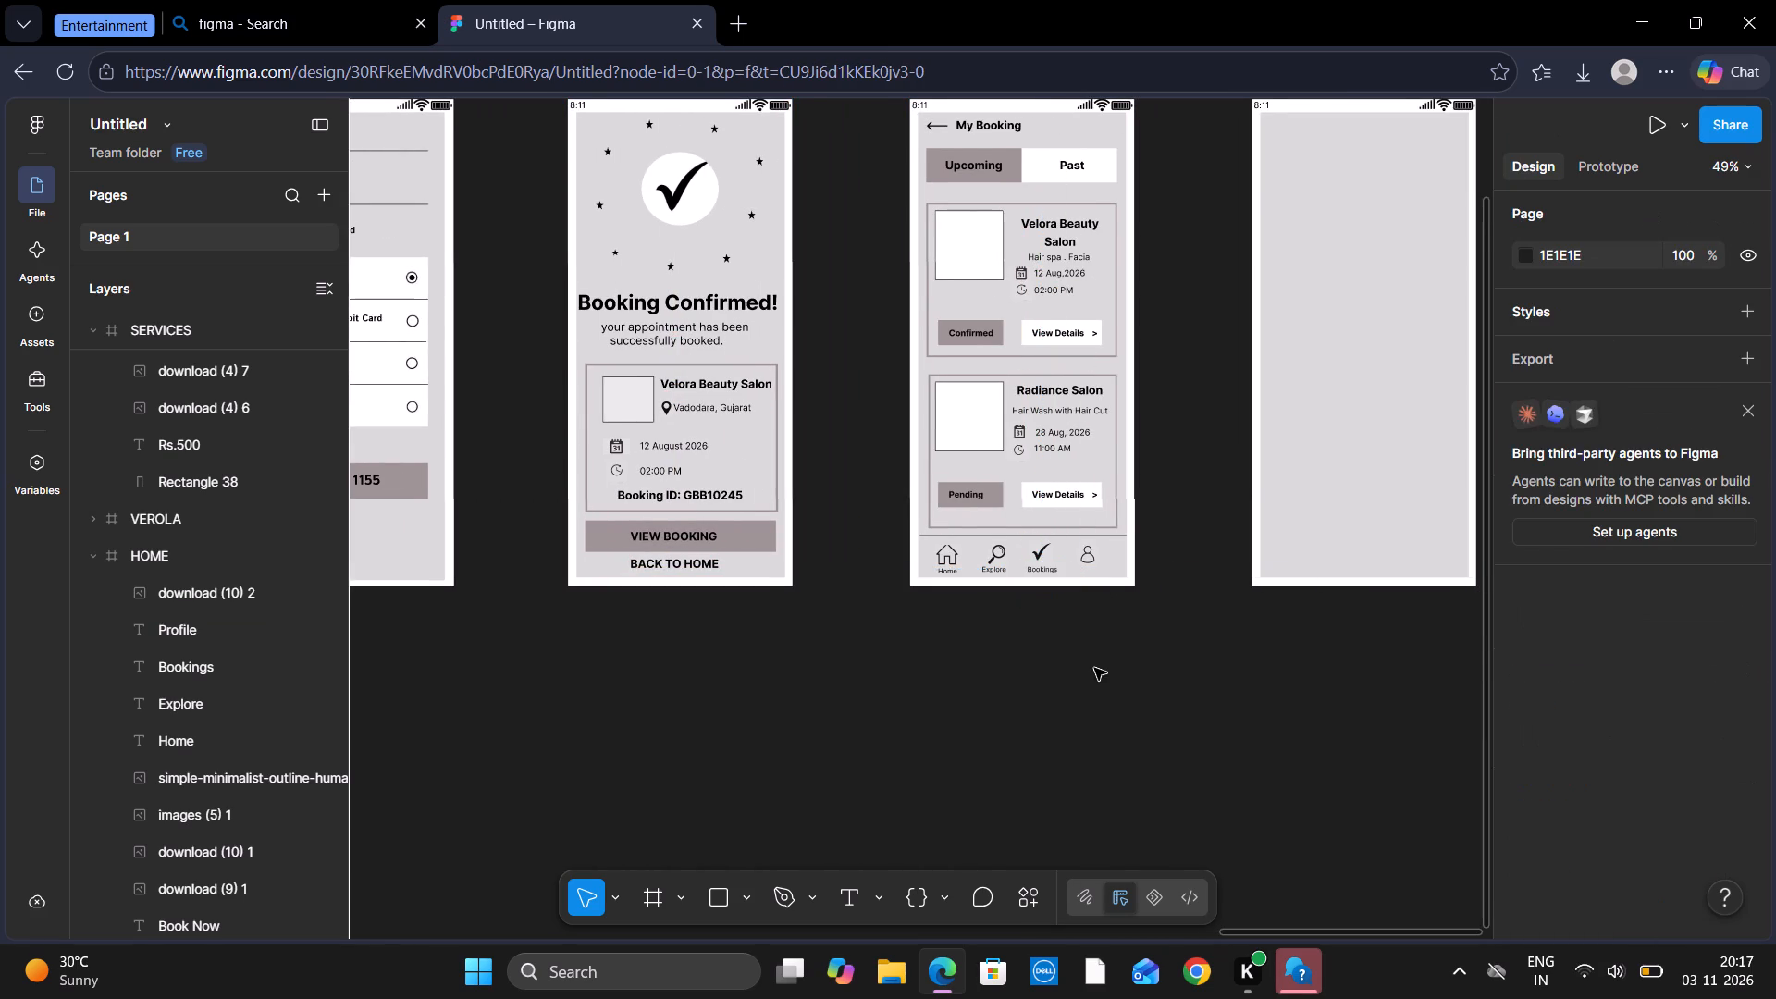
# Duplicate the HOME screen's Profile label and place the copy under the person icon in My Booking's bottom bar, level with the other labels.
pyautogui.hscroll(11, 1094, 668)
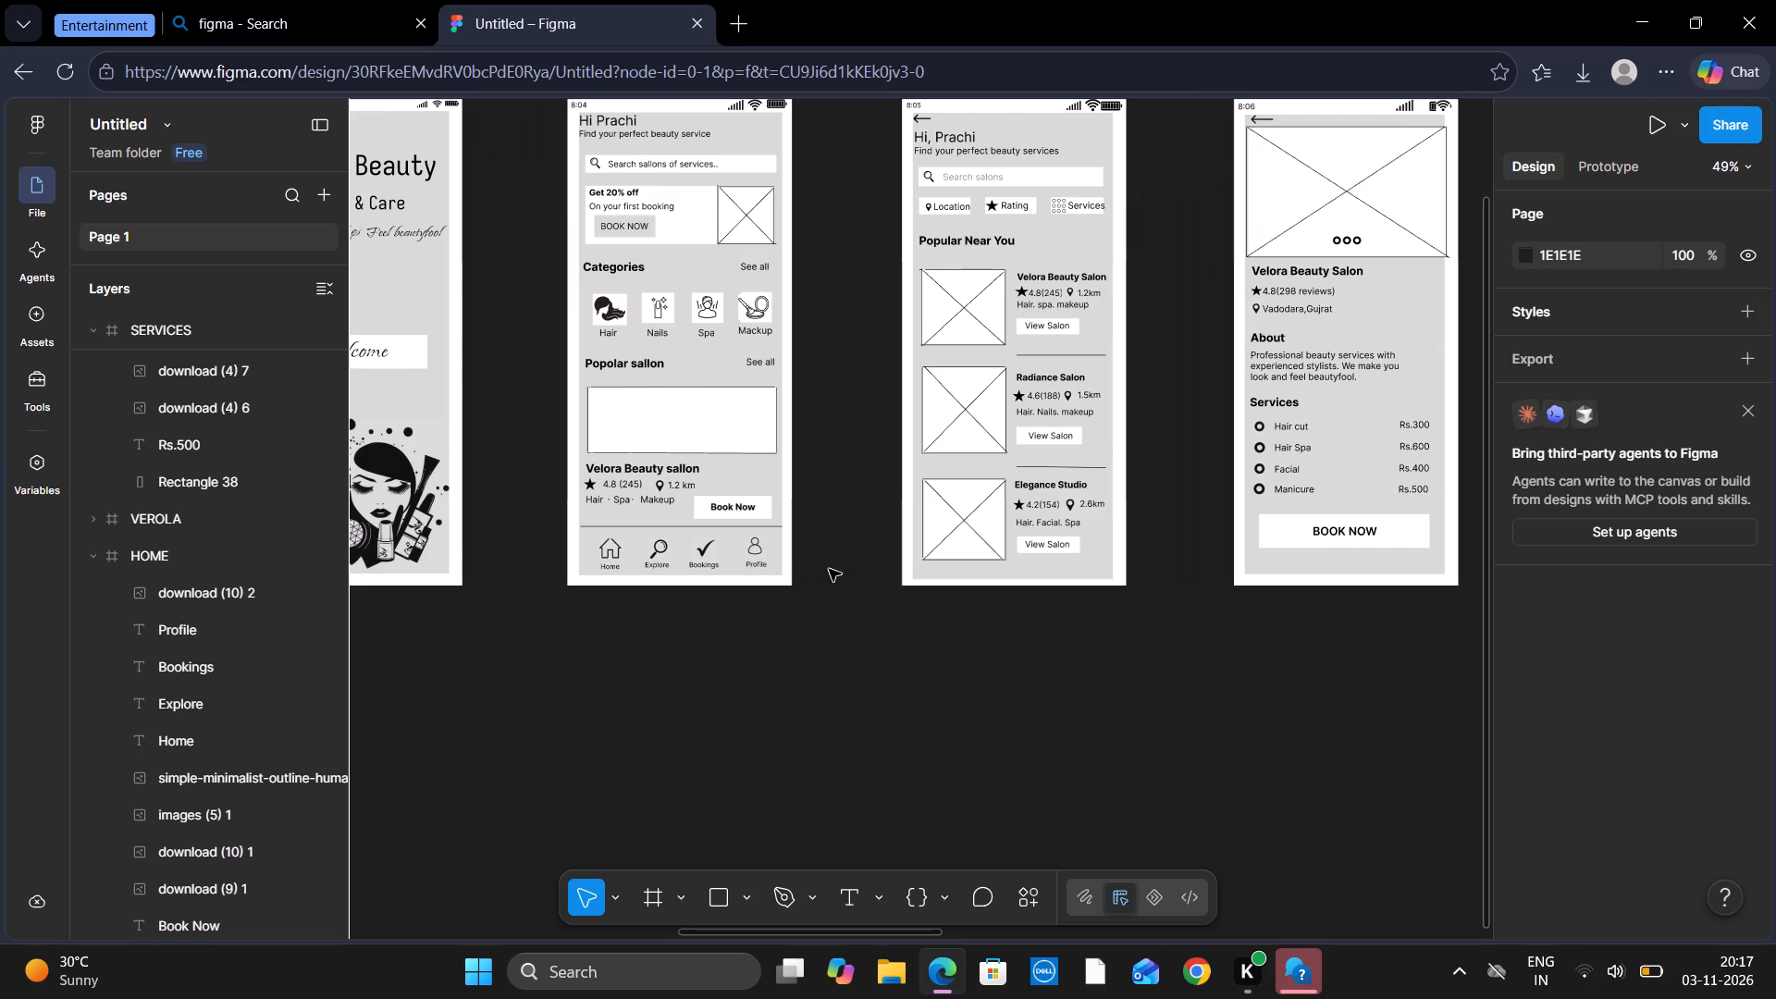
pyautogui.click(765, 561)
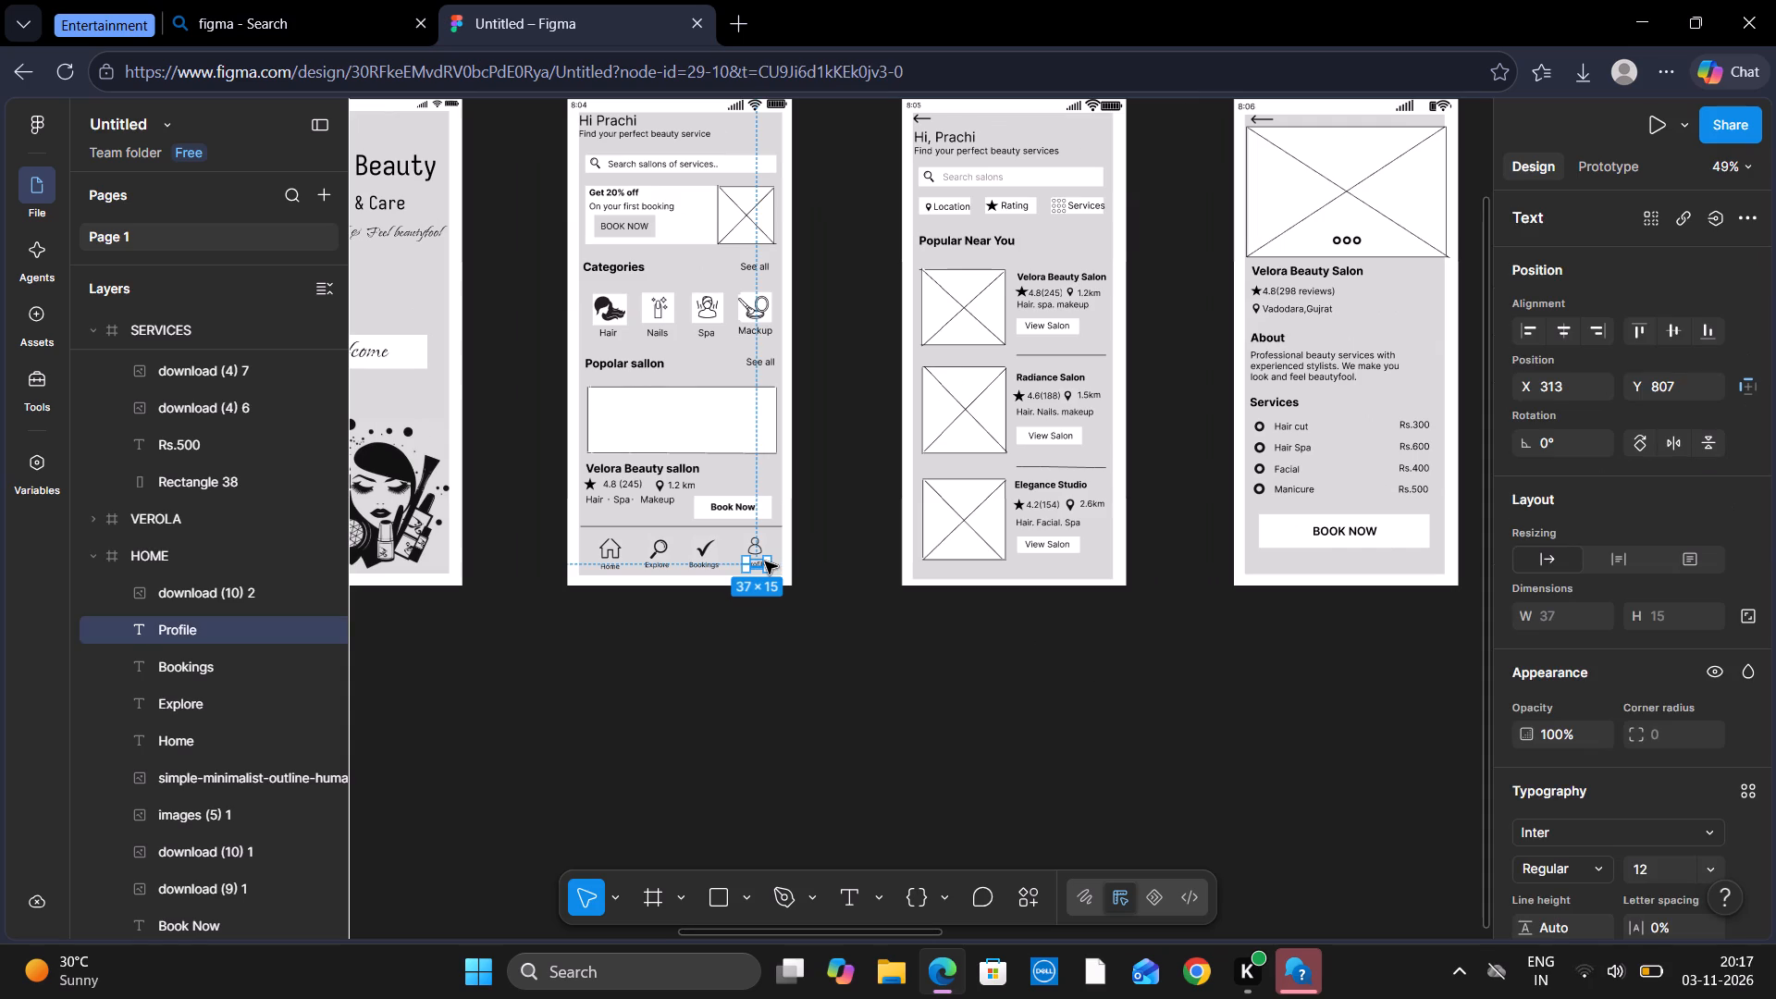
pyautogui.hotkey('ctrl', 'c')
pyautogui.hotkey('ctrl', 'v')
pyautogui.moveTo(756, 561); pyautogui.dragTo(863, 590)
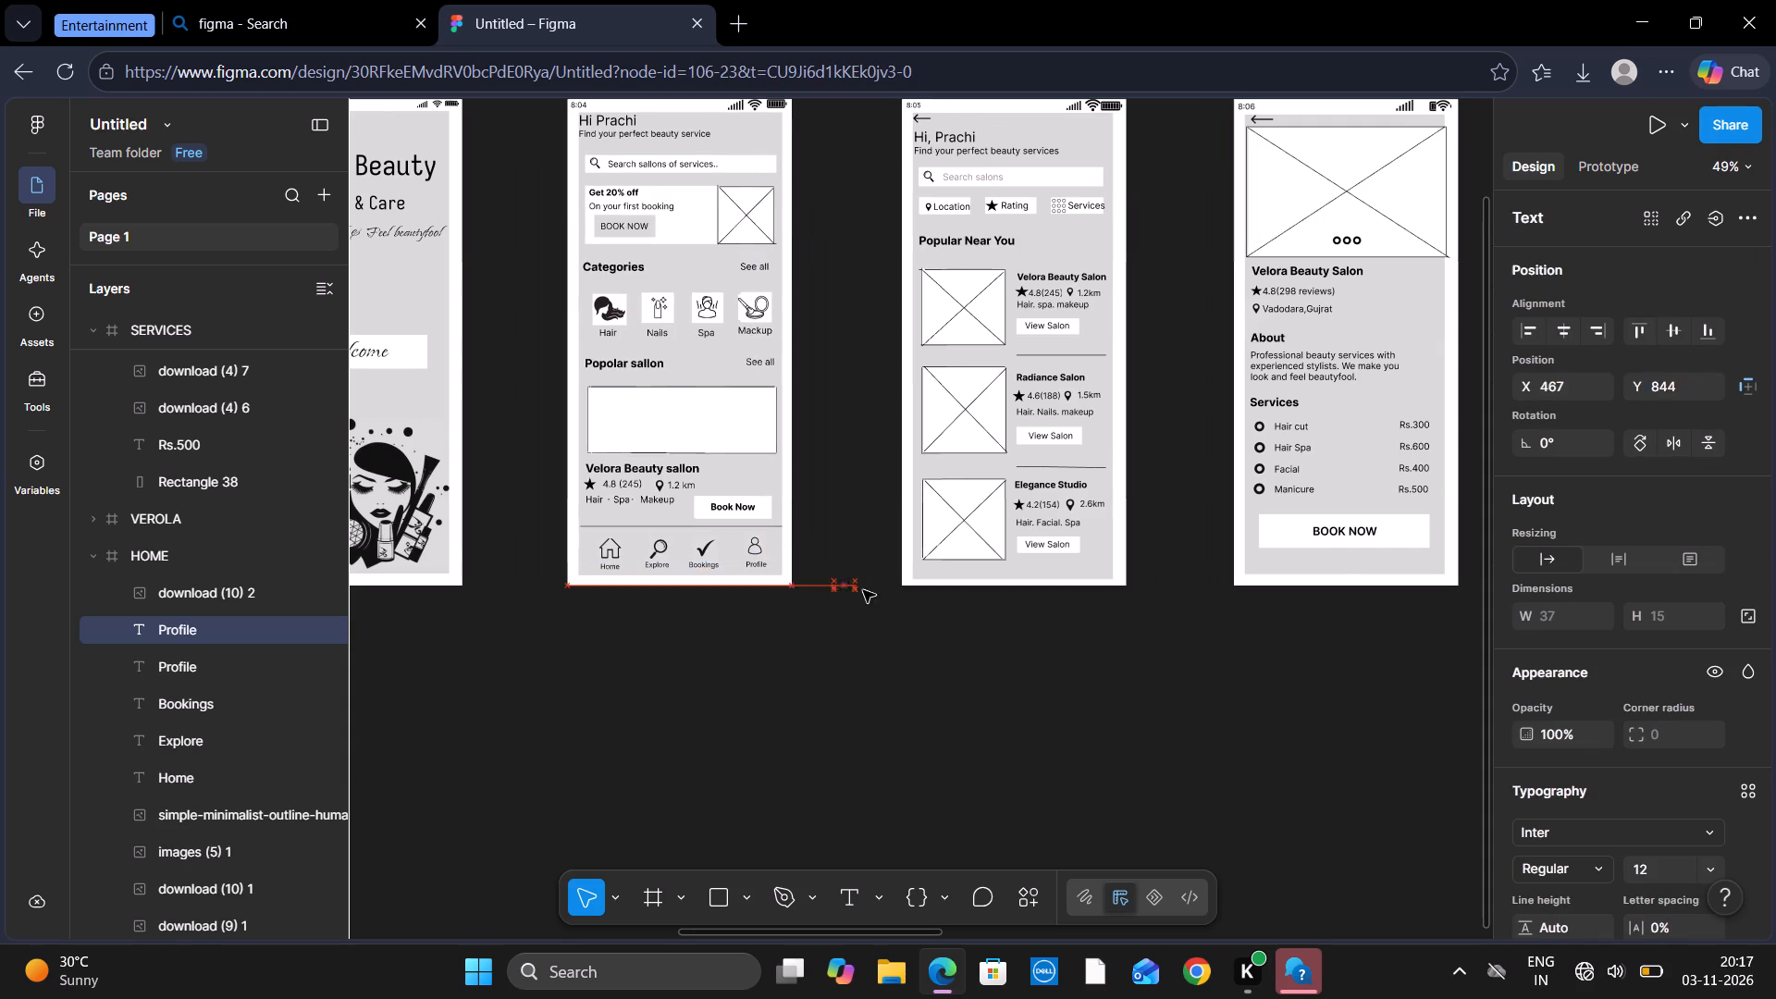
pyautogui.moveTo(863, 590); pyautogui.dragTo(1447, 562)
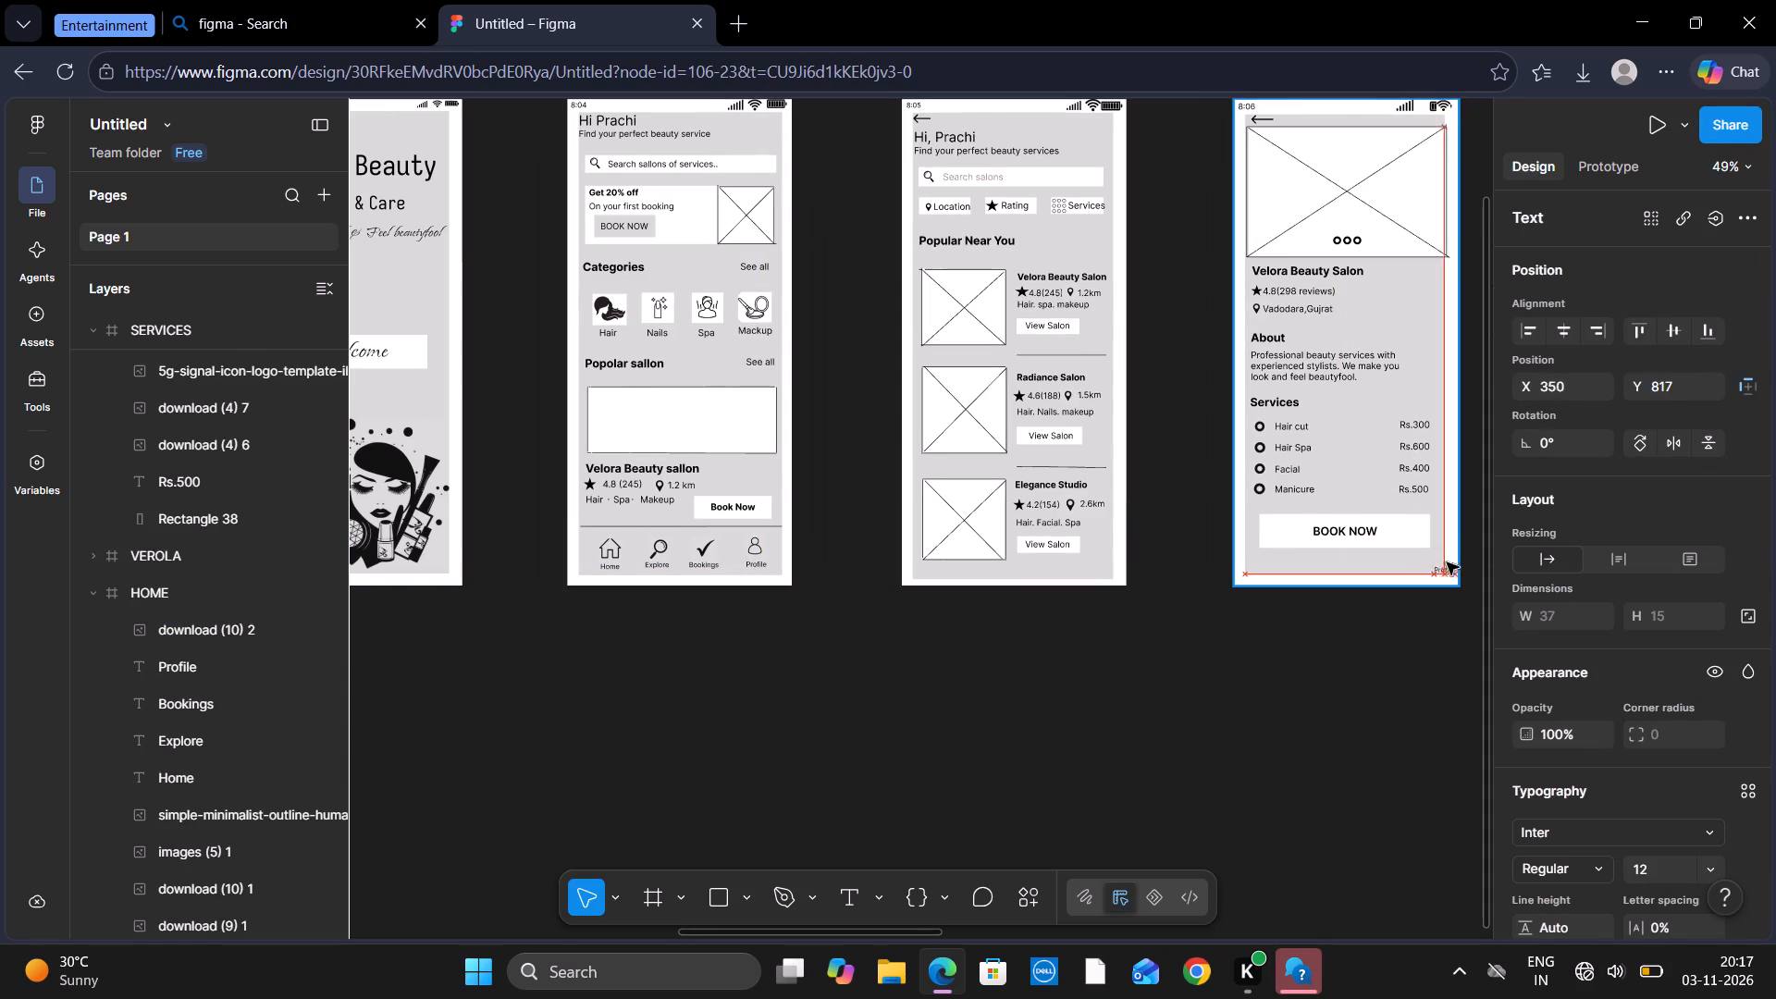
pyautogui.moveTo(1447, 562); pyautogui.dragTo(1580, 561)
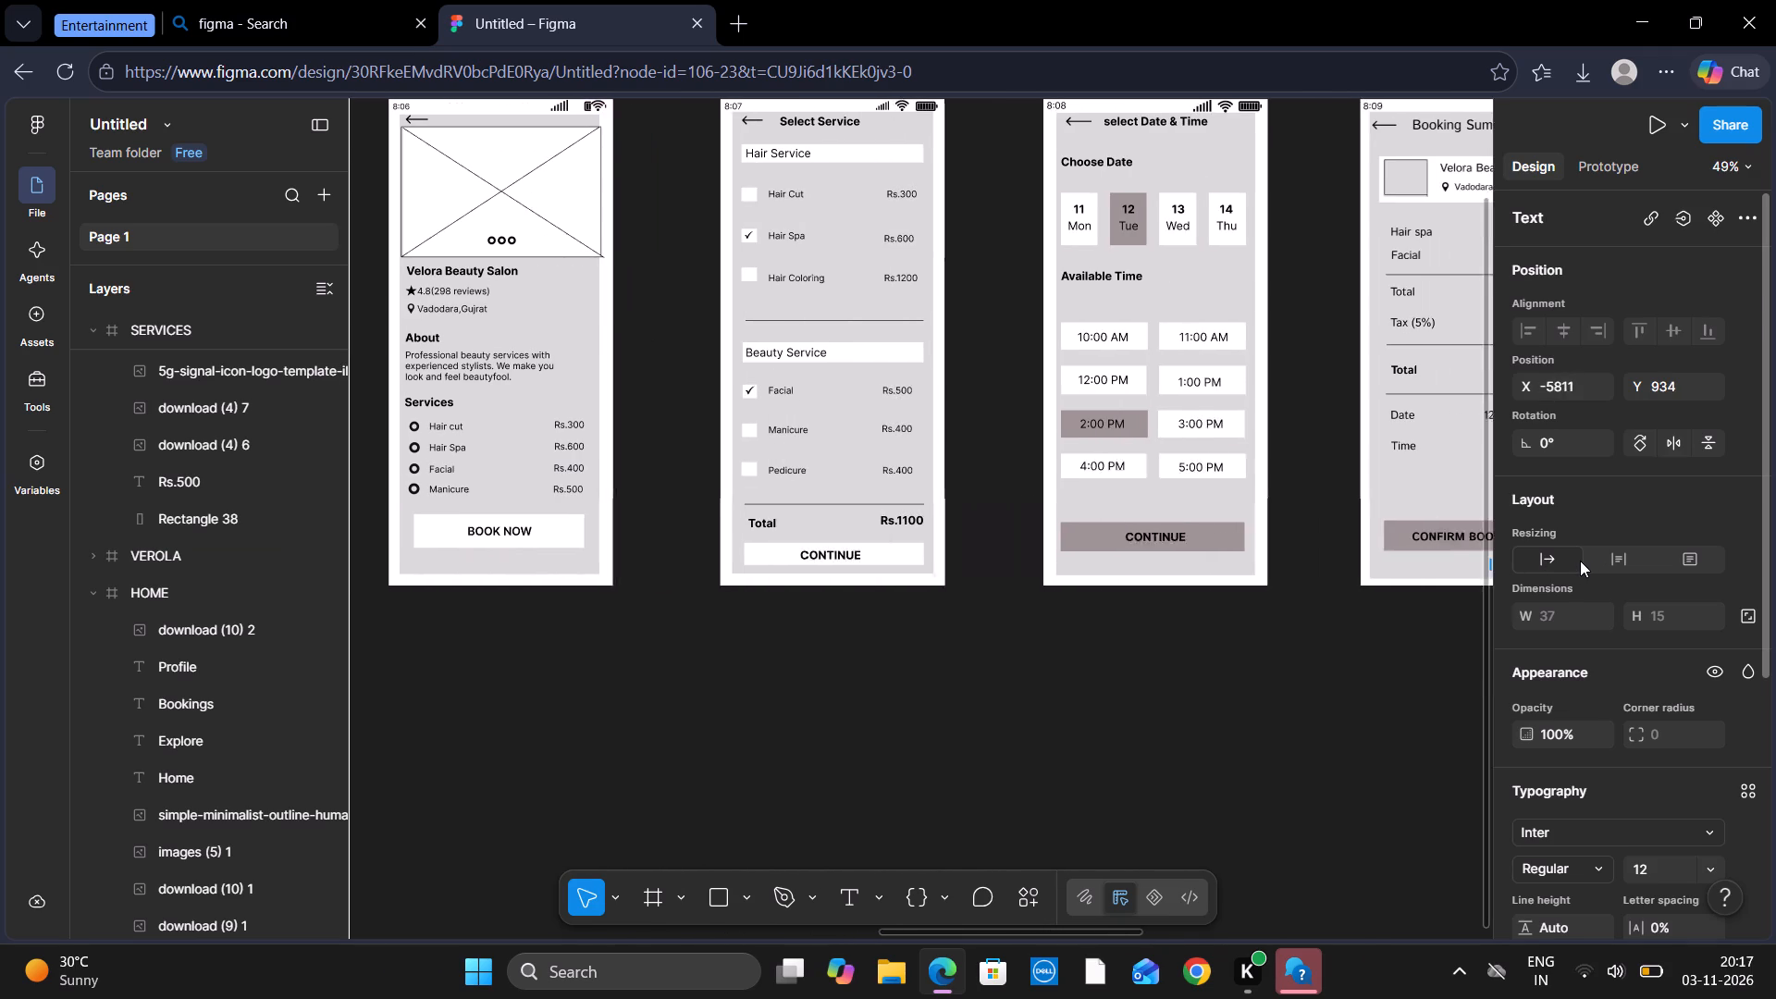
pyautogui.moveTo(1580, 561); pyautogui.dragTo(1482, 554)
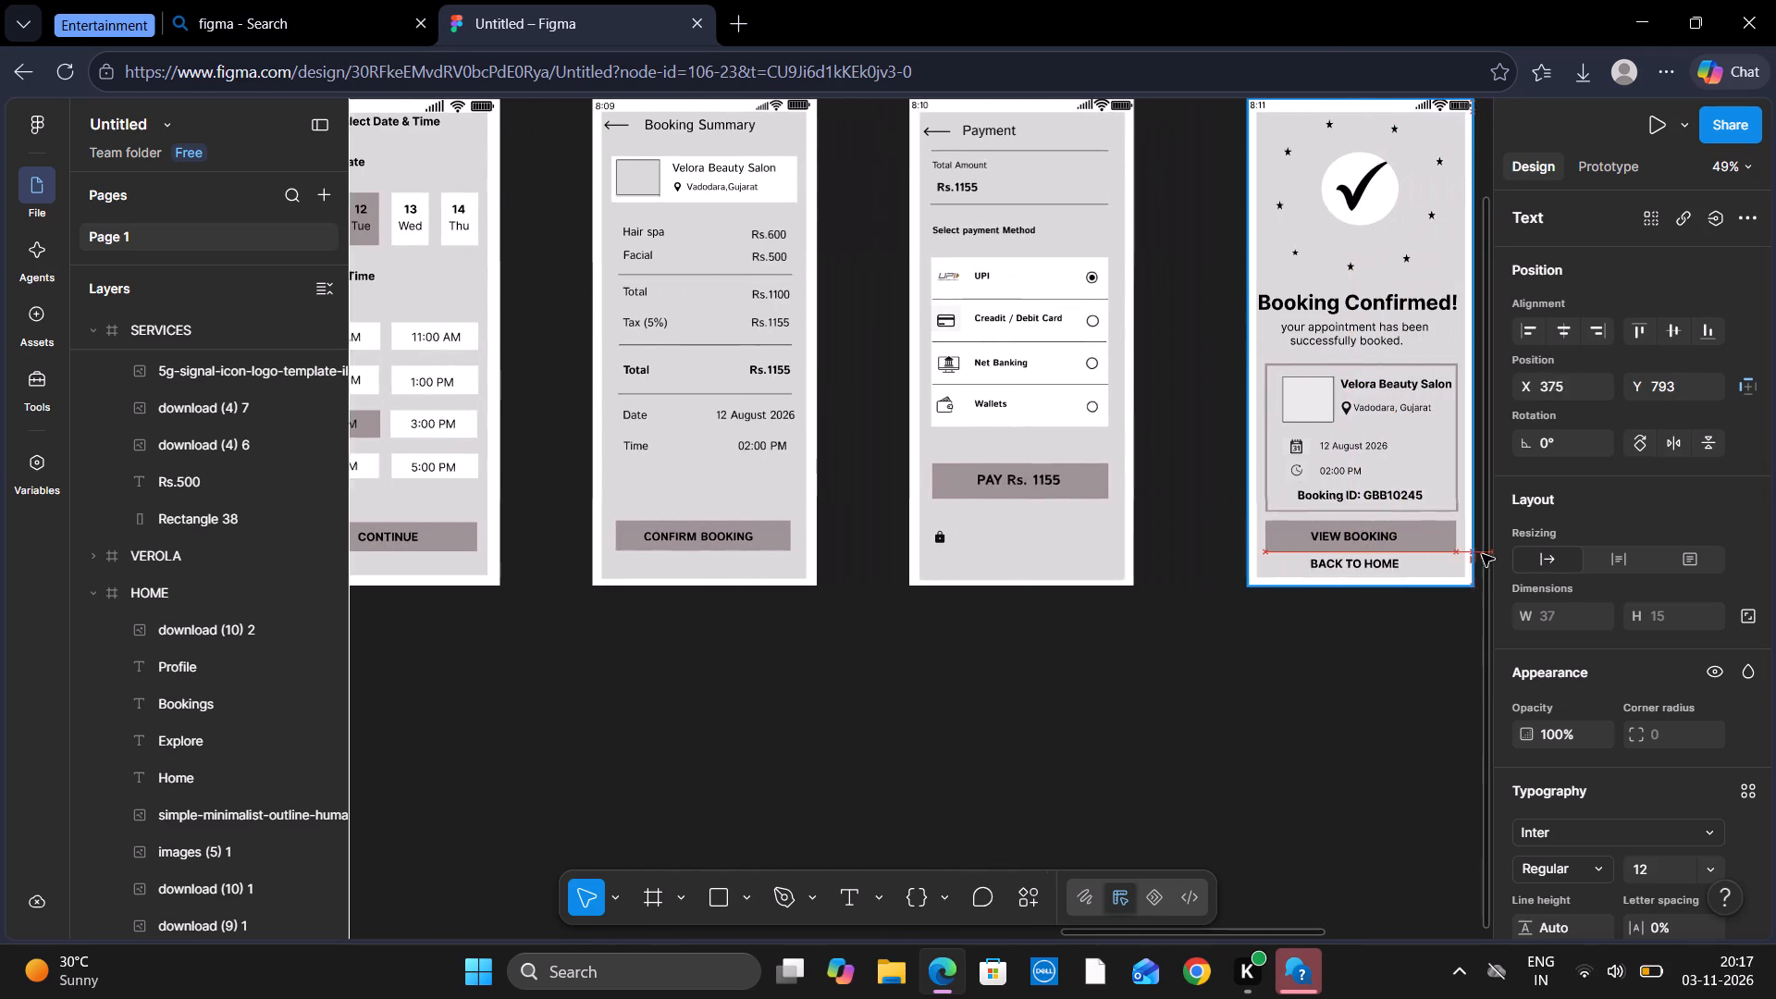
pyautogui.moveTo(1482, 554); pyautogui.dragTo(1250, 564)
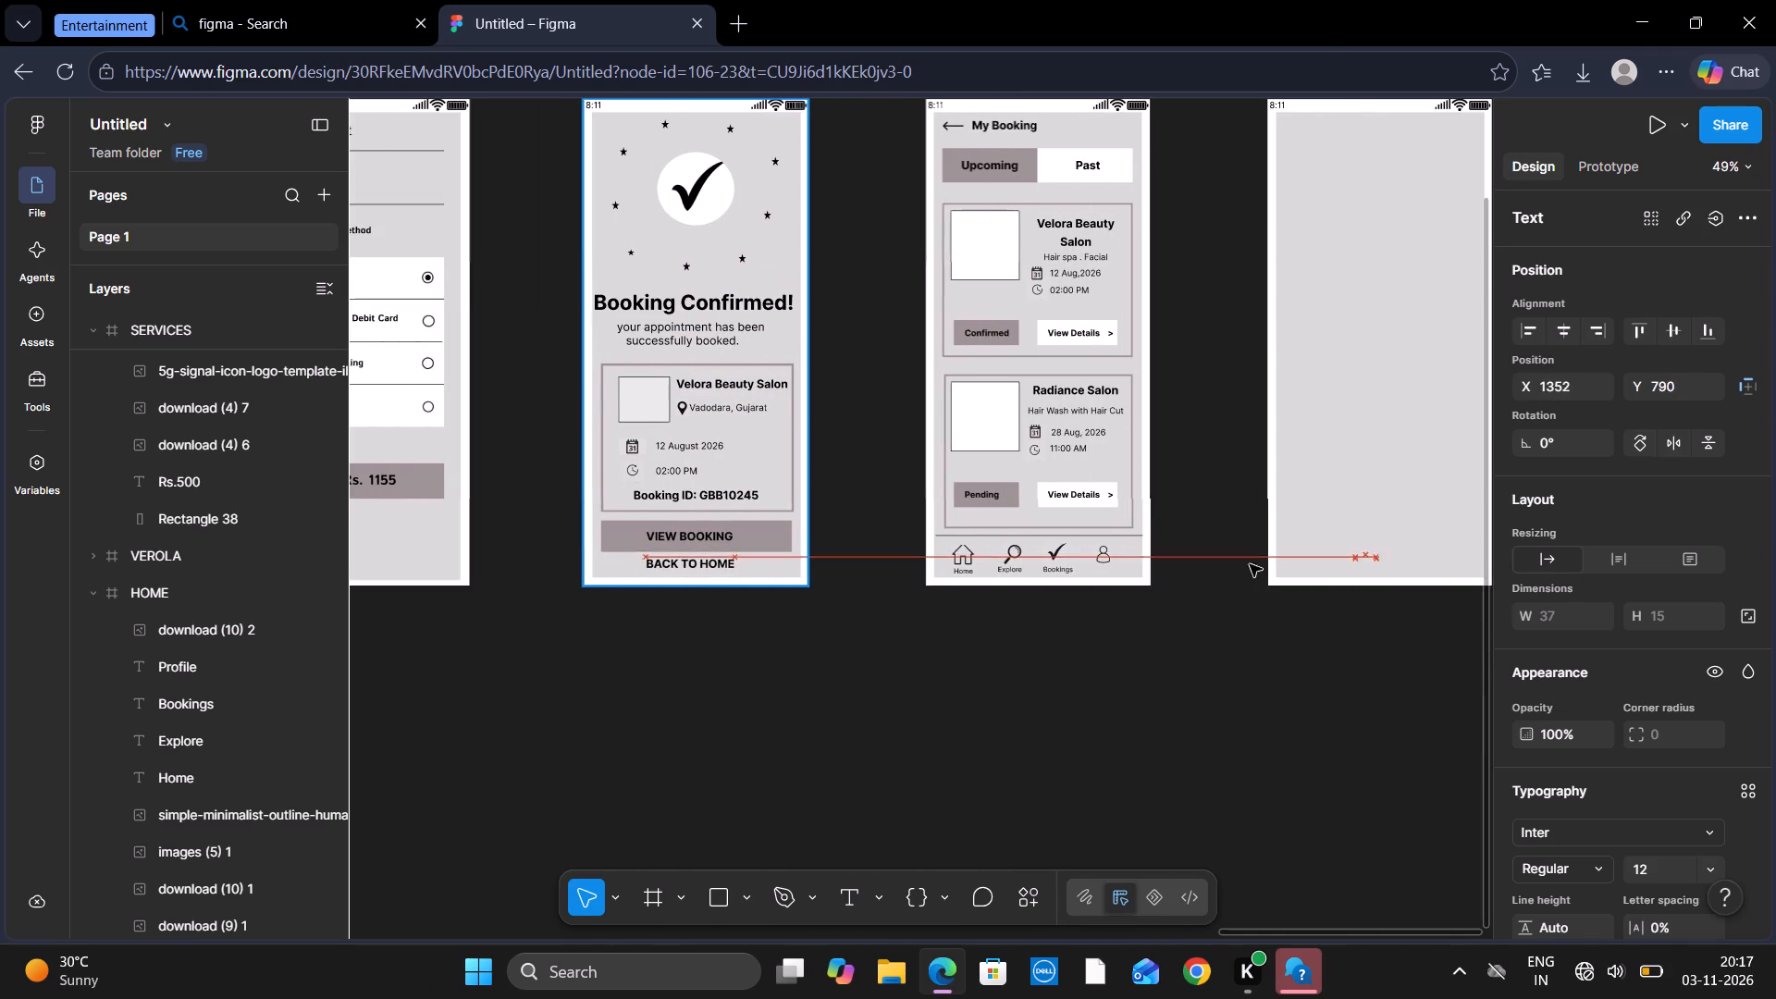
pyautogui.moveTo(1250, 564); pyautogui.dragTo(1104, 567)
pyautogui.click(1186, 648)
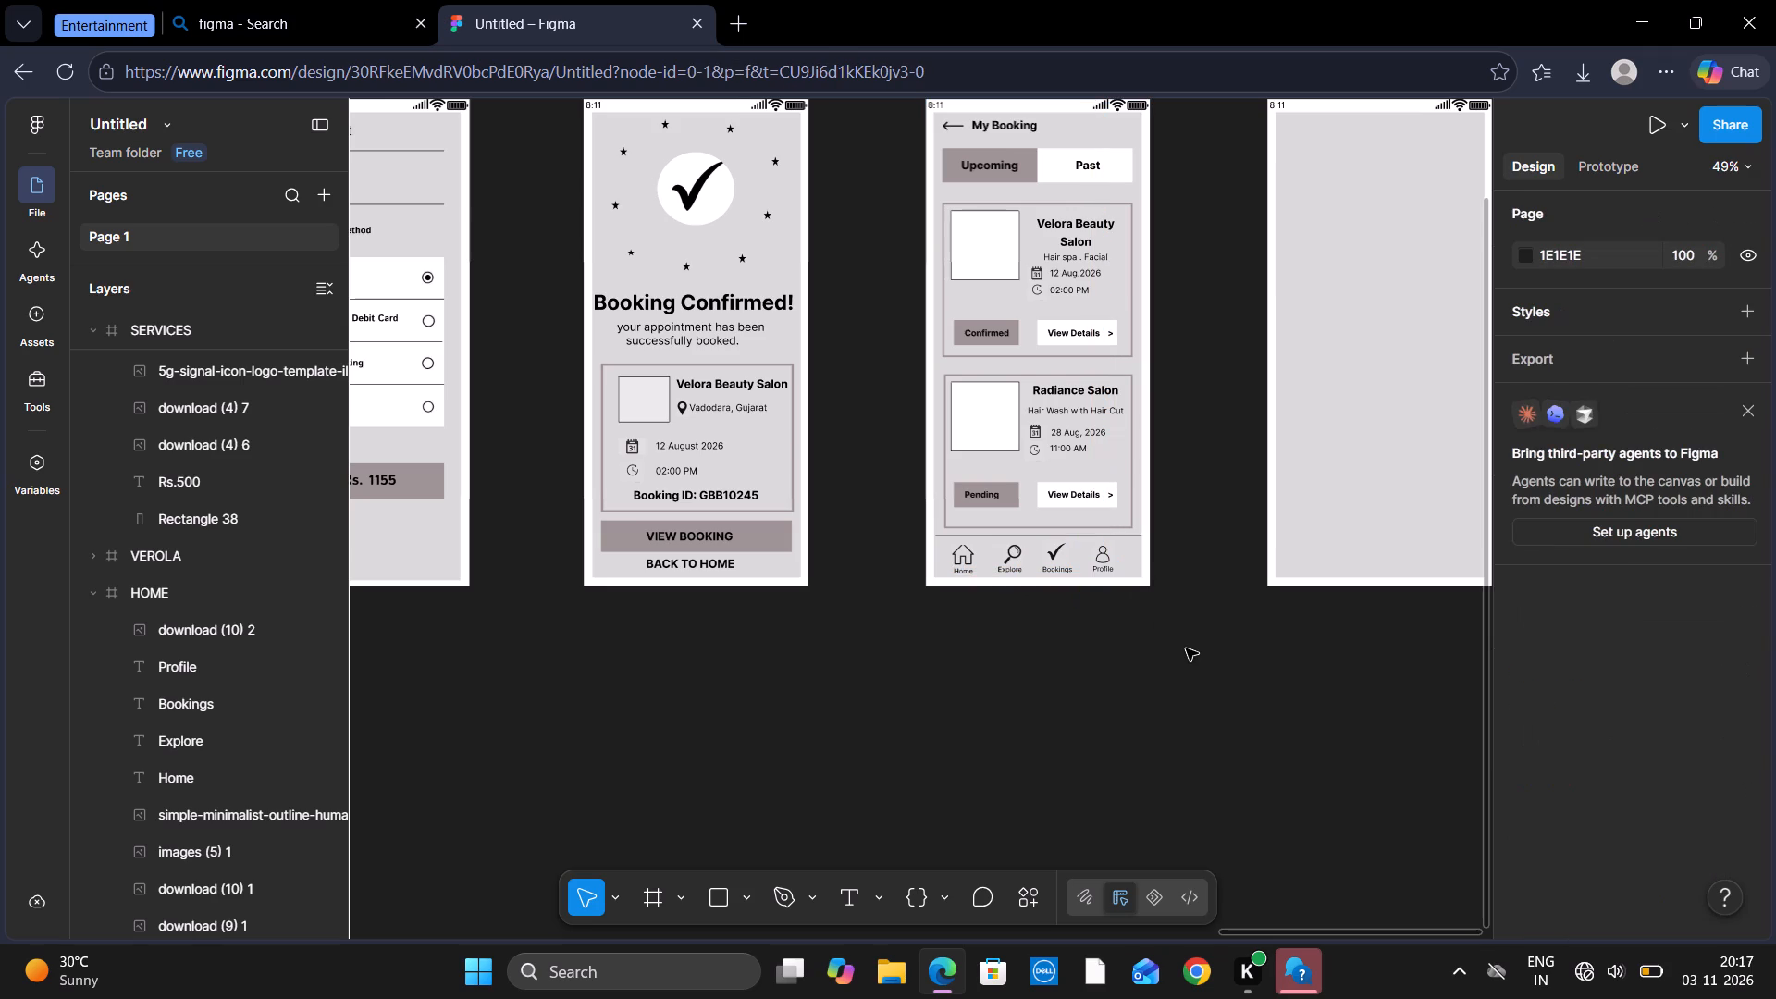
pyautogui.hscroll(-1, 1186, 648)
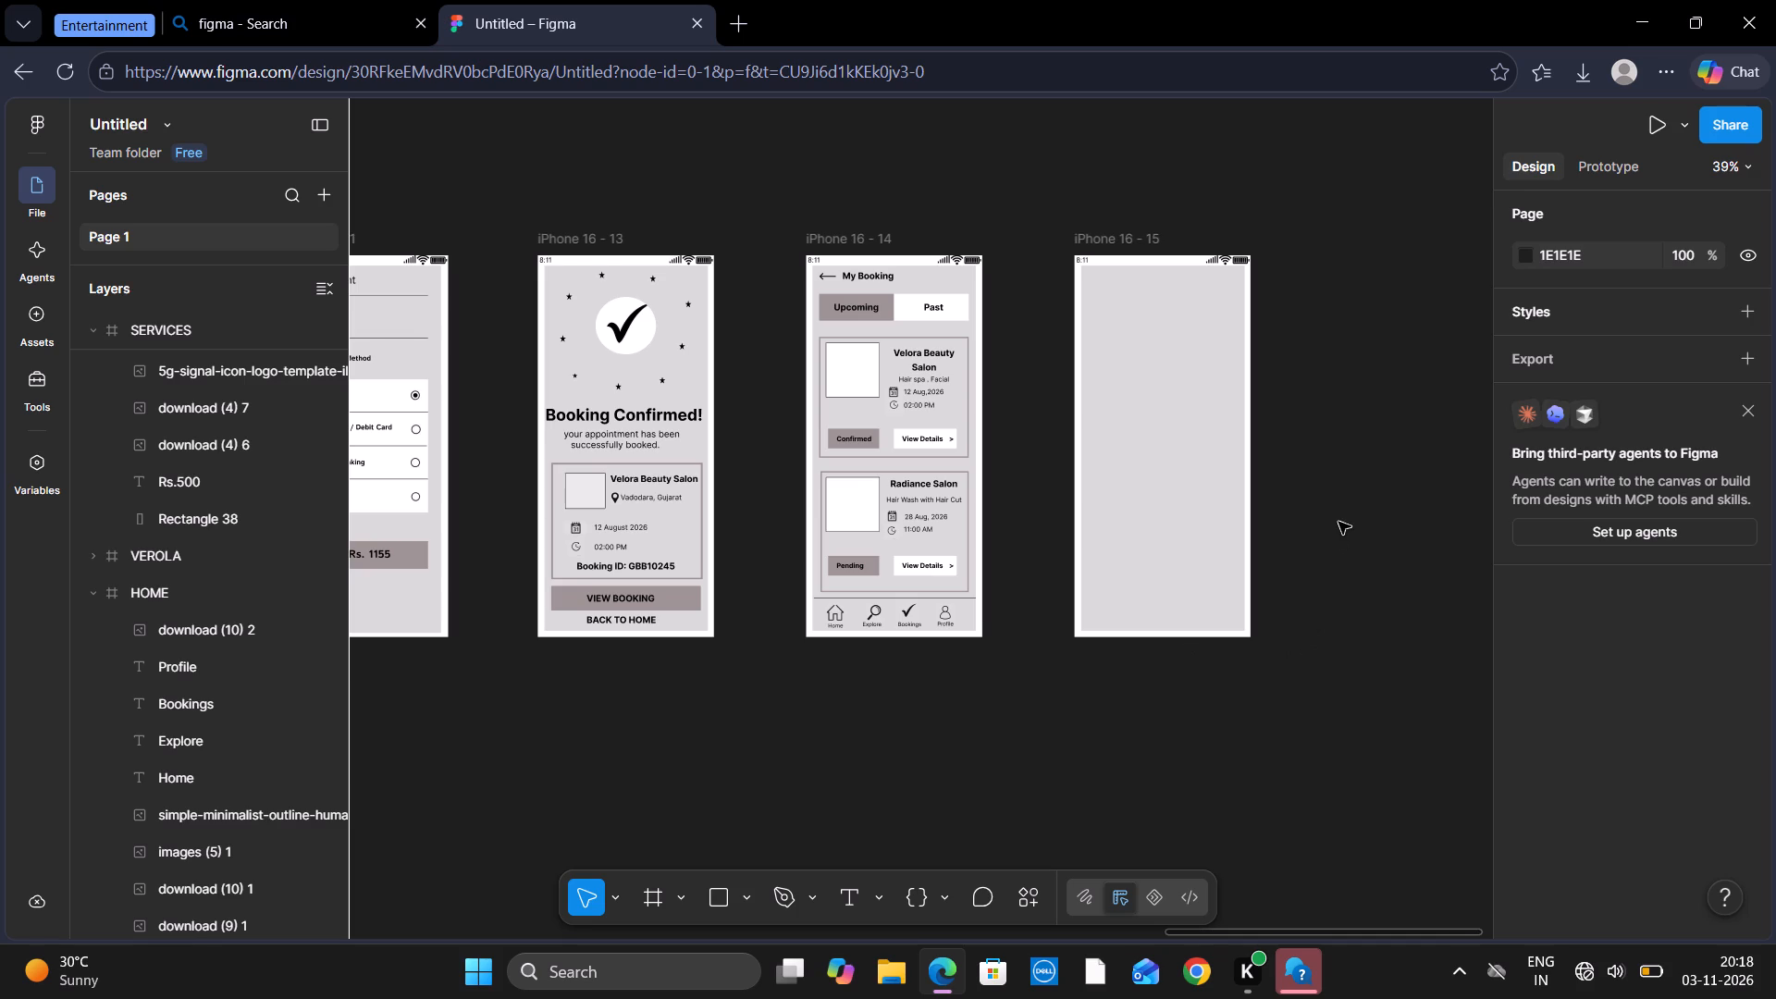
# Review the screens from Select Service to My Booking and the blank iPhone 16 - 15 frame, comparing layouts and status-bar times.
pyautogui.hscroll(-1, 1338, 522)
pyautogui.scroll(1, 1338, 522)
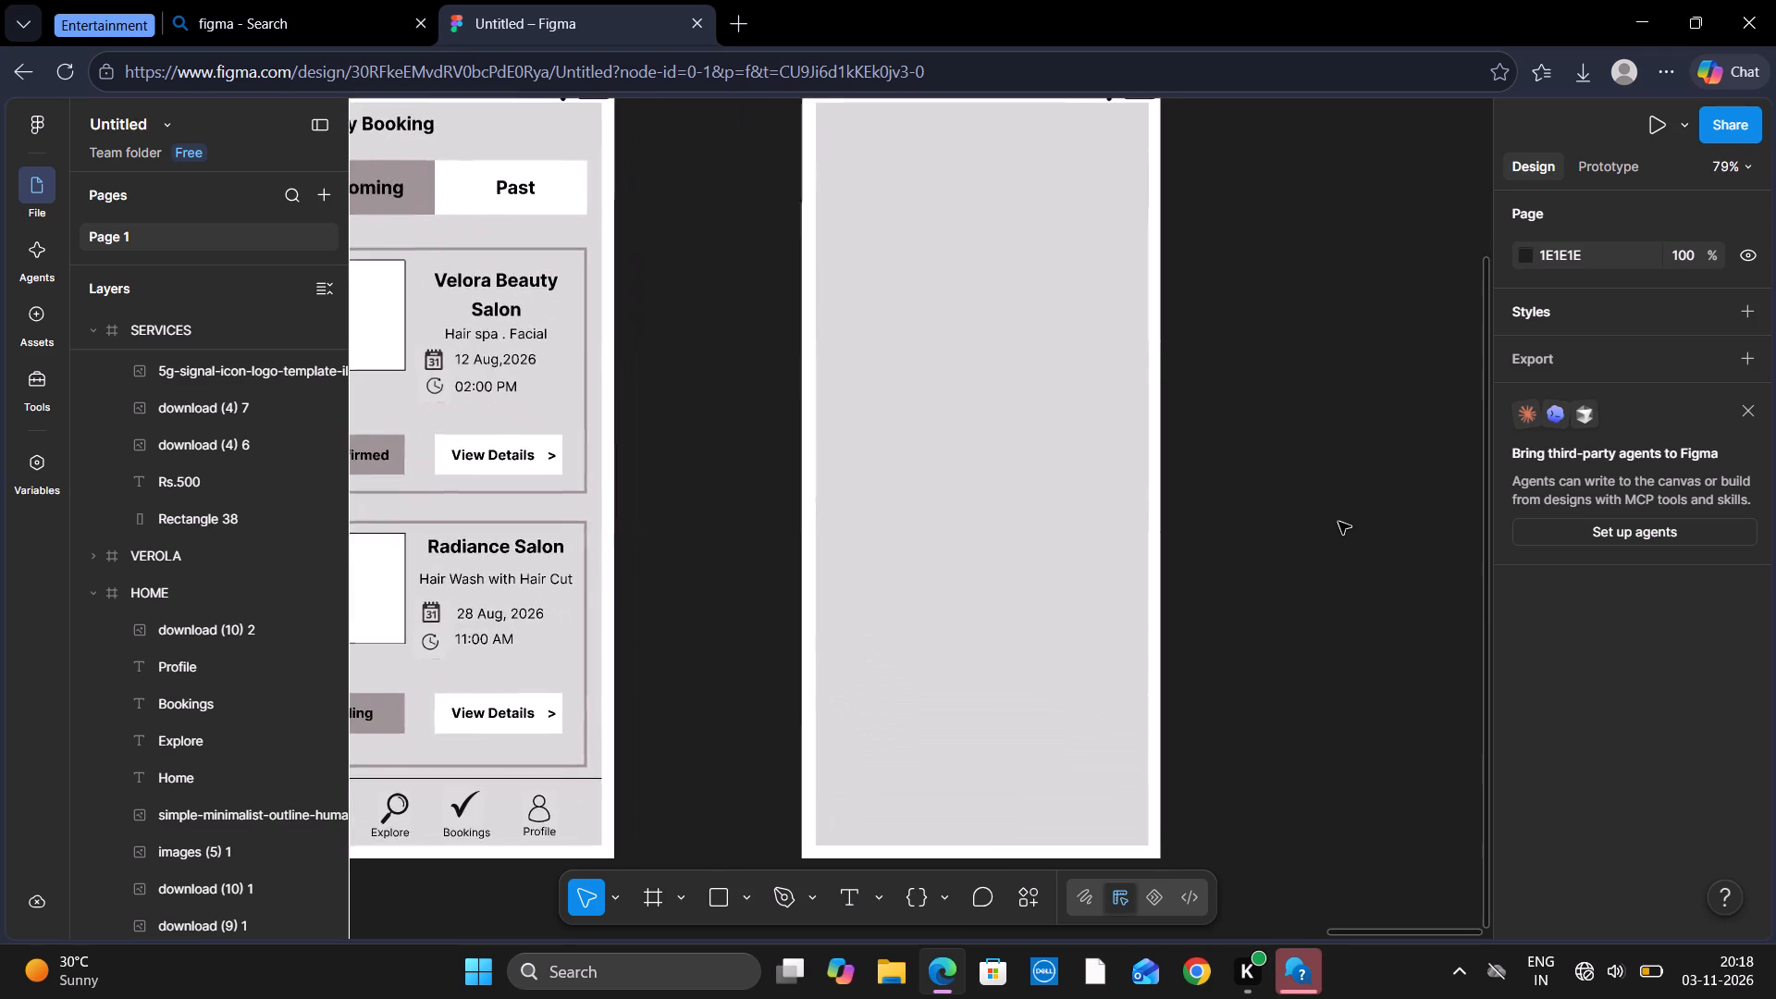
pyautogui.scroll(1, 1338, 522)
pyautogui.scroll(-1, 1338, 522)
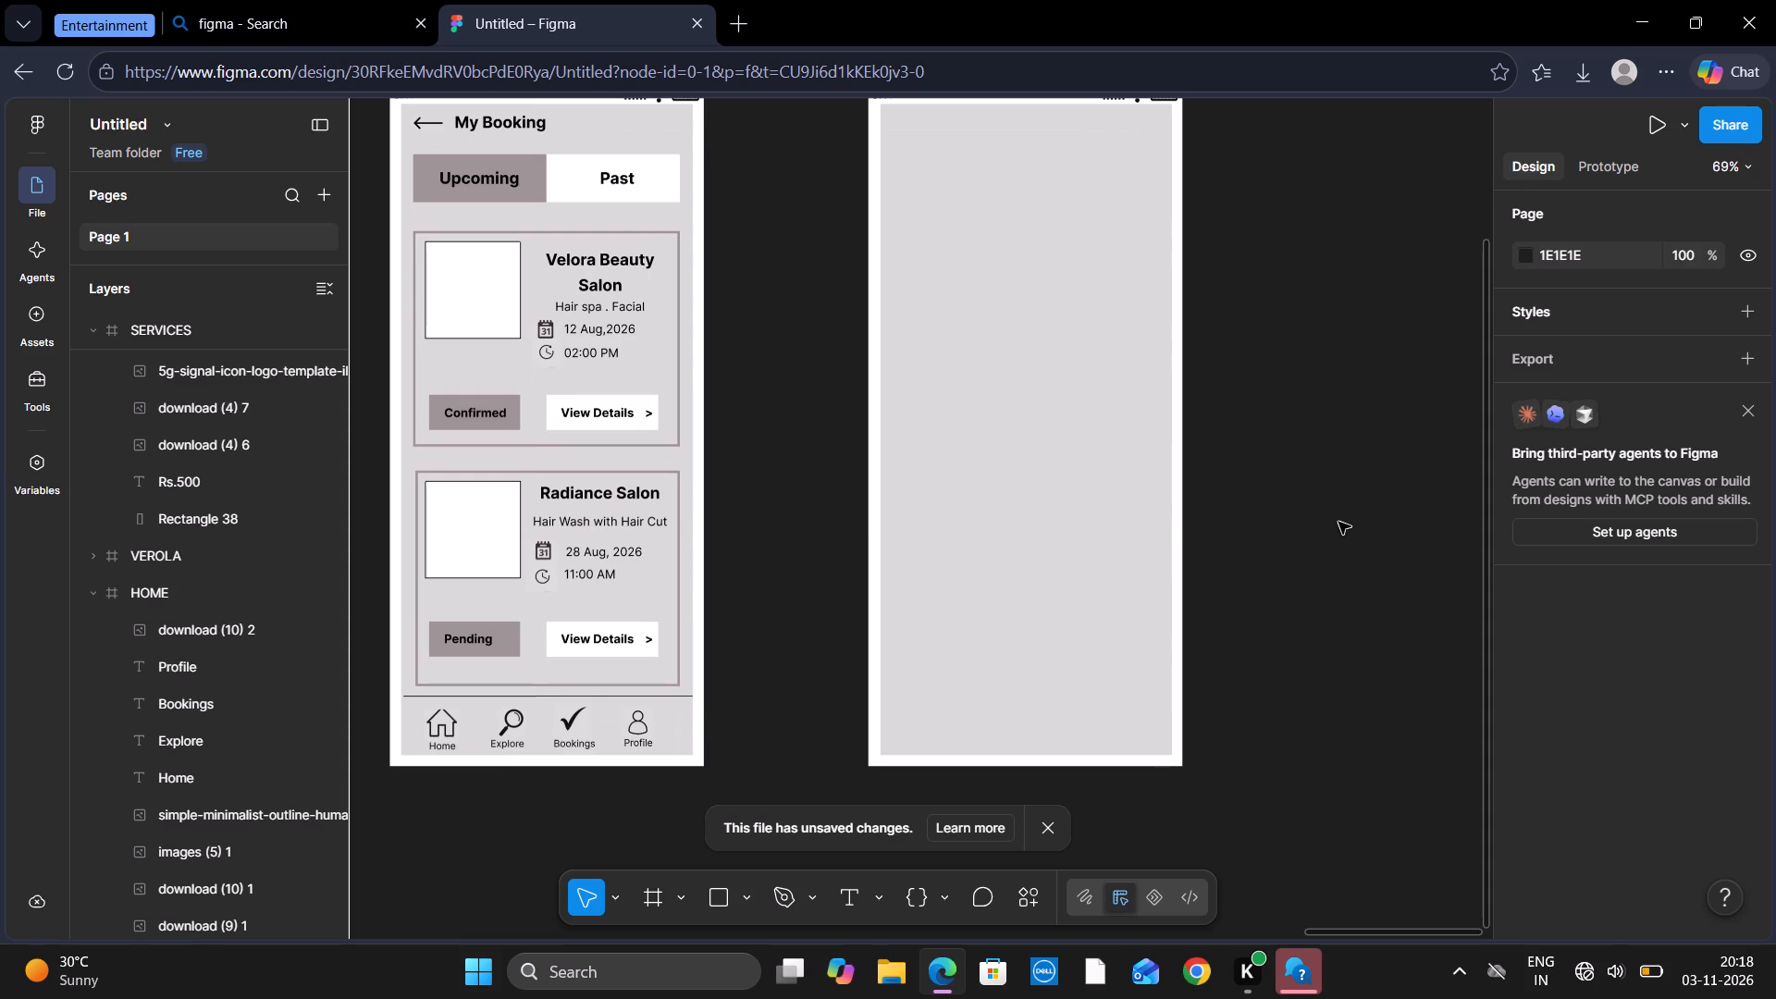
pyautogui.scroll(1, 1338, 522)
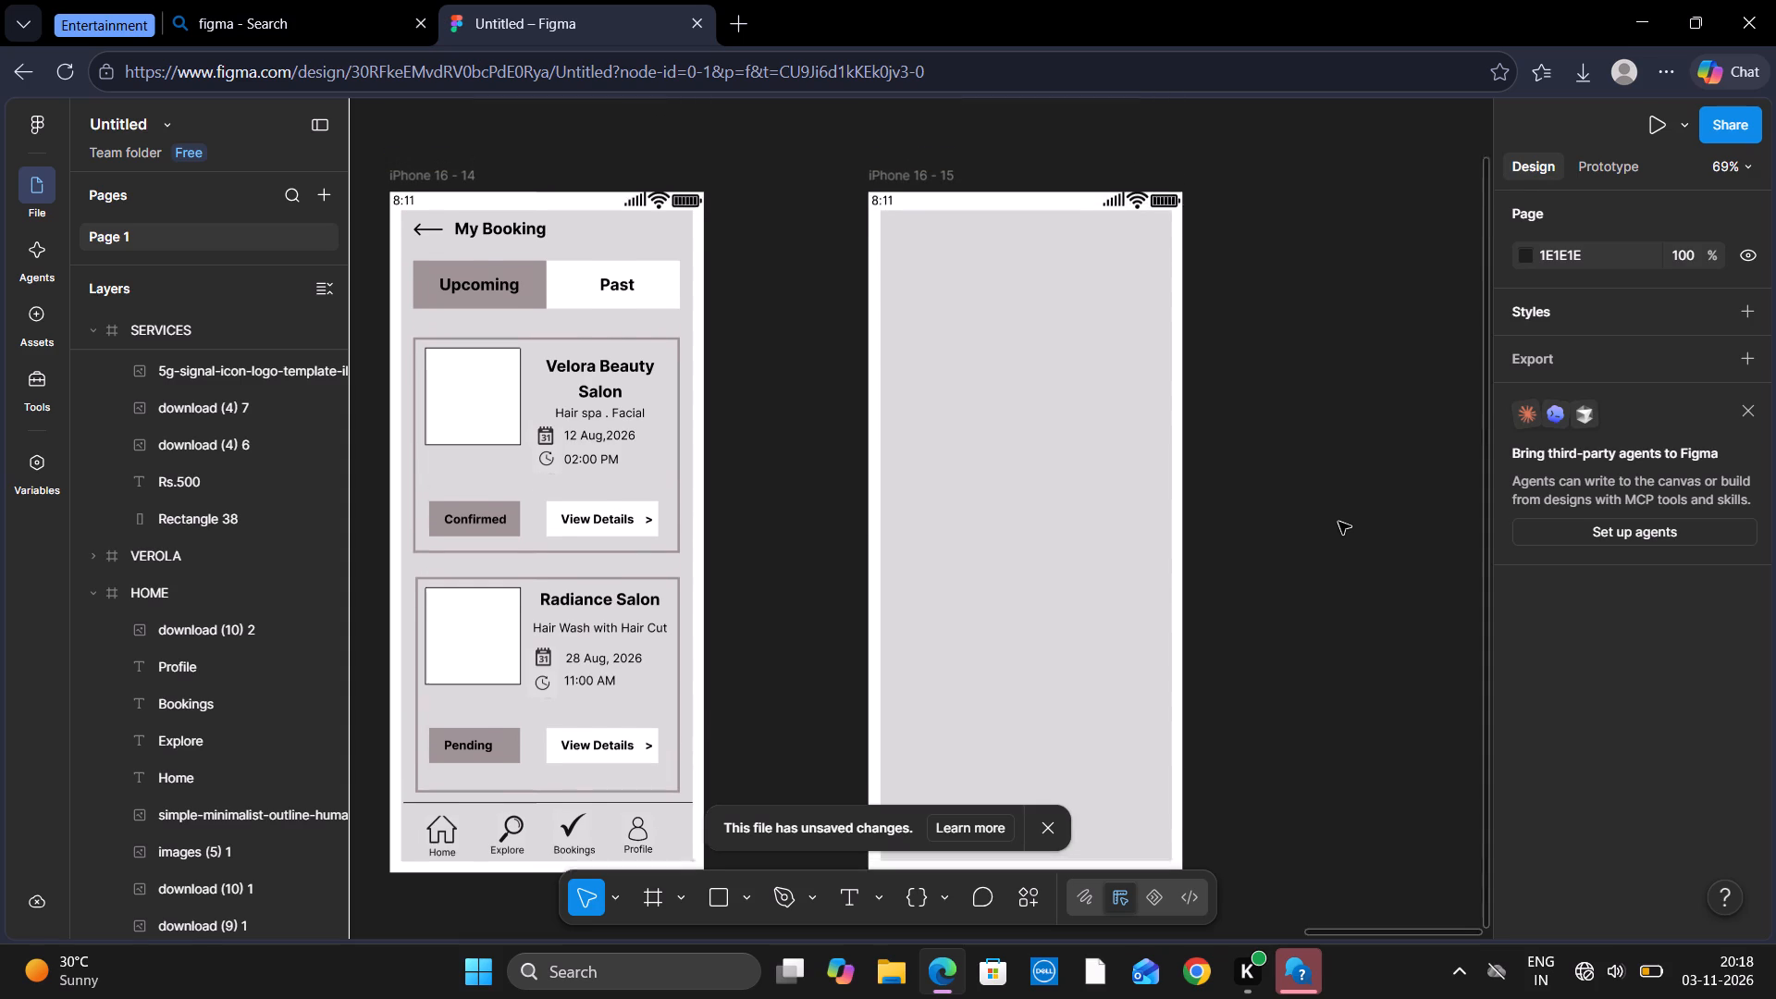
pyautogui.scroll(1, 1338, 522)
pyautogui.hscroll(3, 1338, 522)
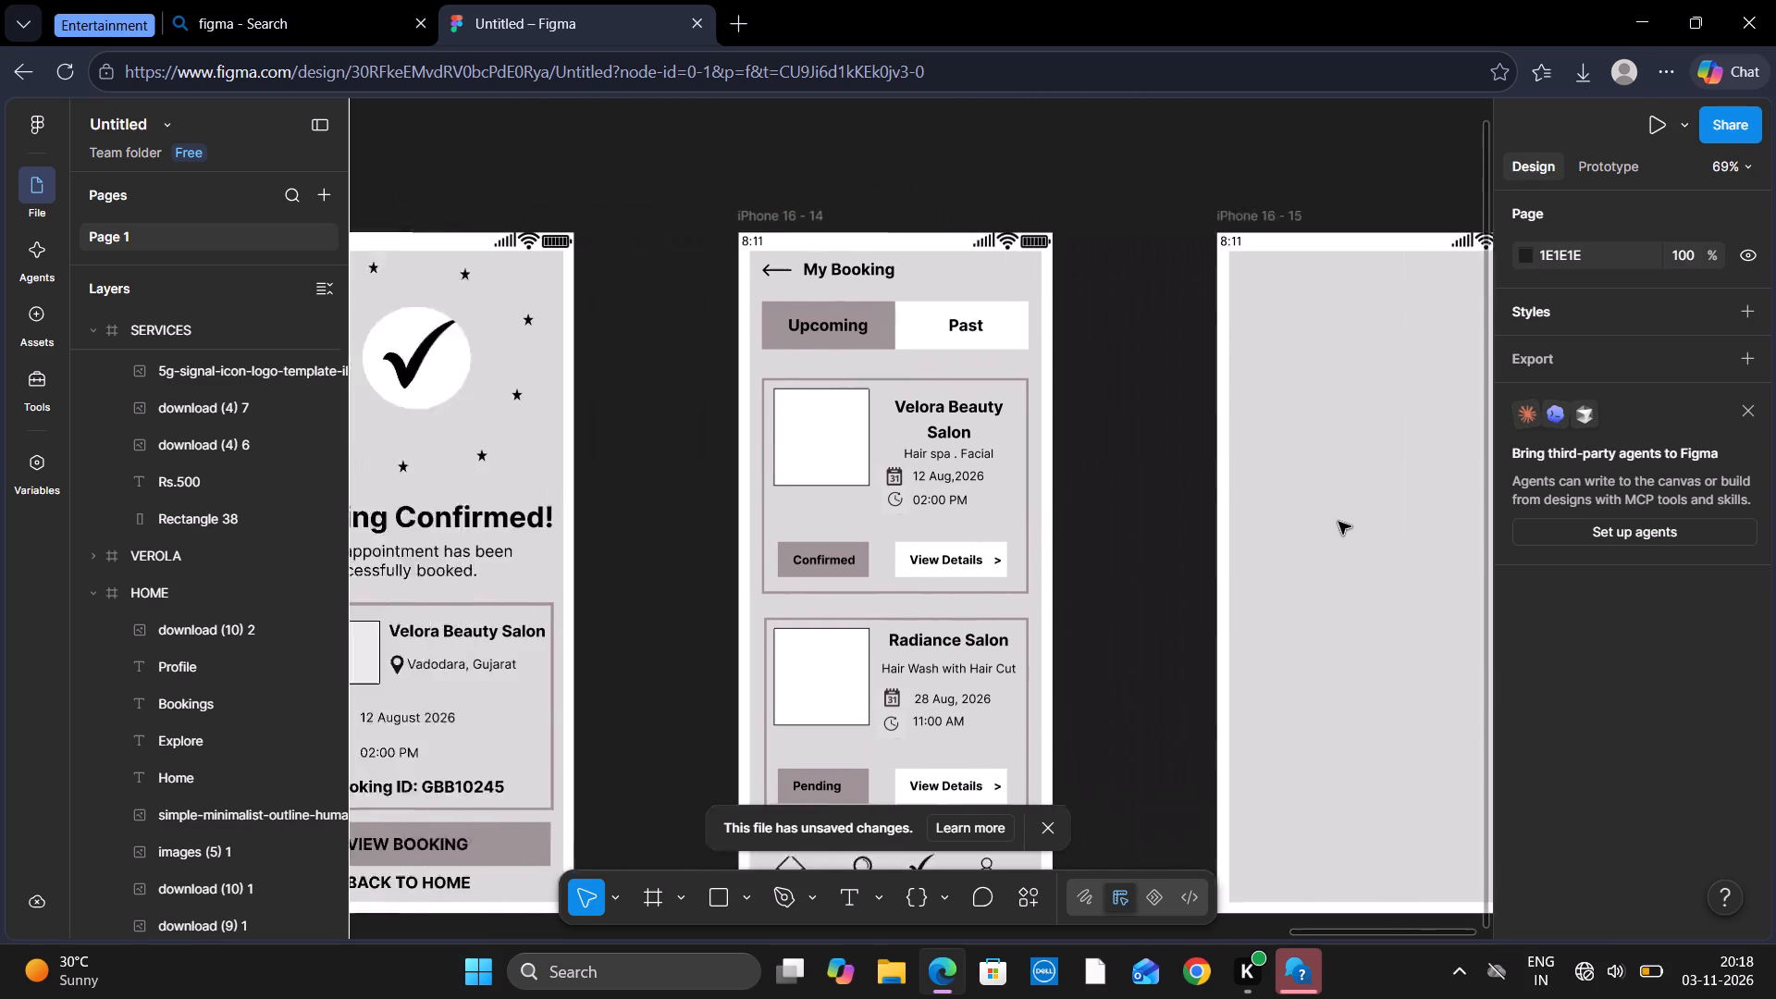
pyautogui.hscroll(4, 1338, 522)
pyautogui.hscroll(-1, 1338, 522)
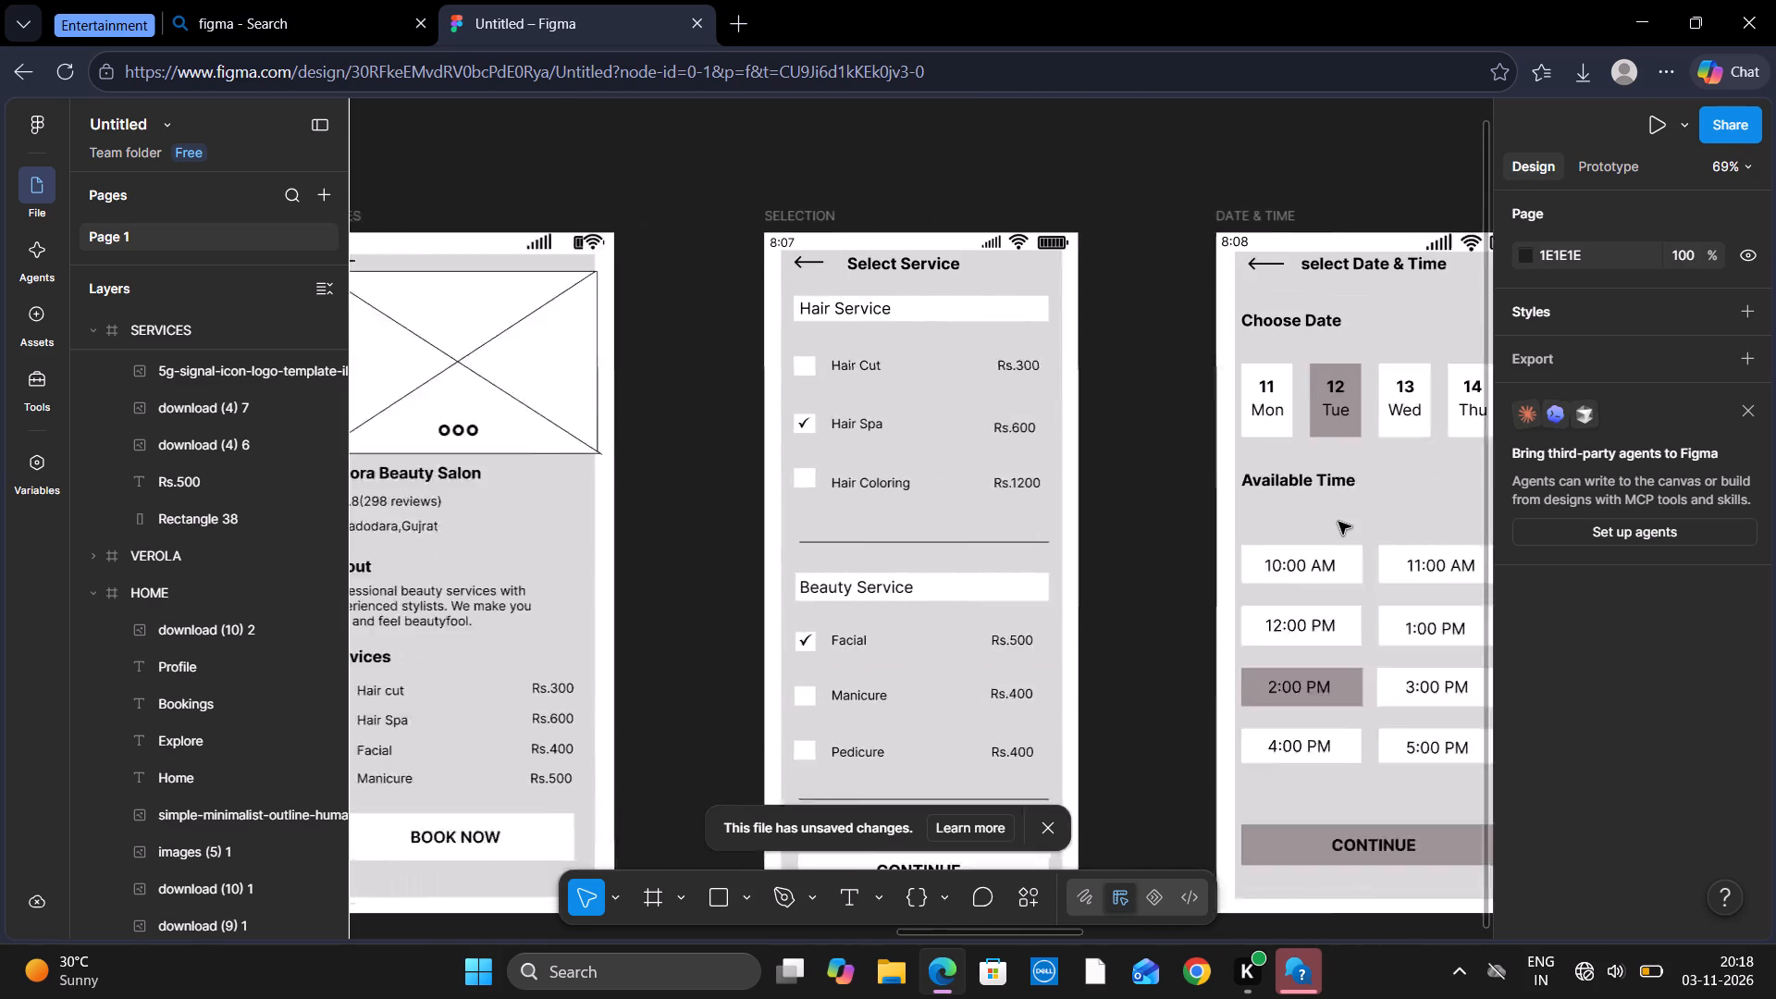
pyautogui.hscroll(-5, 1338, 522)
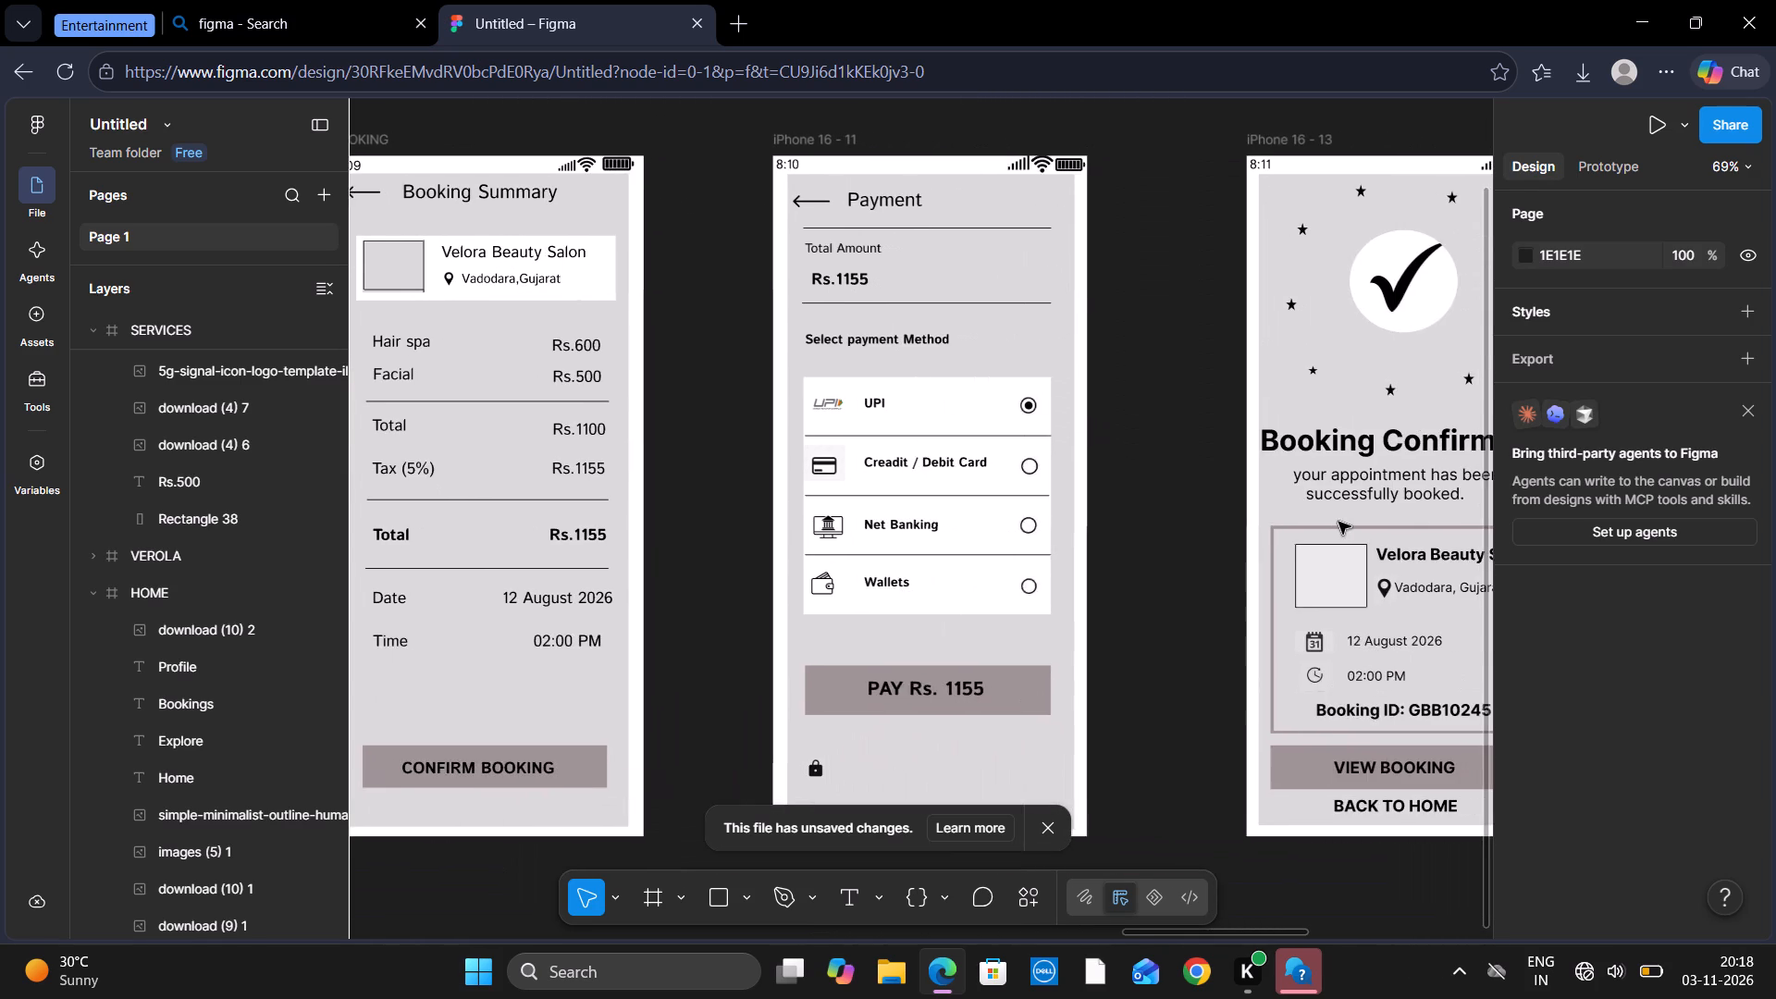
pyautogui.hscroll(-5, 1338, 522)
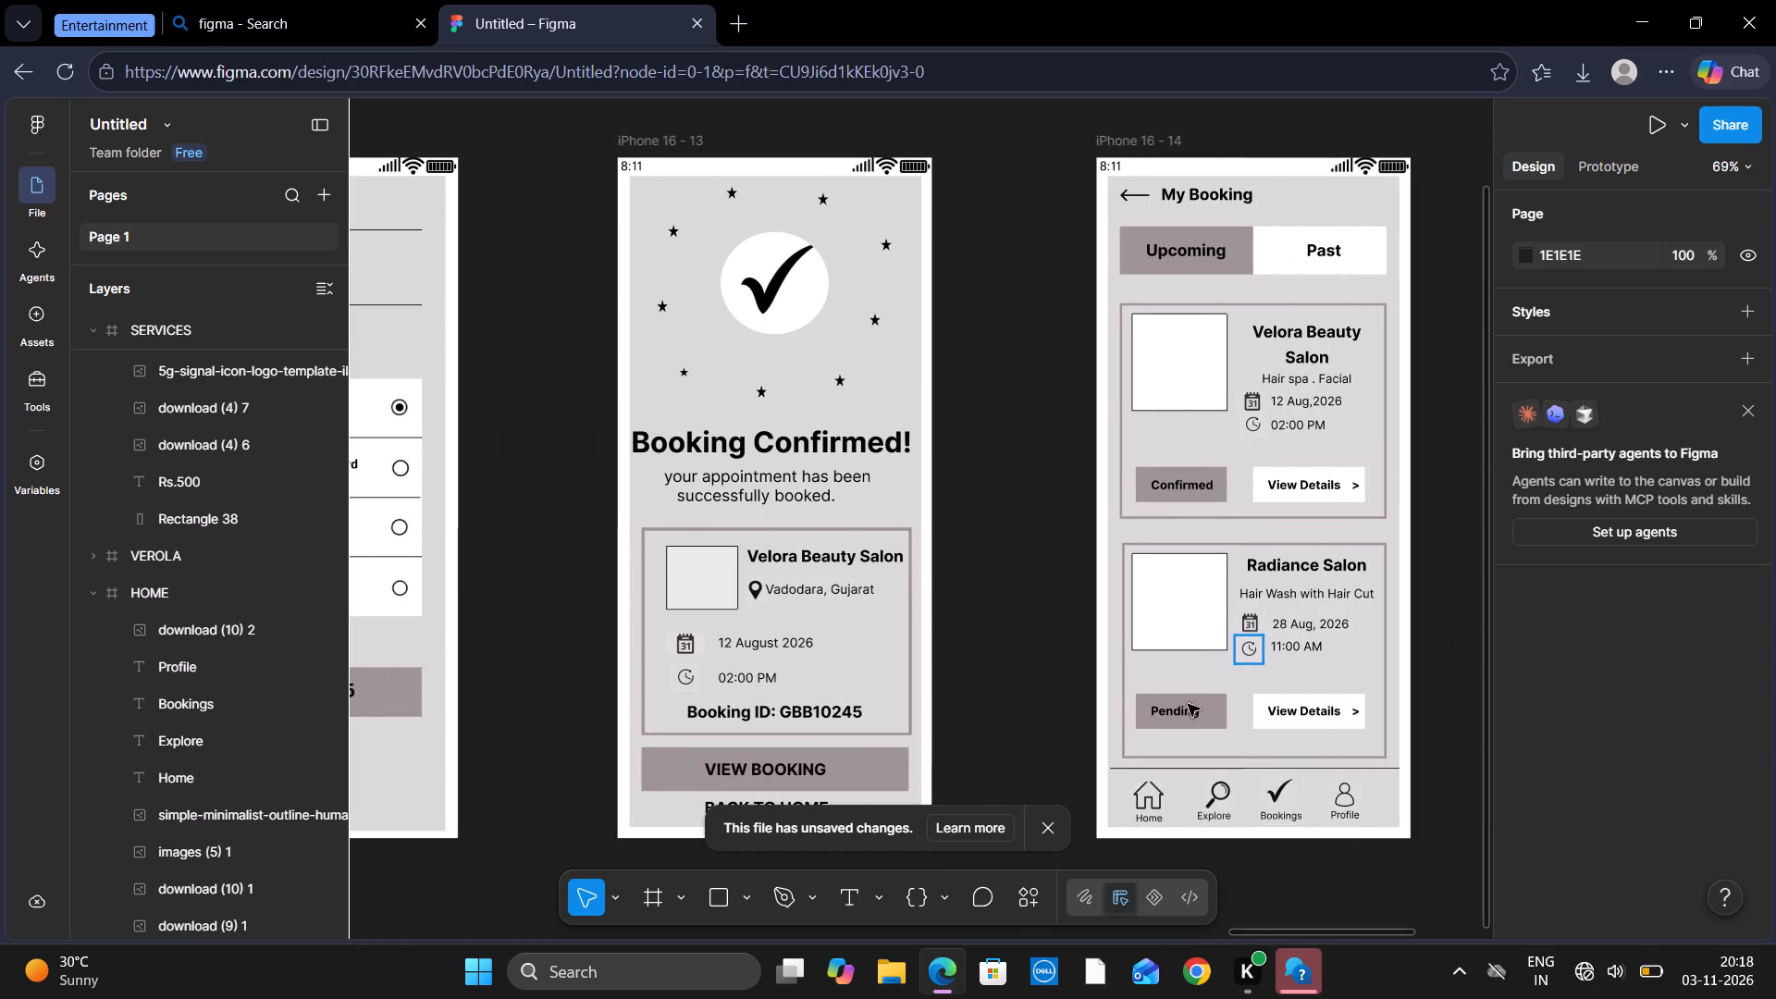
# Change the status-bar time on the My Booking screen (iPhone 16 - 14) to 8:12.
pyautogui.moveTo(845, 877); pyautogui.dragTo(845, 900)
pyautogui.click(845, 900)
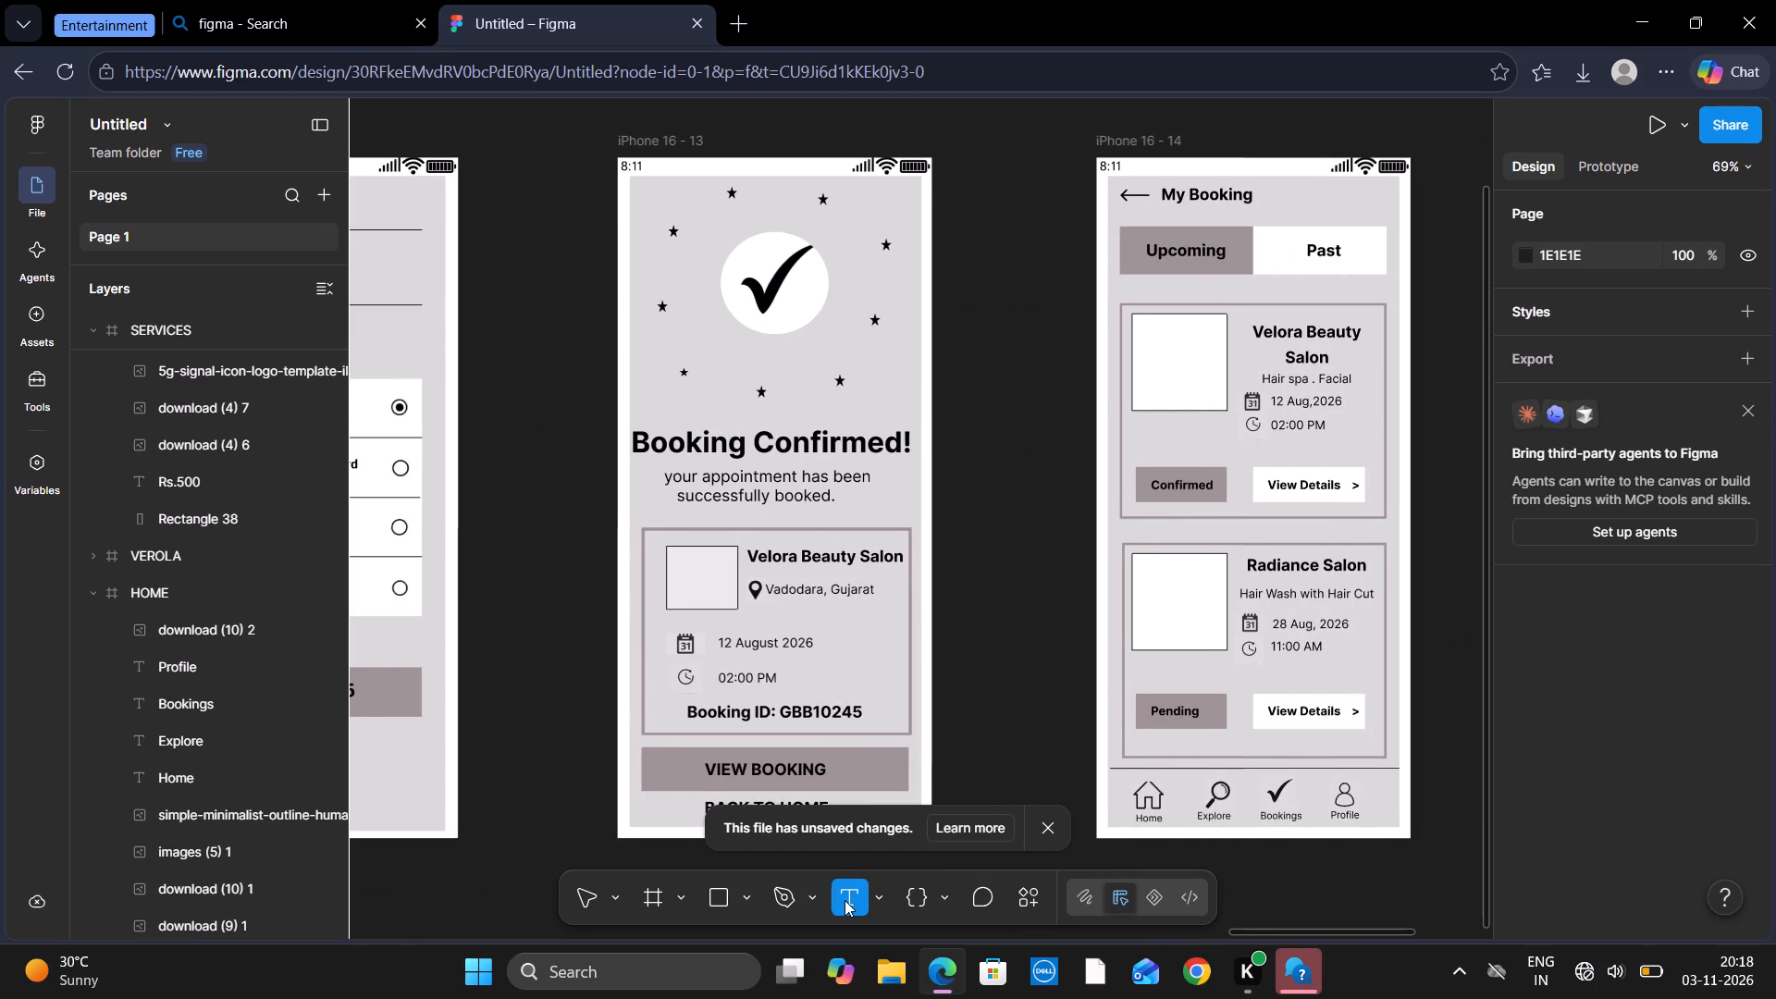
pyautogui.click(1124, 163)
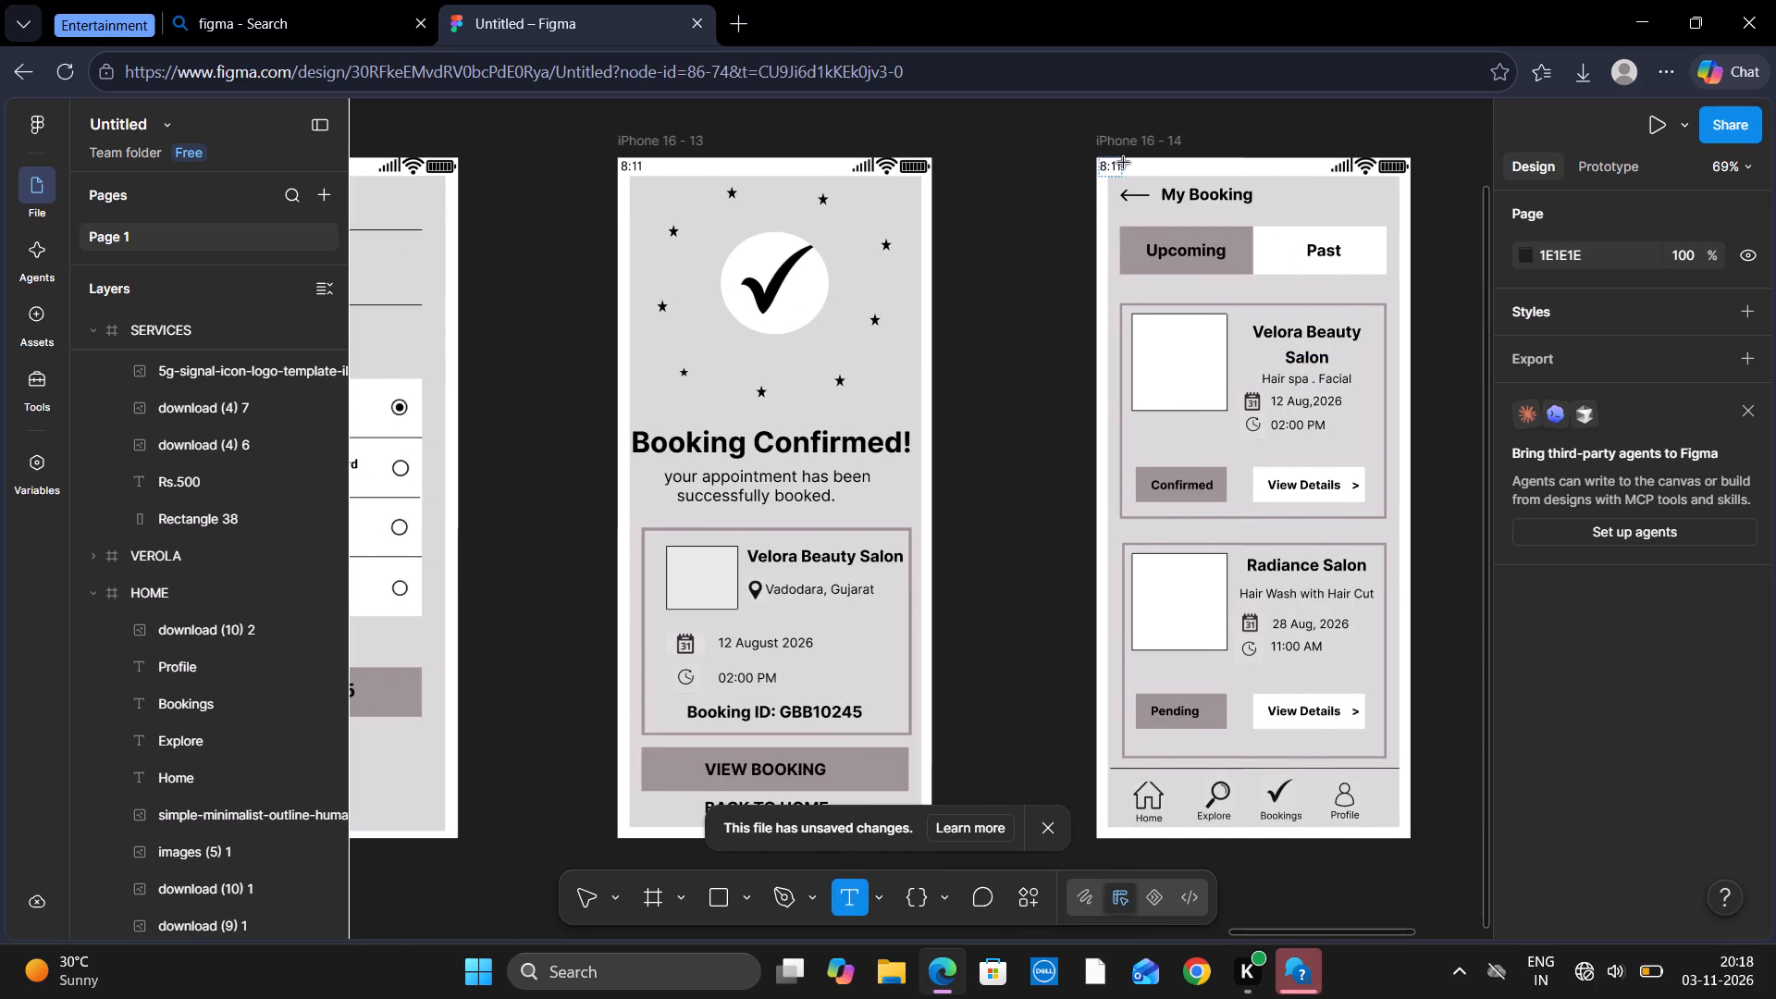
pyautogui.click(1117, 160)
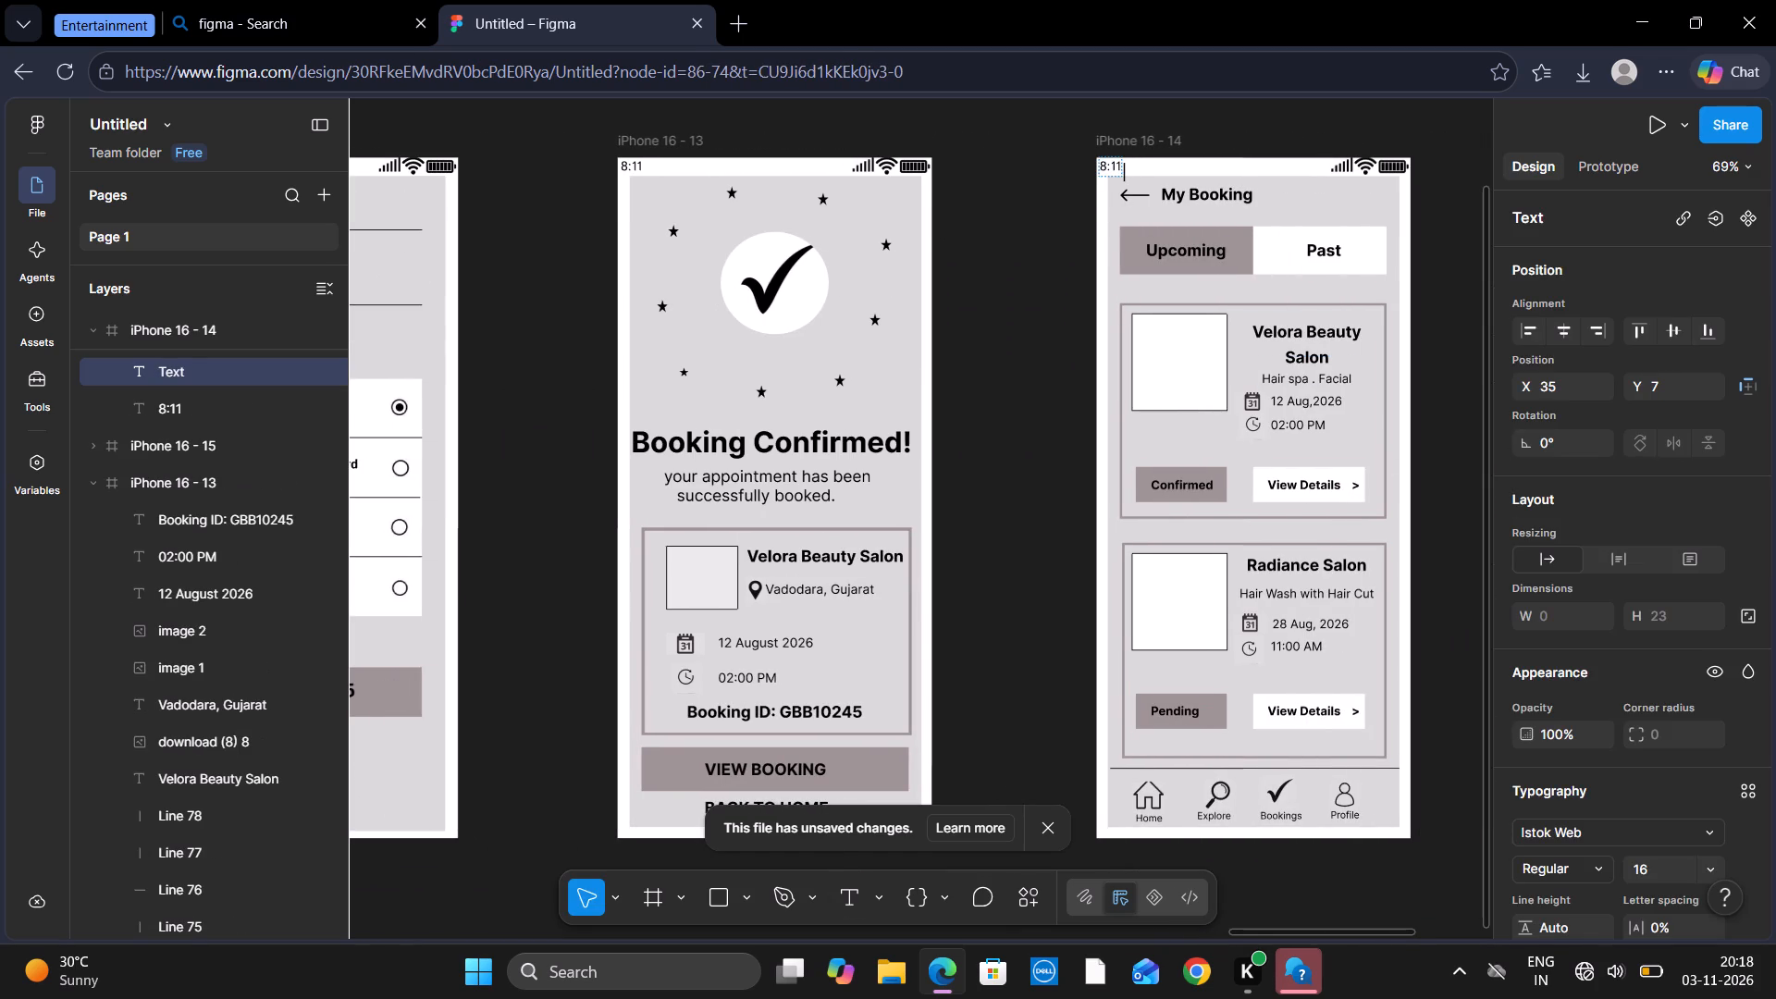
pyautogui.press('Right')
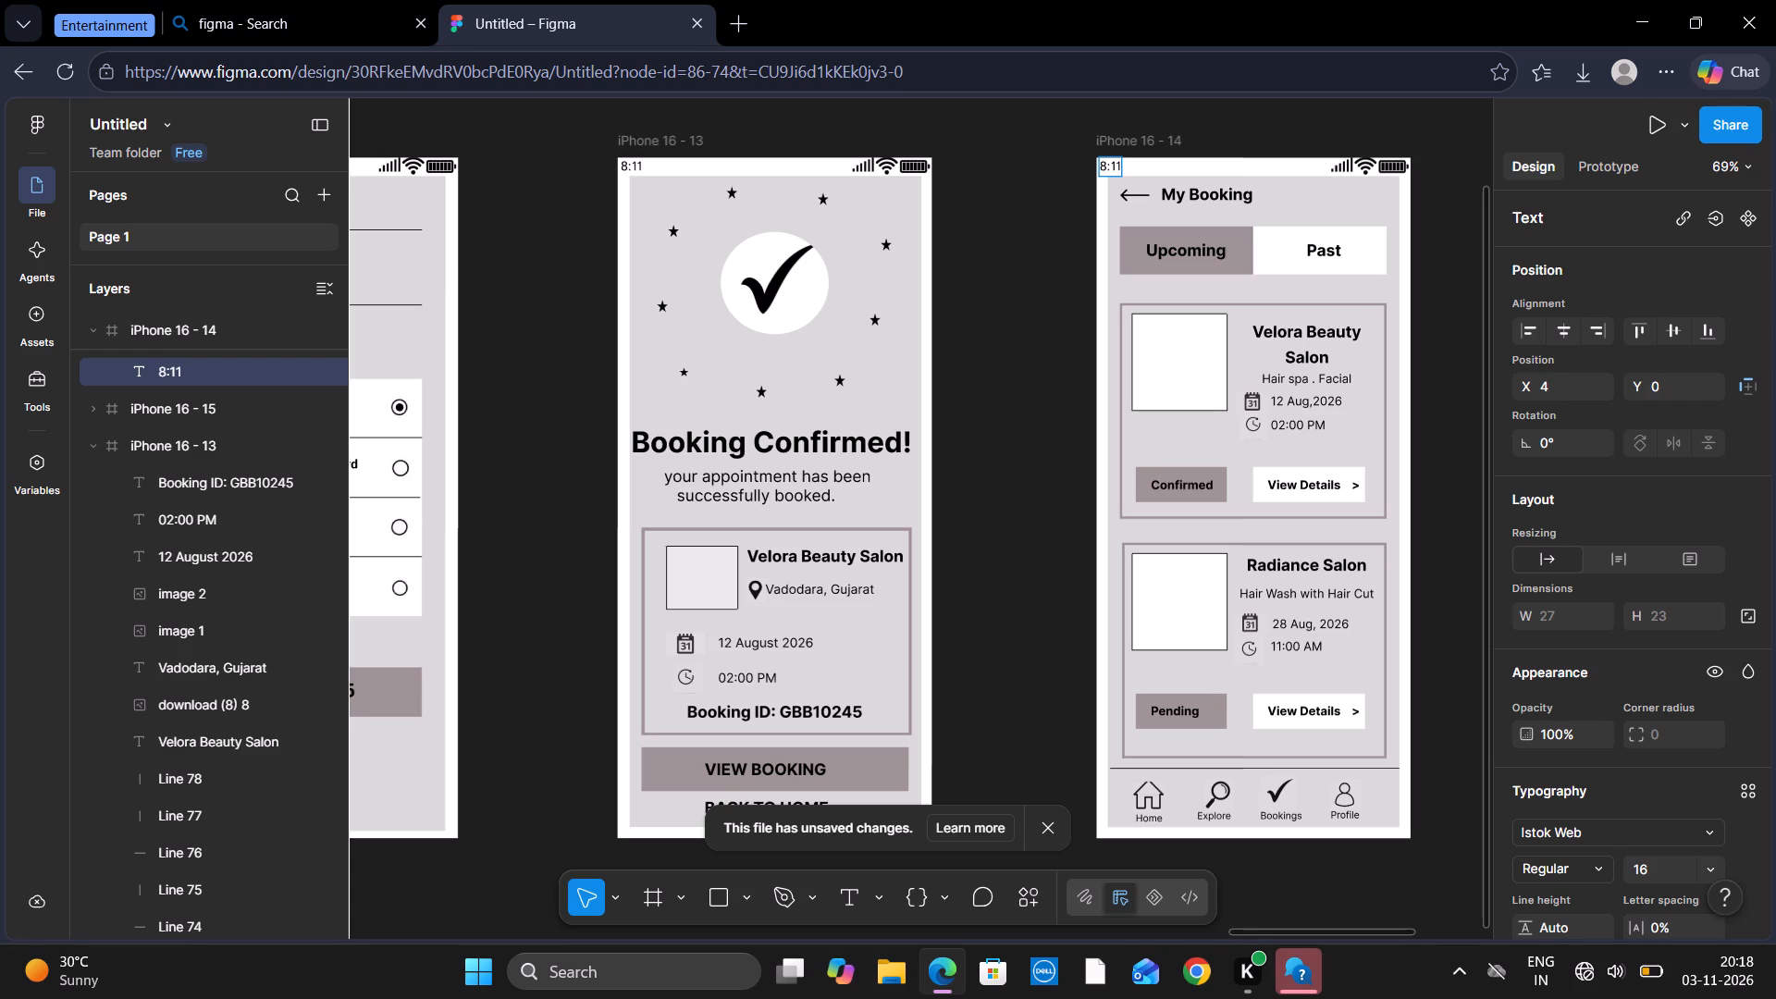
pyautogui.press('BackSpace')
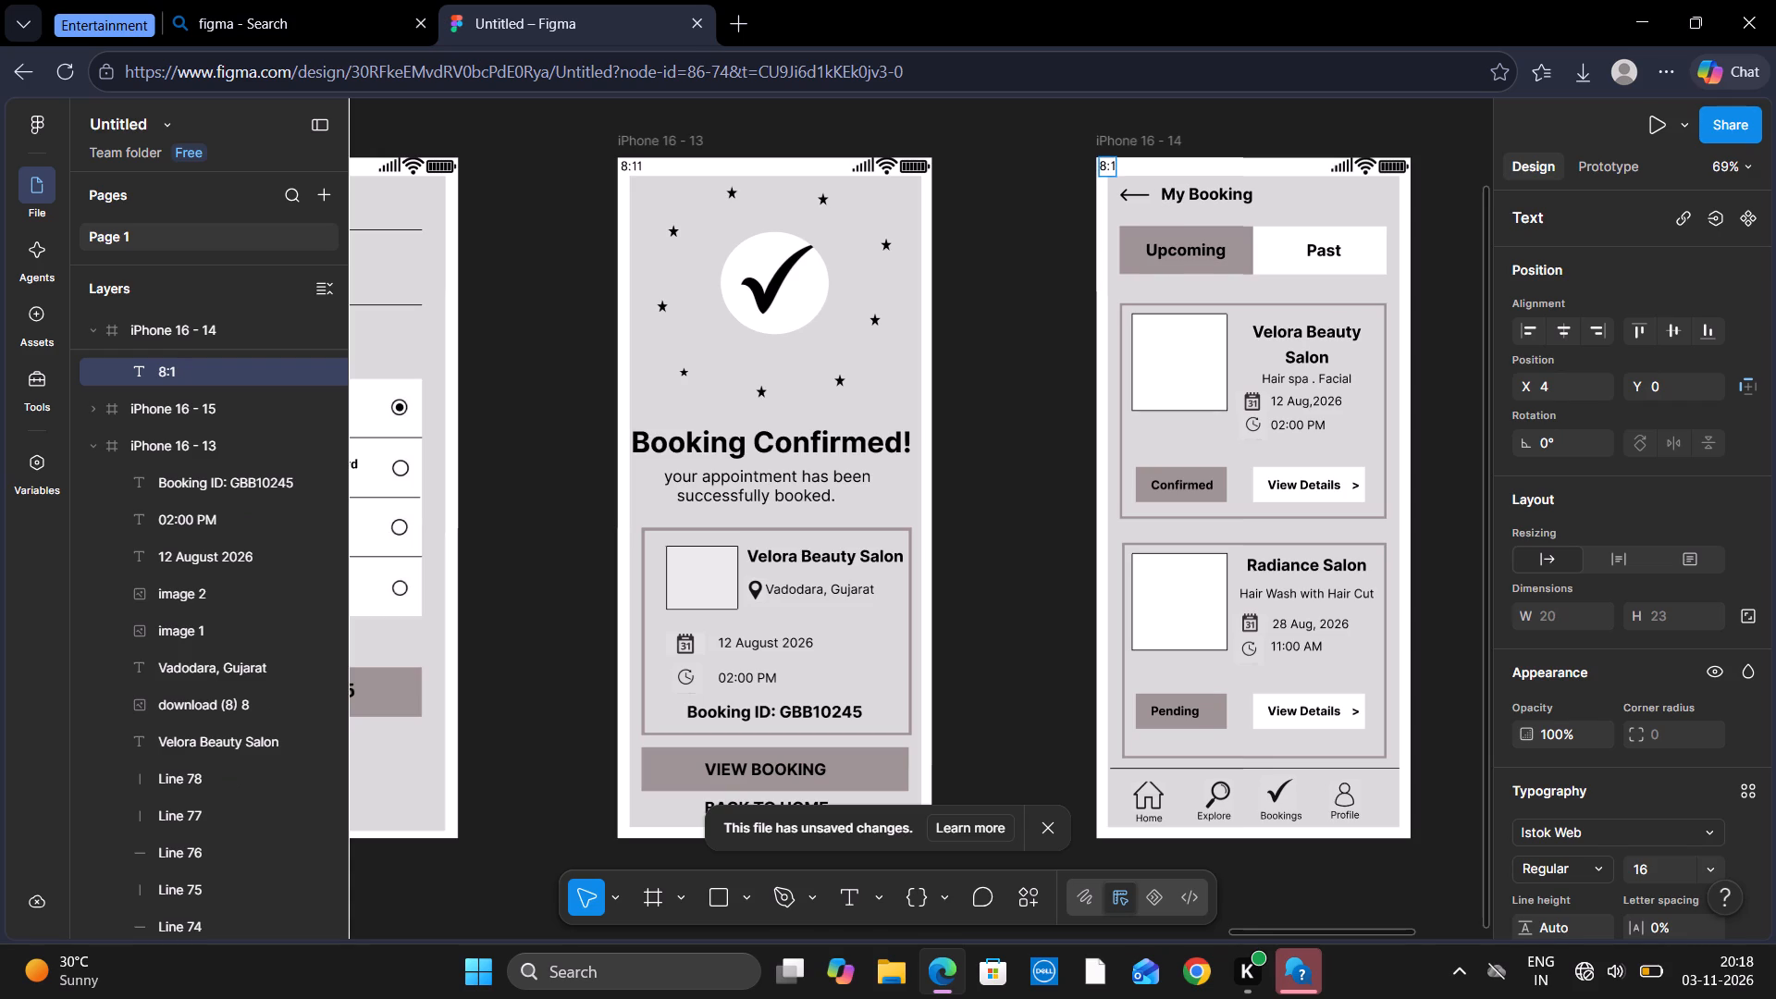
pyautogui.press('2')
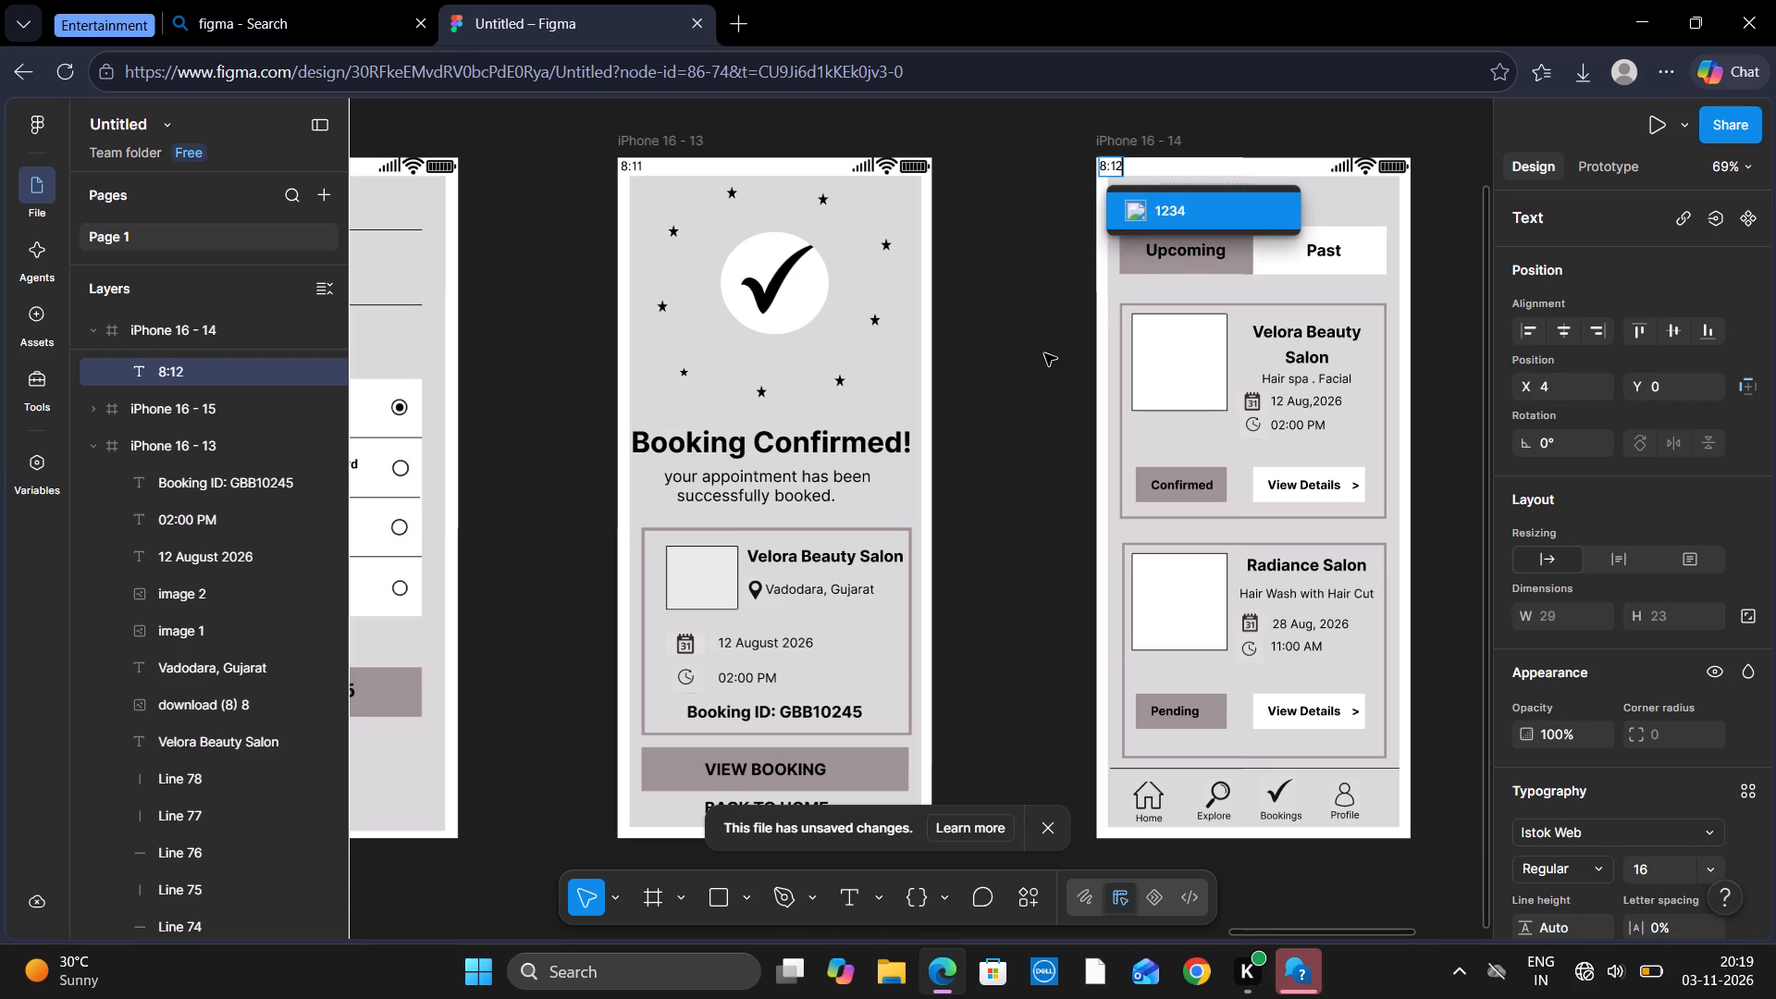
pyautogui.click(1038, 356)
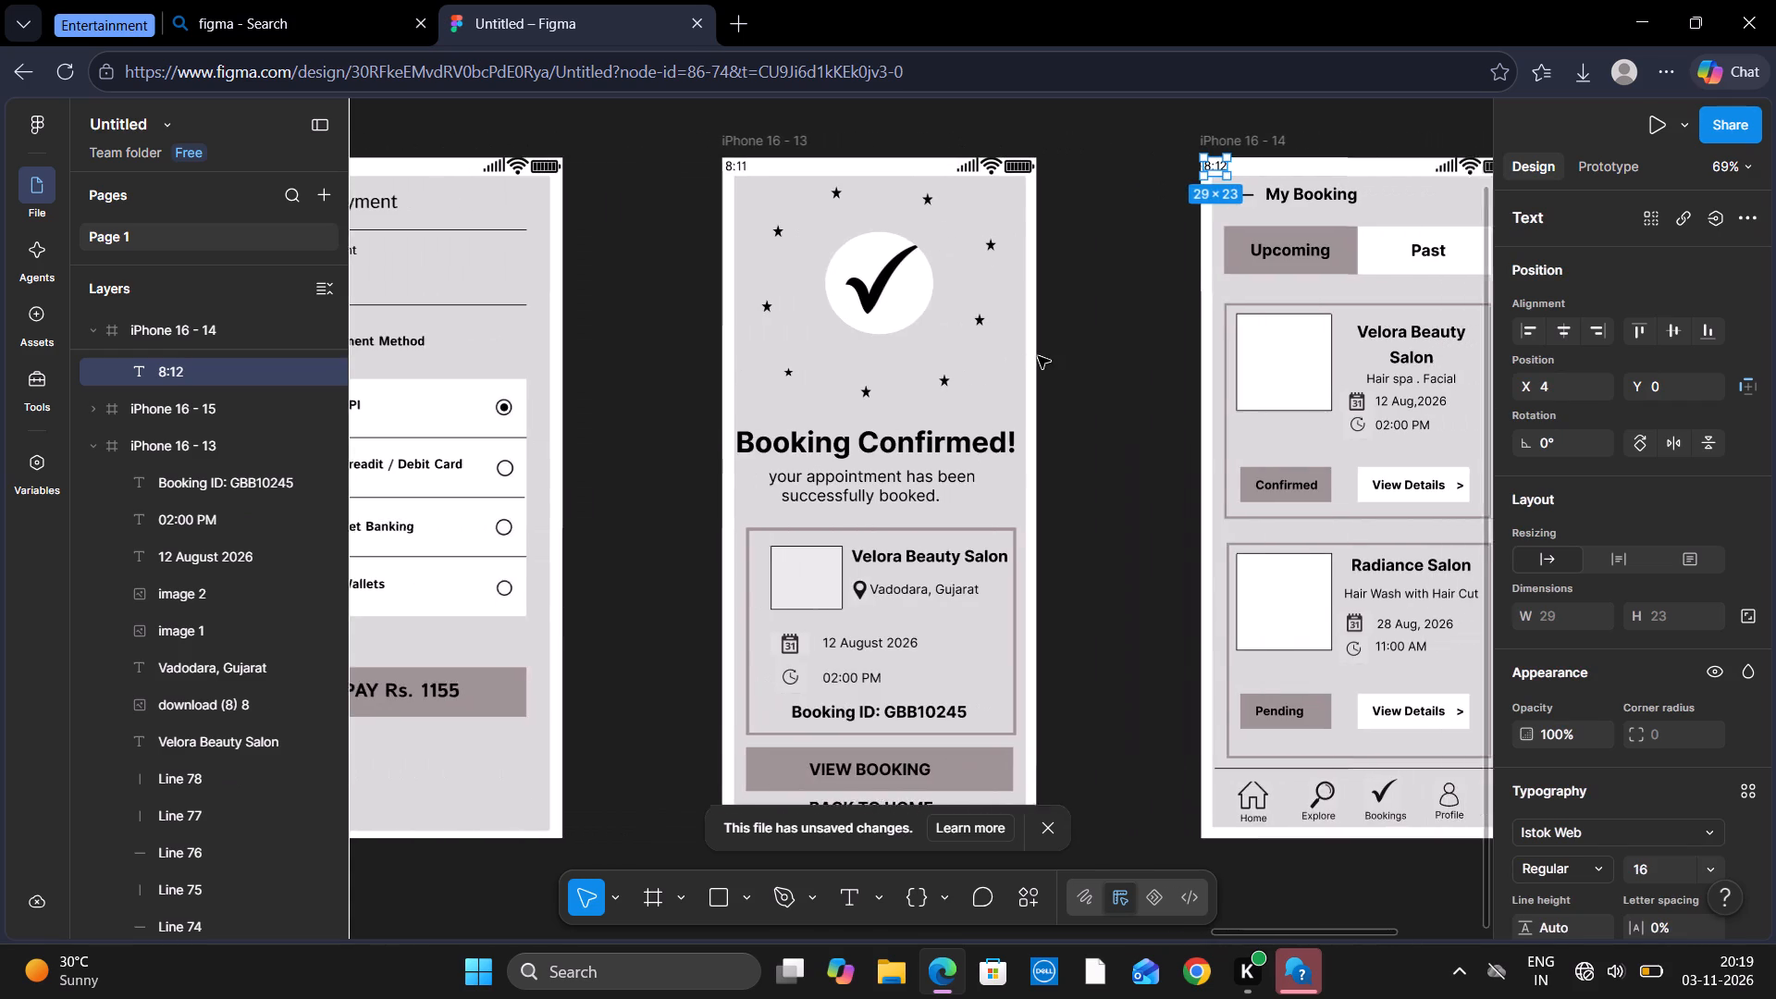
# Change the status-bar time on the blank iPhone 16 - 15 screen to 8:13.
pyautogui.hscroll(-4, 1038, 356)
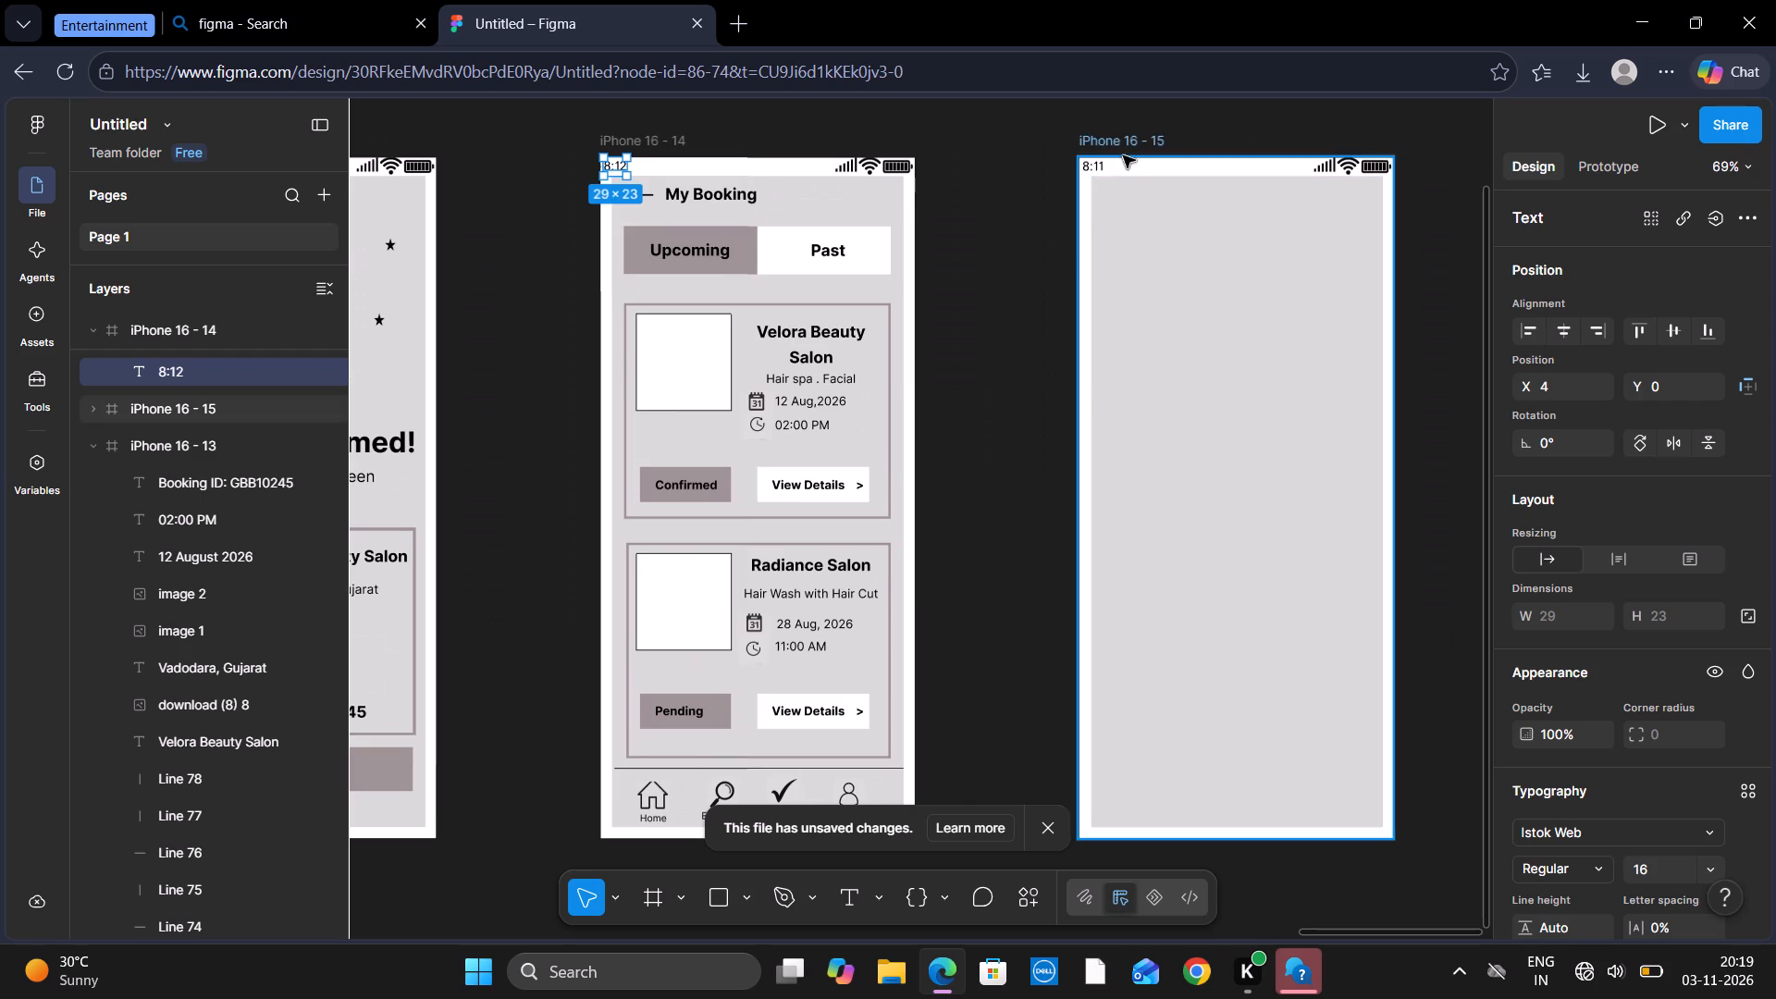
pyautogui.click(860, 886)
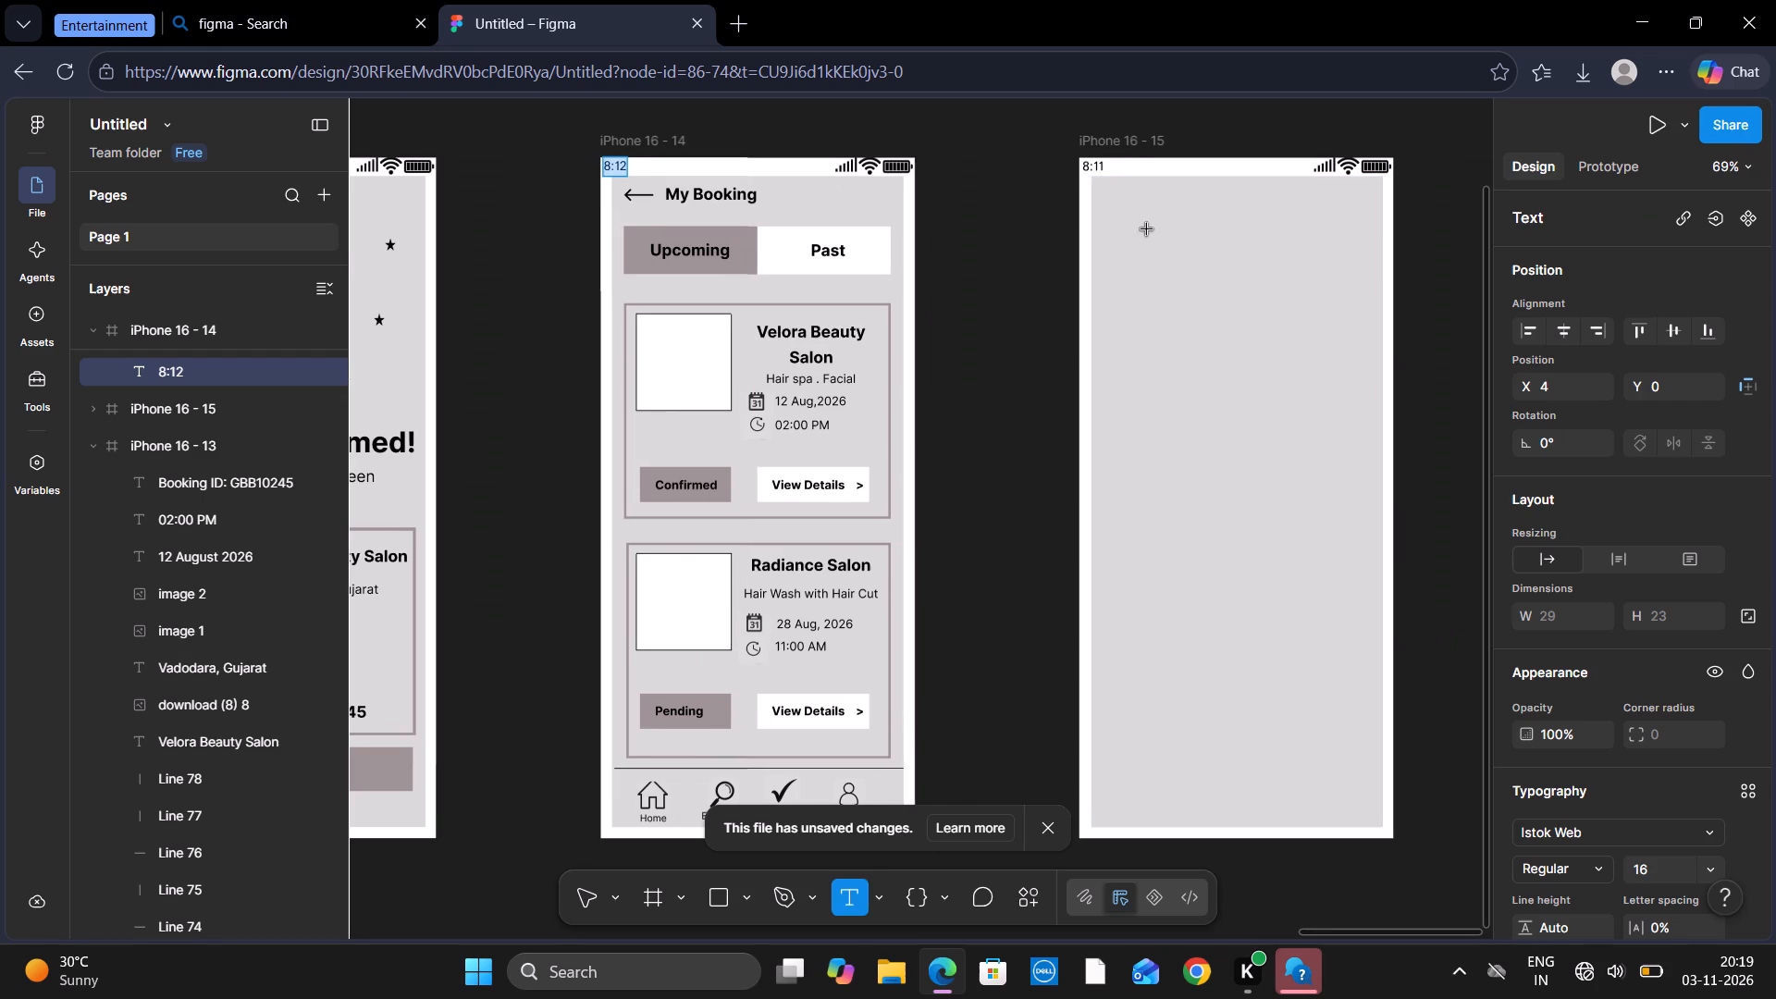
pyautogui.click(1099, 166)
pyautogui.press('Right')
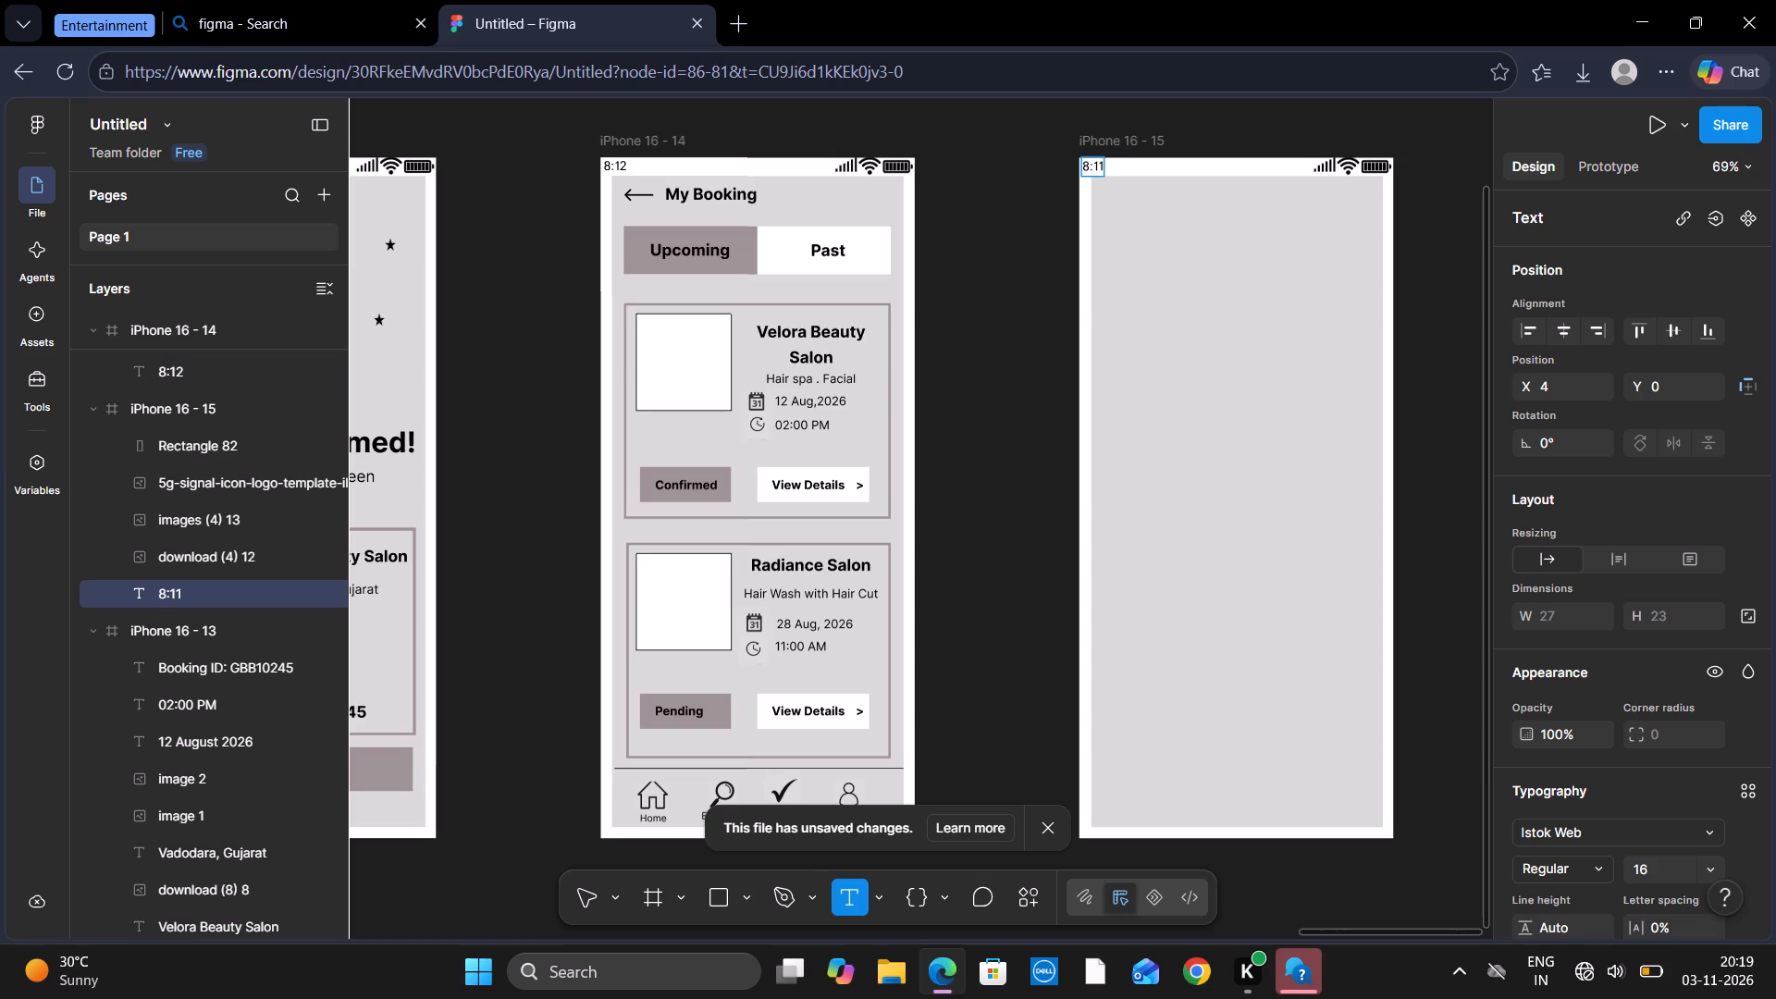
pyautogui.press('BackSpace')
pyautogui.press('3')
pyautogui.press('Return')
pyautogui.click(1449, 307)
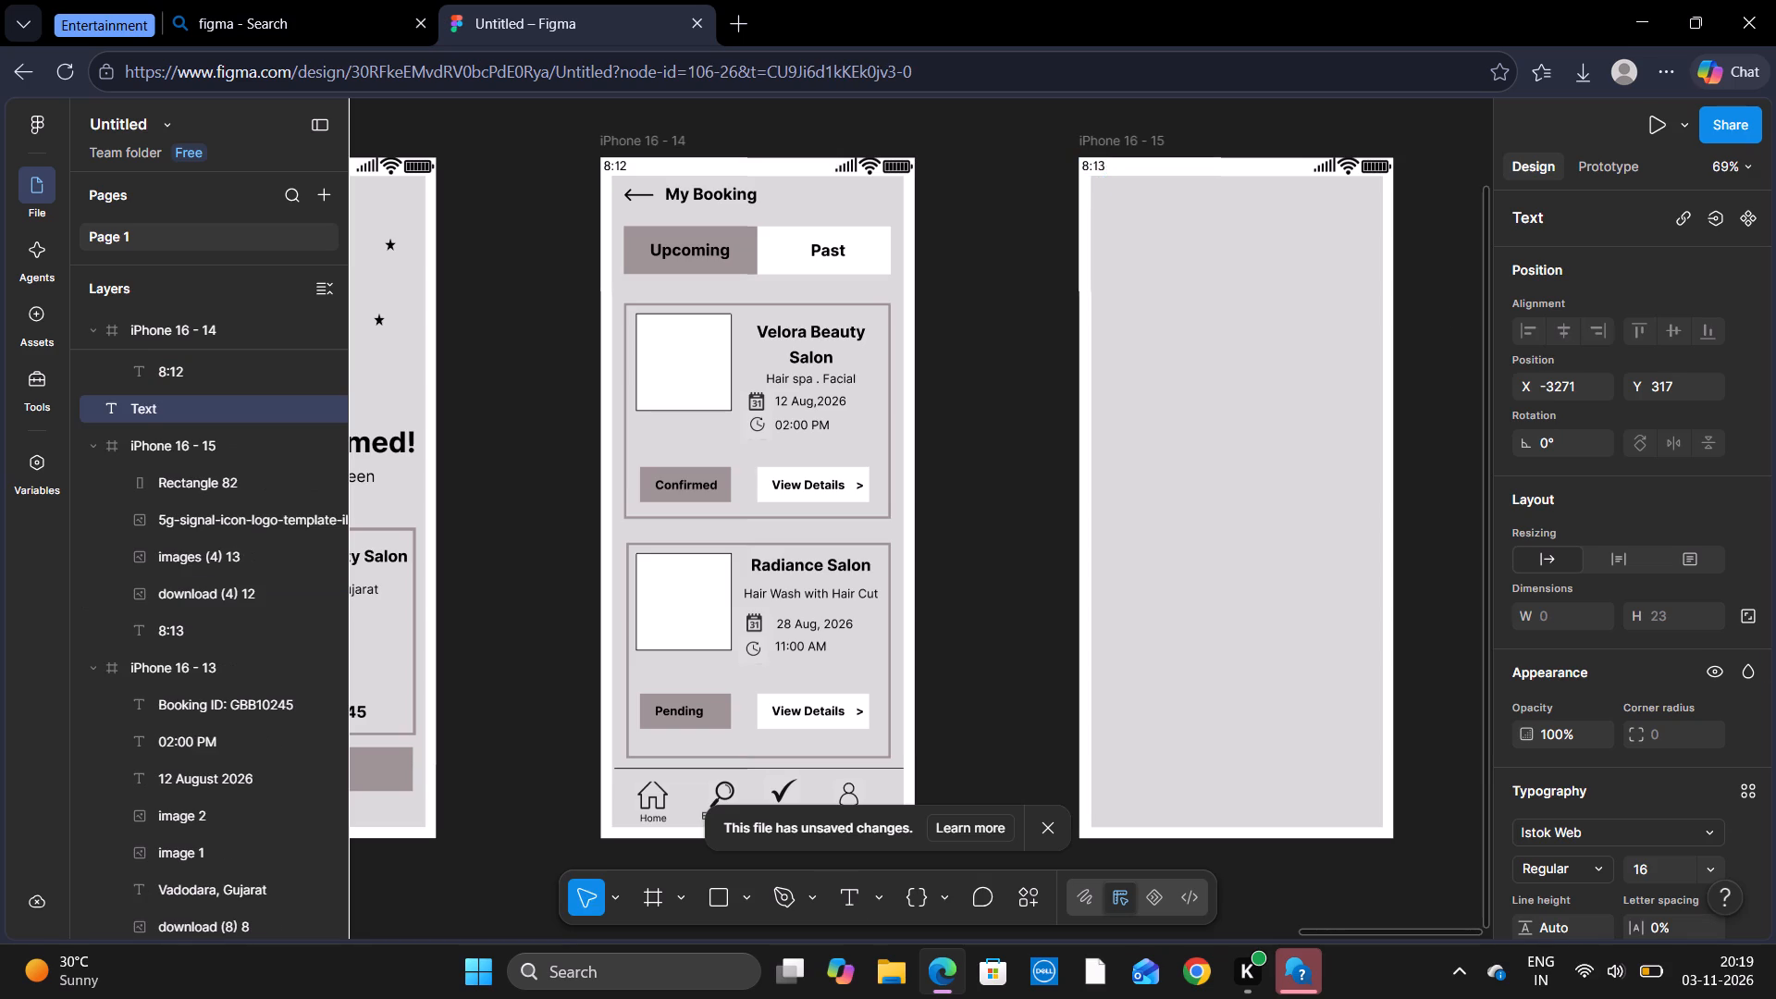
# Add the heading "My Profile" in Istok Web Bold, size 20, near the top of the iPhone 16 - 15 screen at about X 48, Y 61.
pyautogui.click(857, 895)
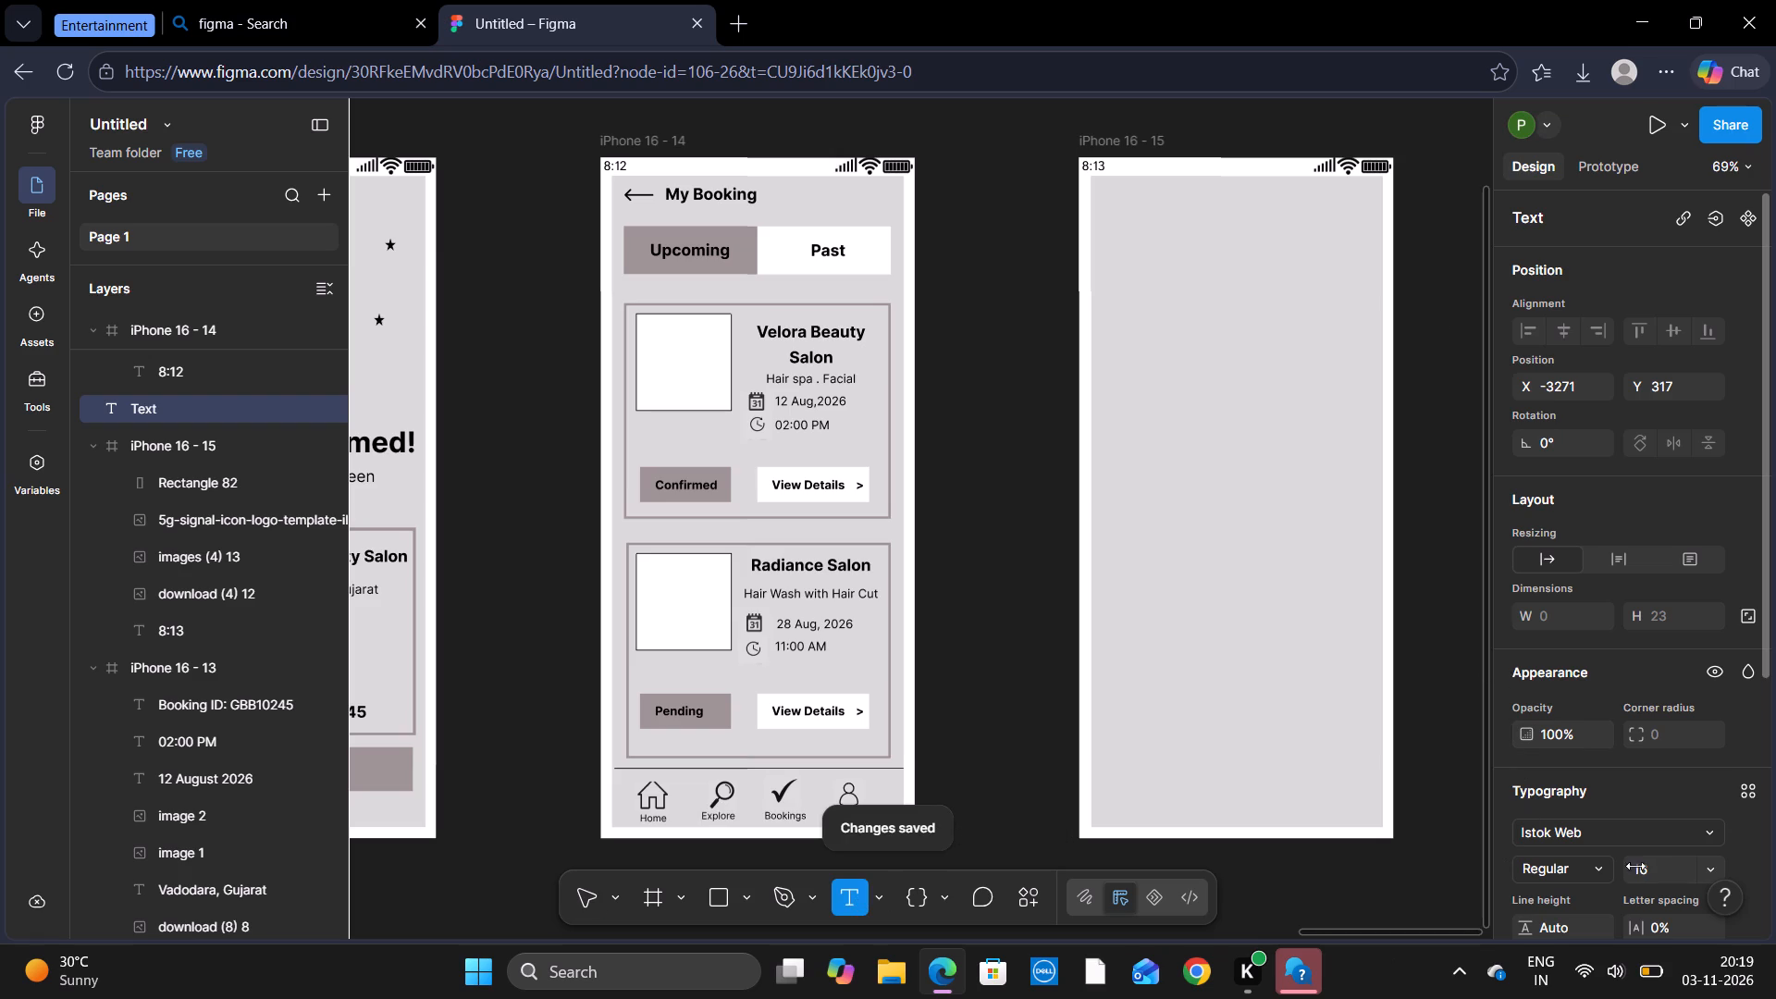
pyautogui.click(1704, 857)
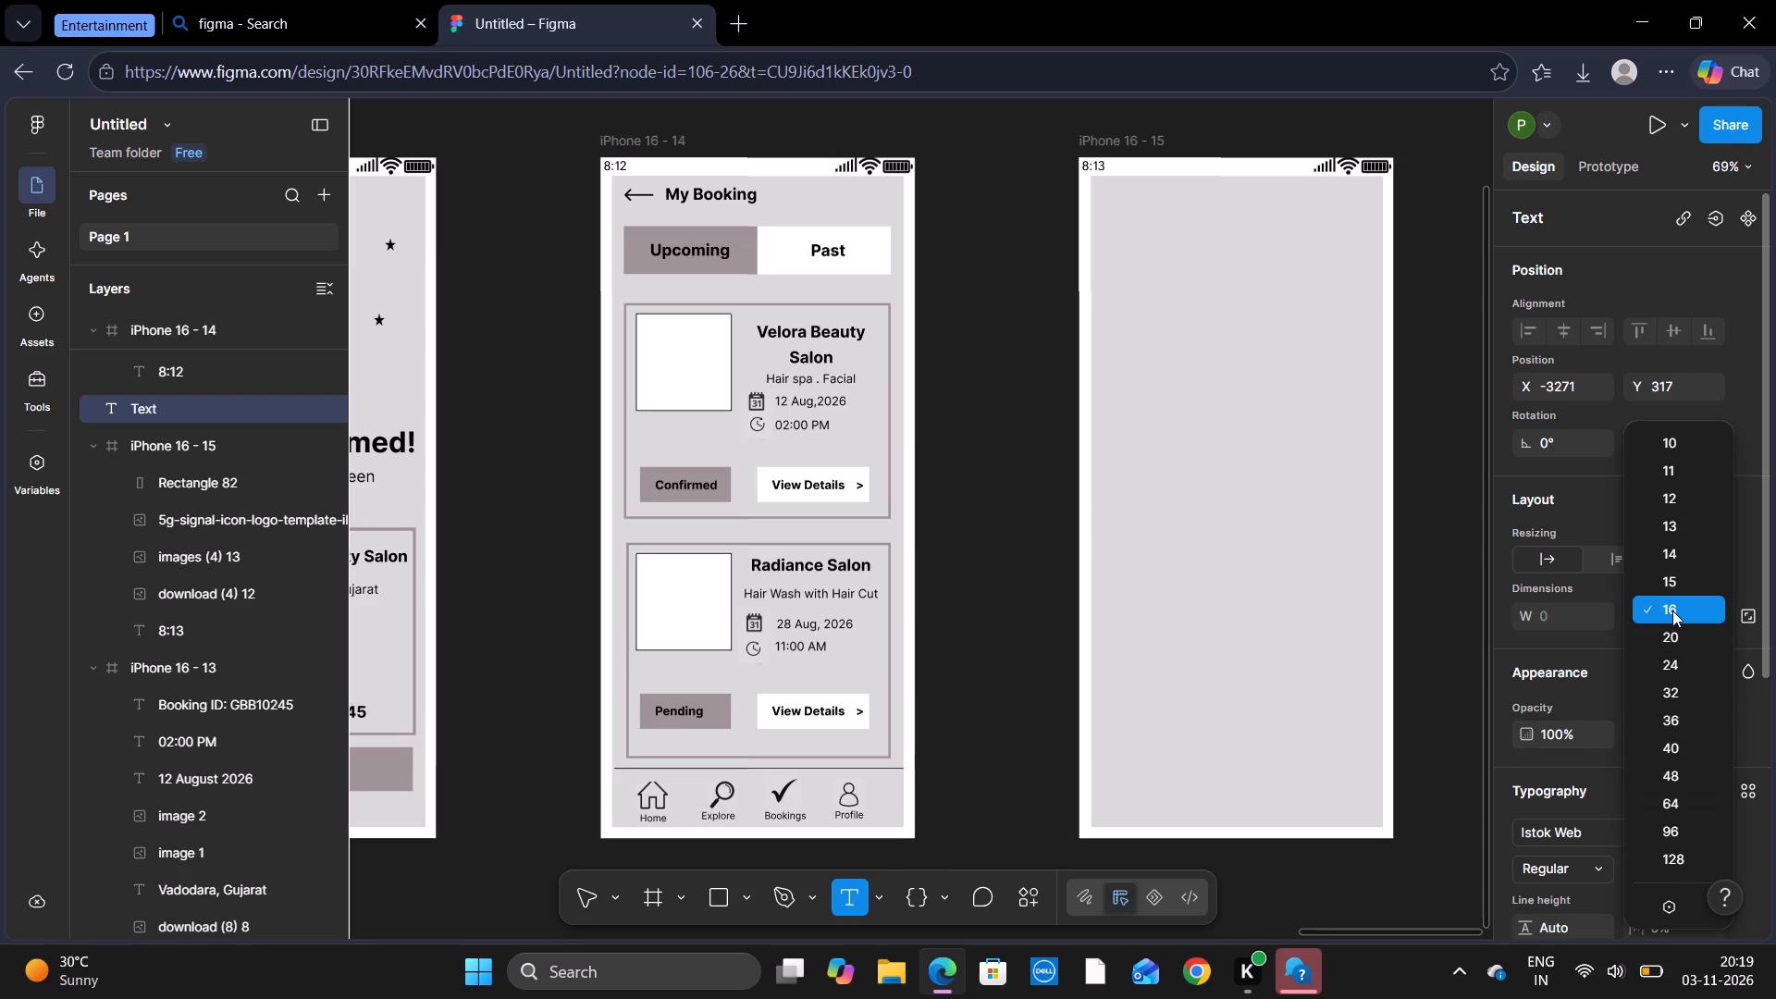
pyautogui.click(1672, 642)
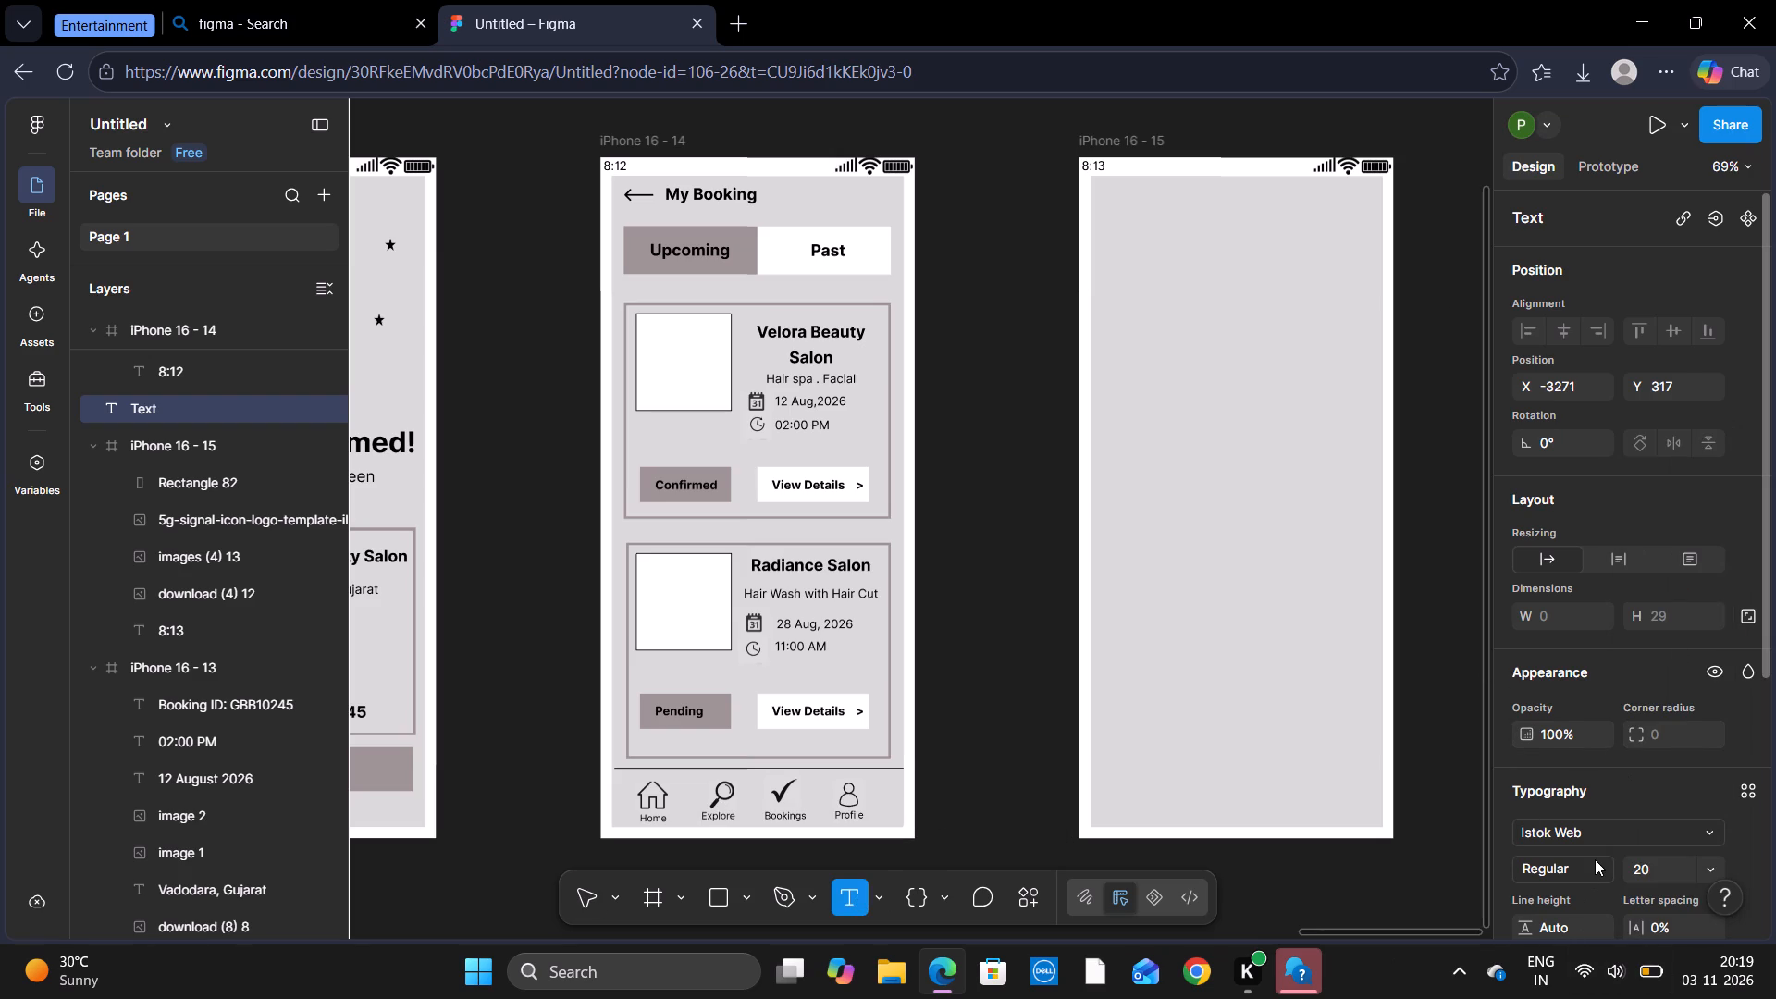
pyautogui.click(1595, 859)
pyautogui.click(1596, 715)
pyautogui.click(1116, 205)
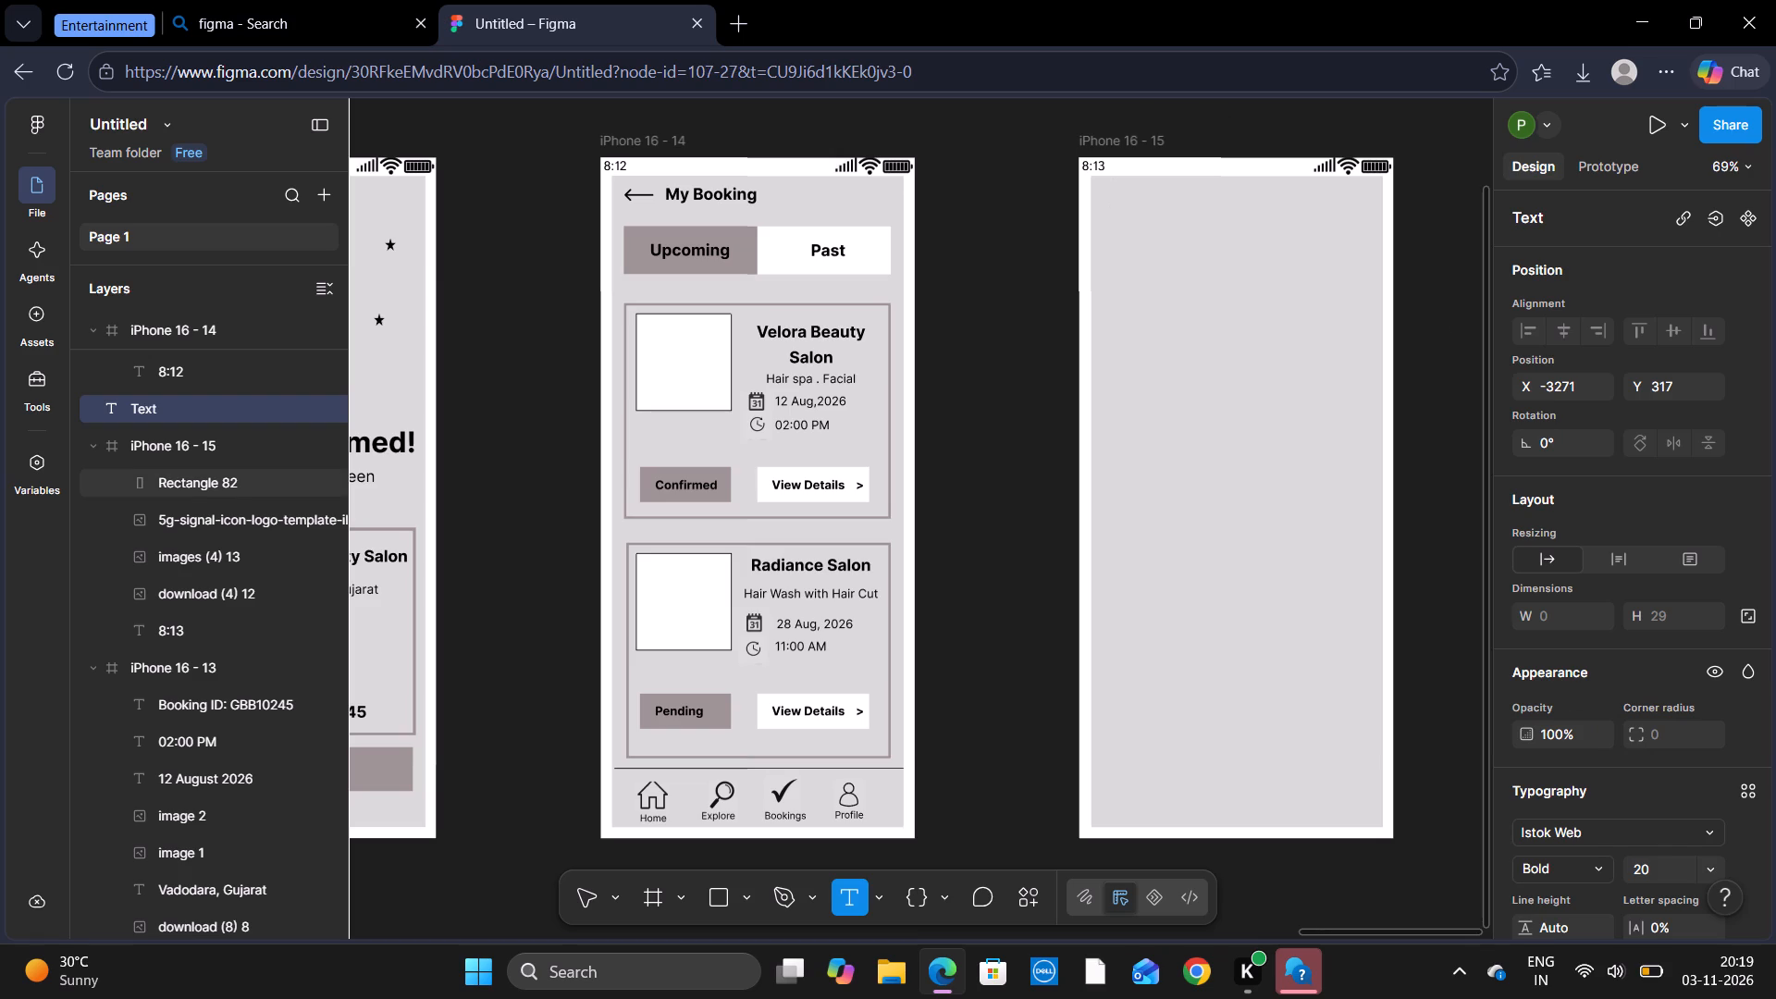
pyautogui.hotkey('shift', 'm')
pyautogui.write('y')
pyautogui.press('space')
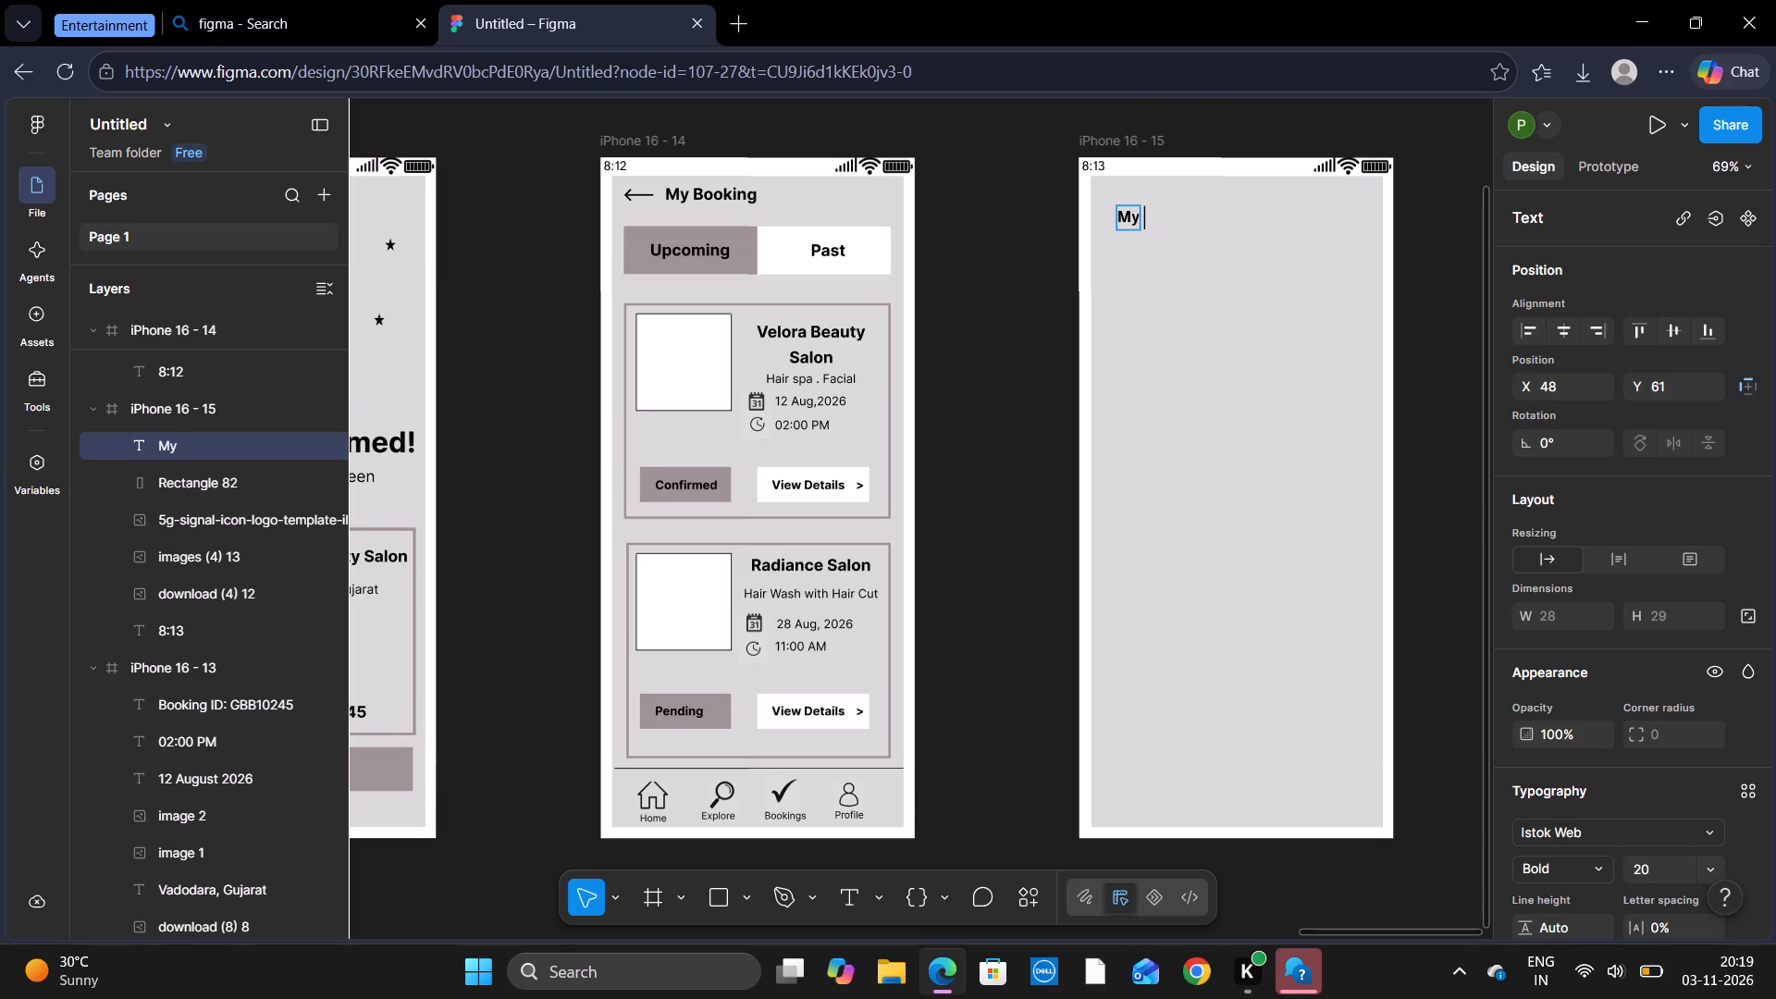
pyautogui.hotkey('shift', 'p')
pyautogui.write('rofilr')
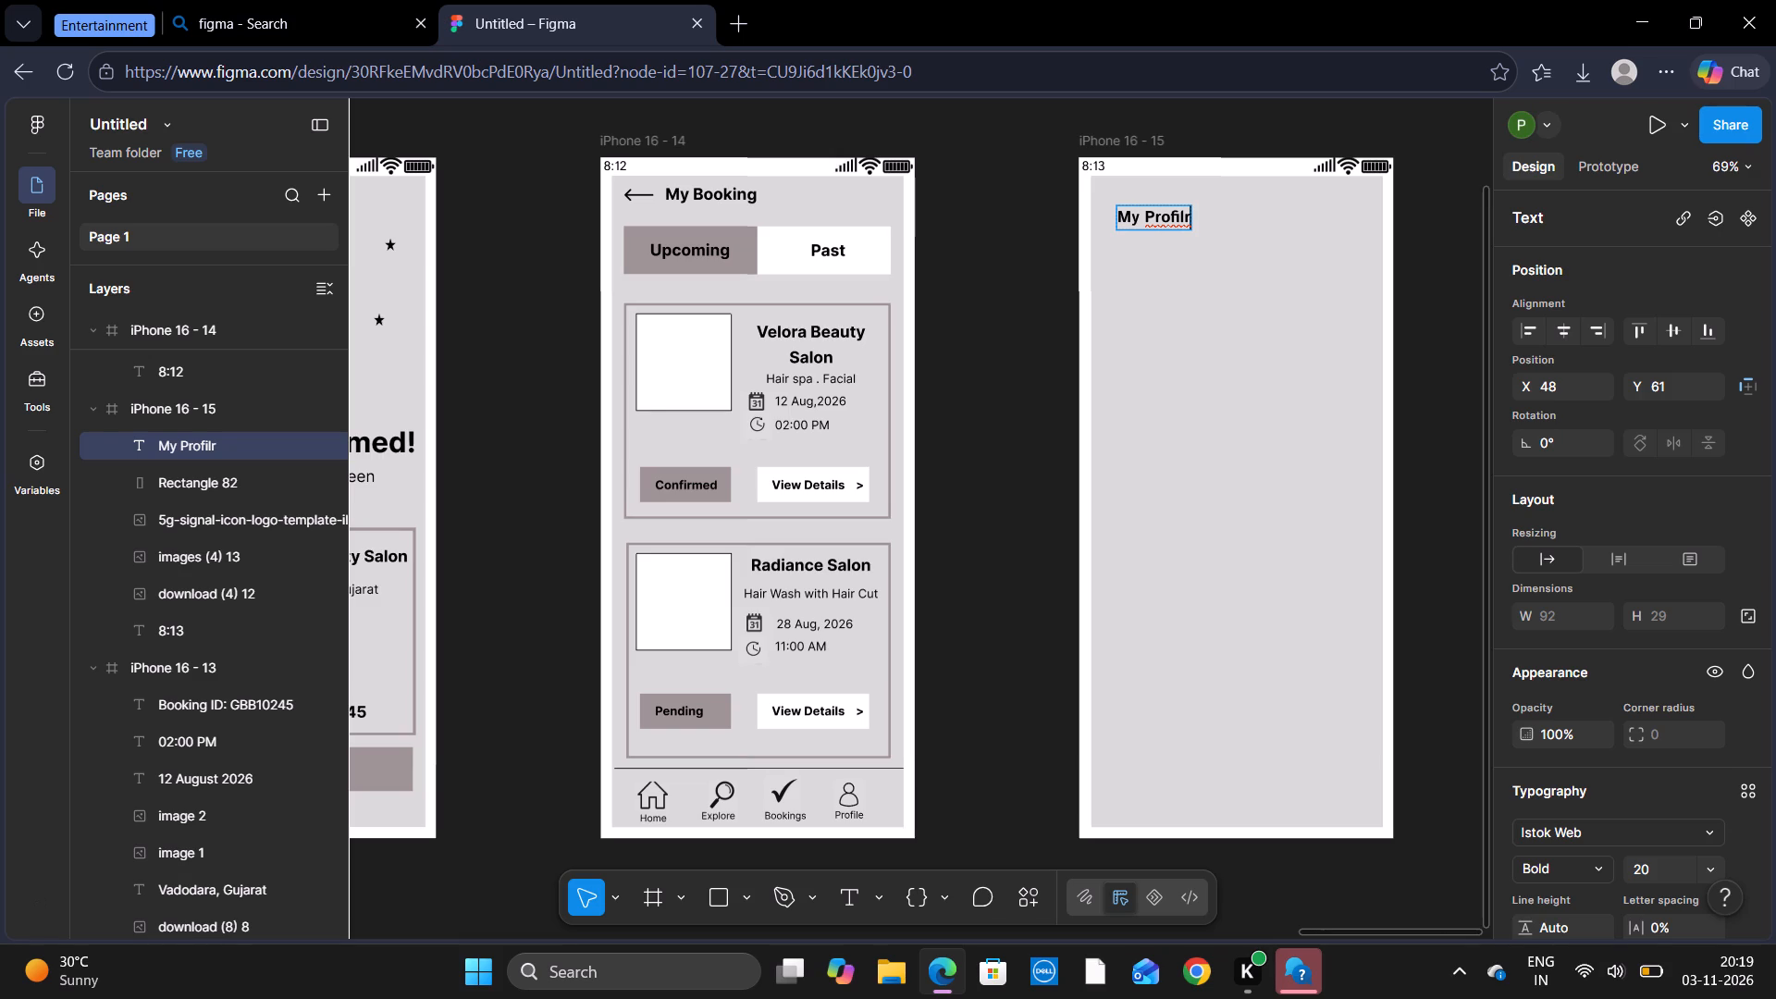
pyautogui.press('BackSpace')
pyautogui.press('BackSpace')
pyautogui.press('BackSpace')
pyautogui.write('ile')
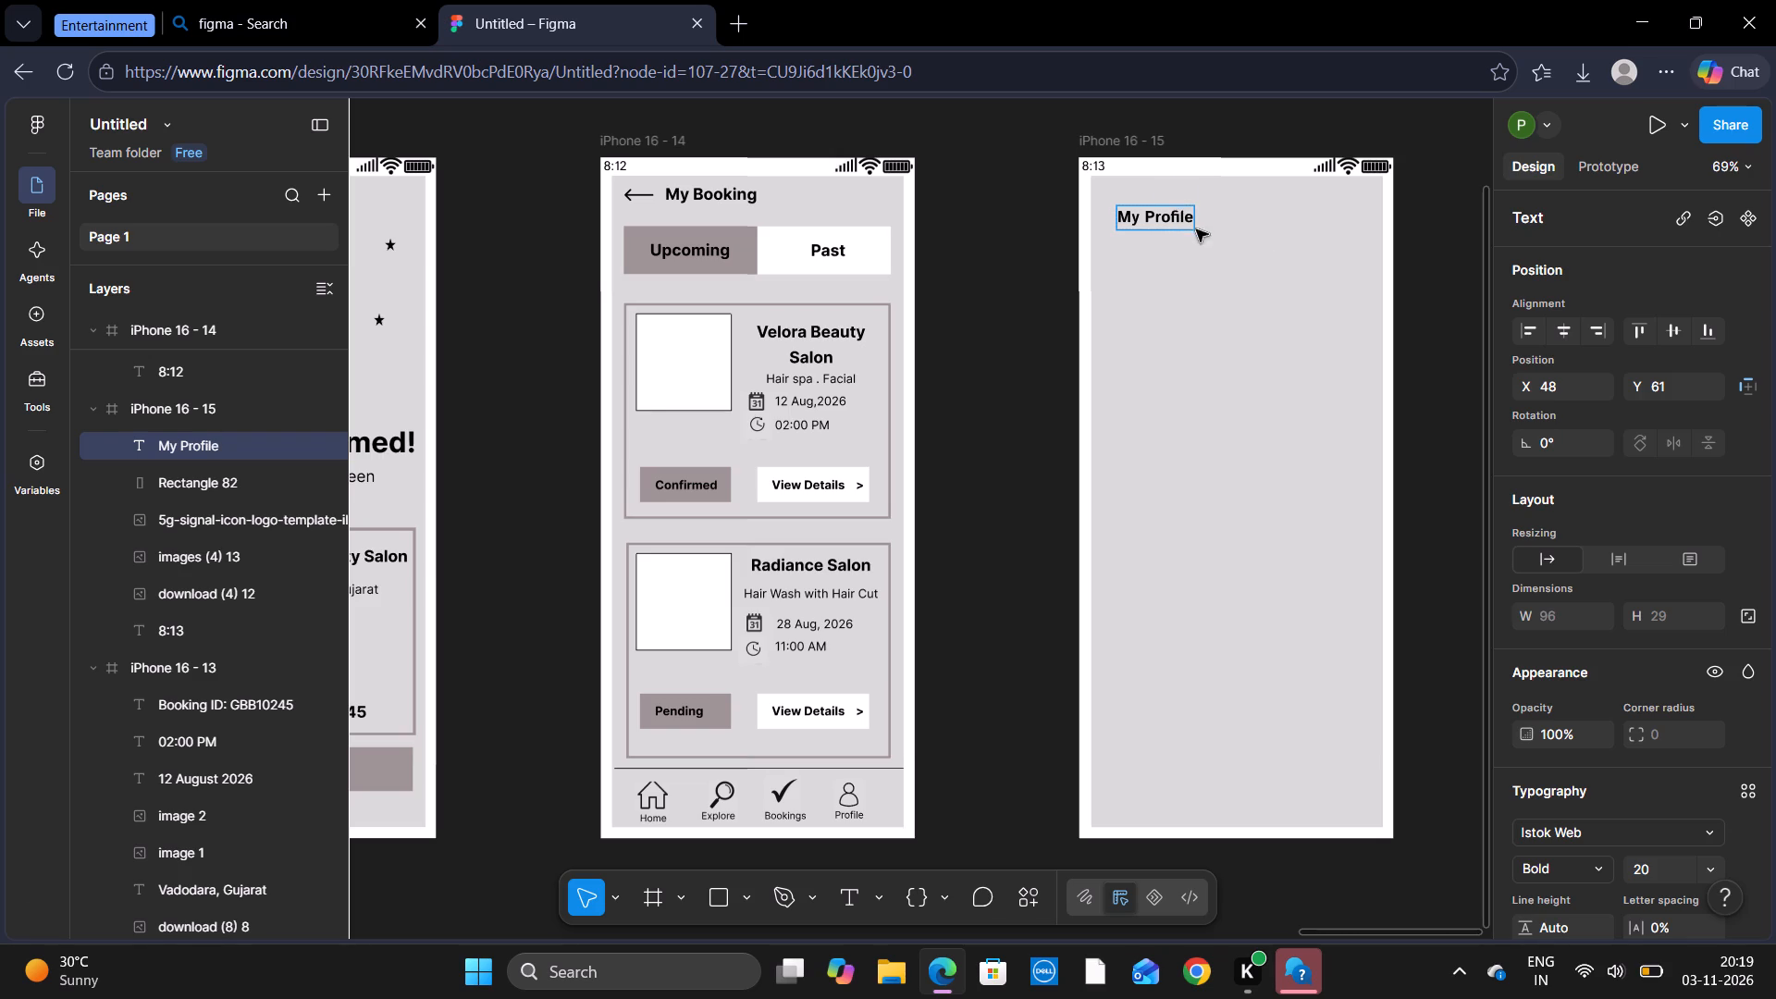
pyautogui.click(1200, 237)
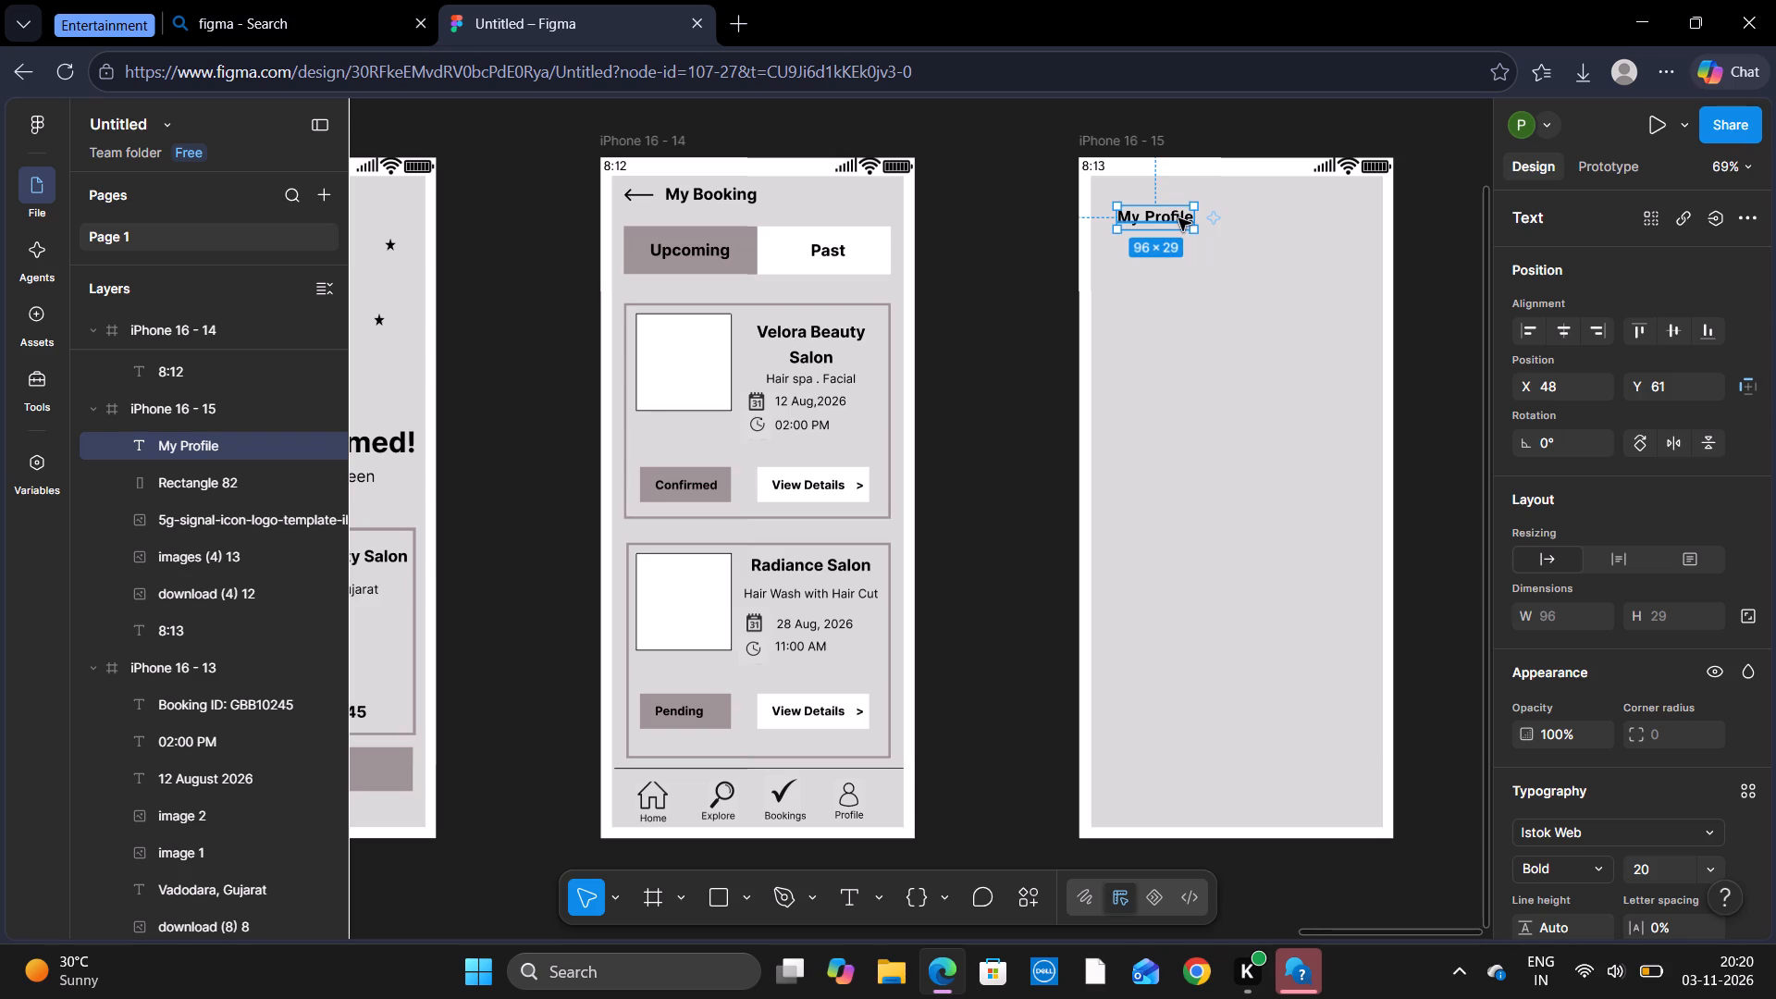
# Set the My Profile heading's font size to 24 and open the size choices again.
pyautogui.doubleClick(1178, 218)
pyautogui.click(1719, 860)
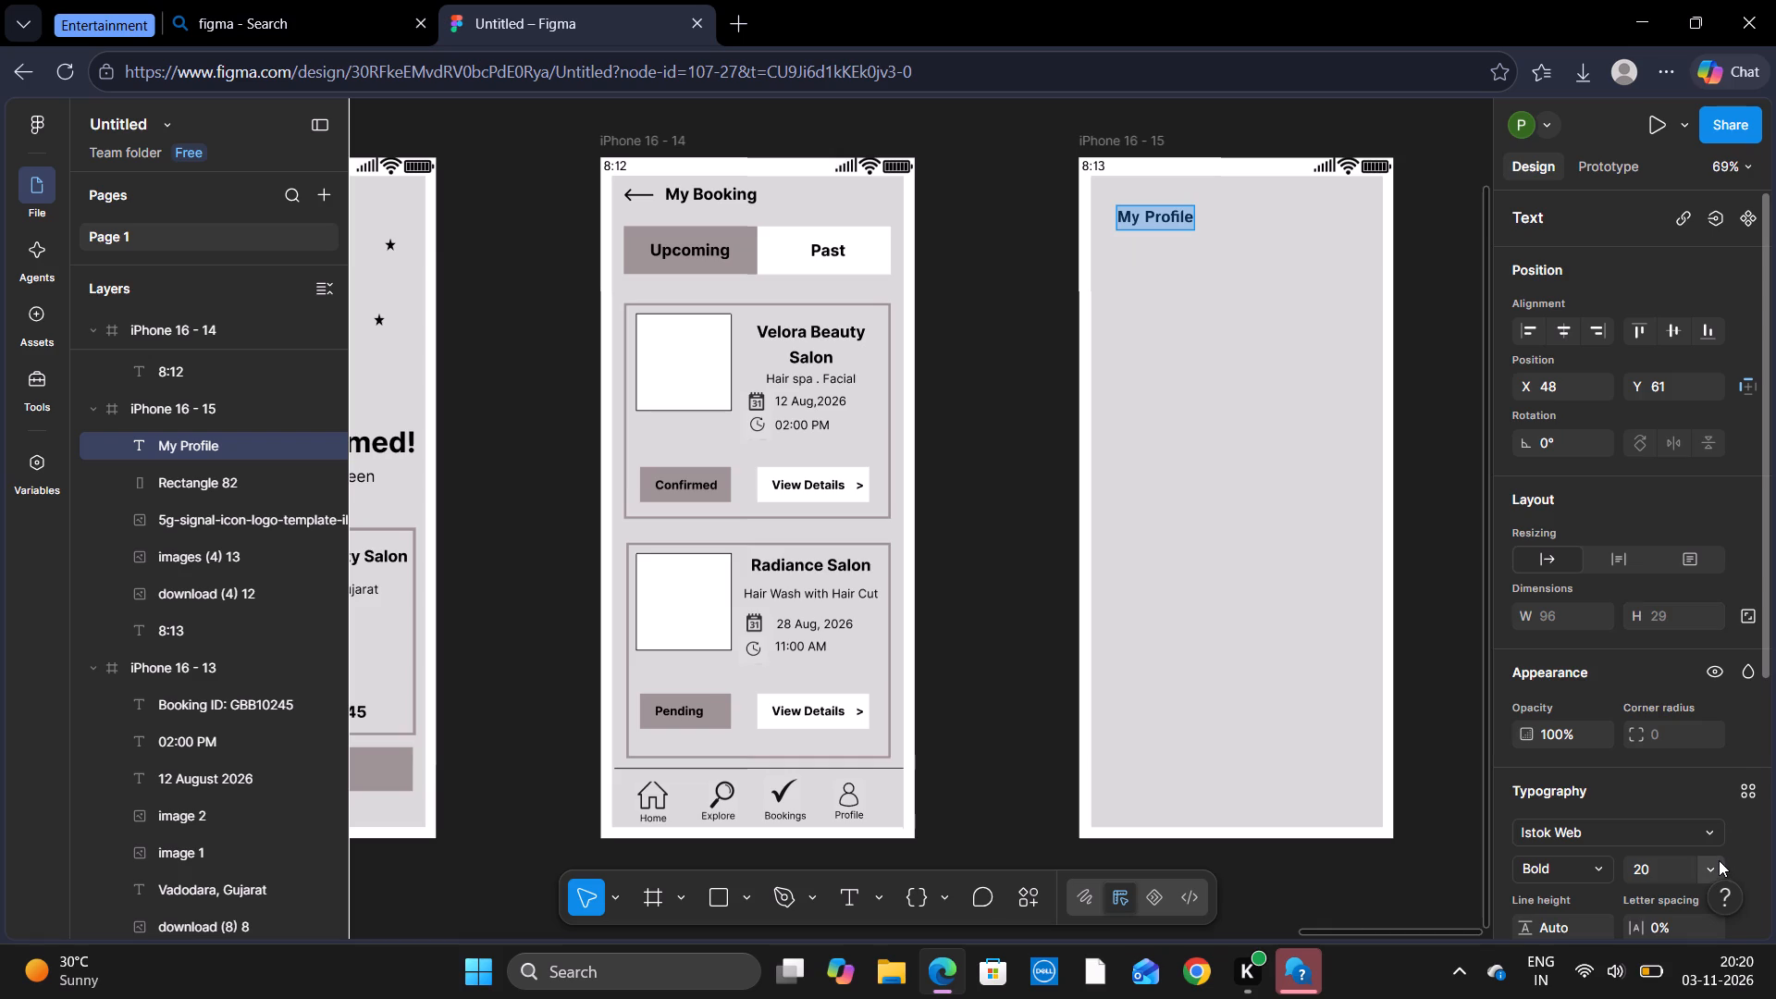
pyautogui.click(1709, 666)
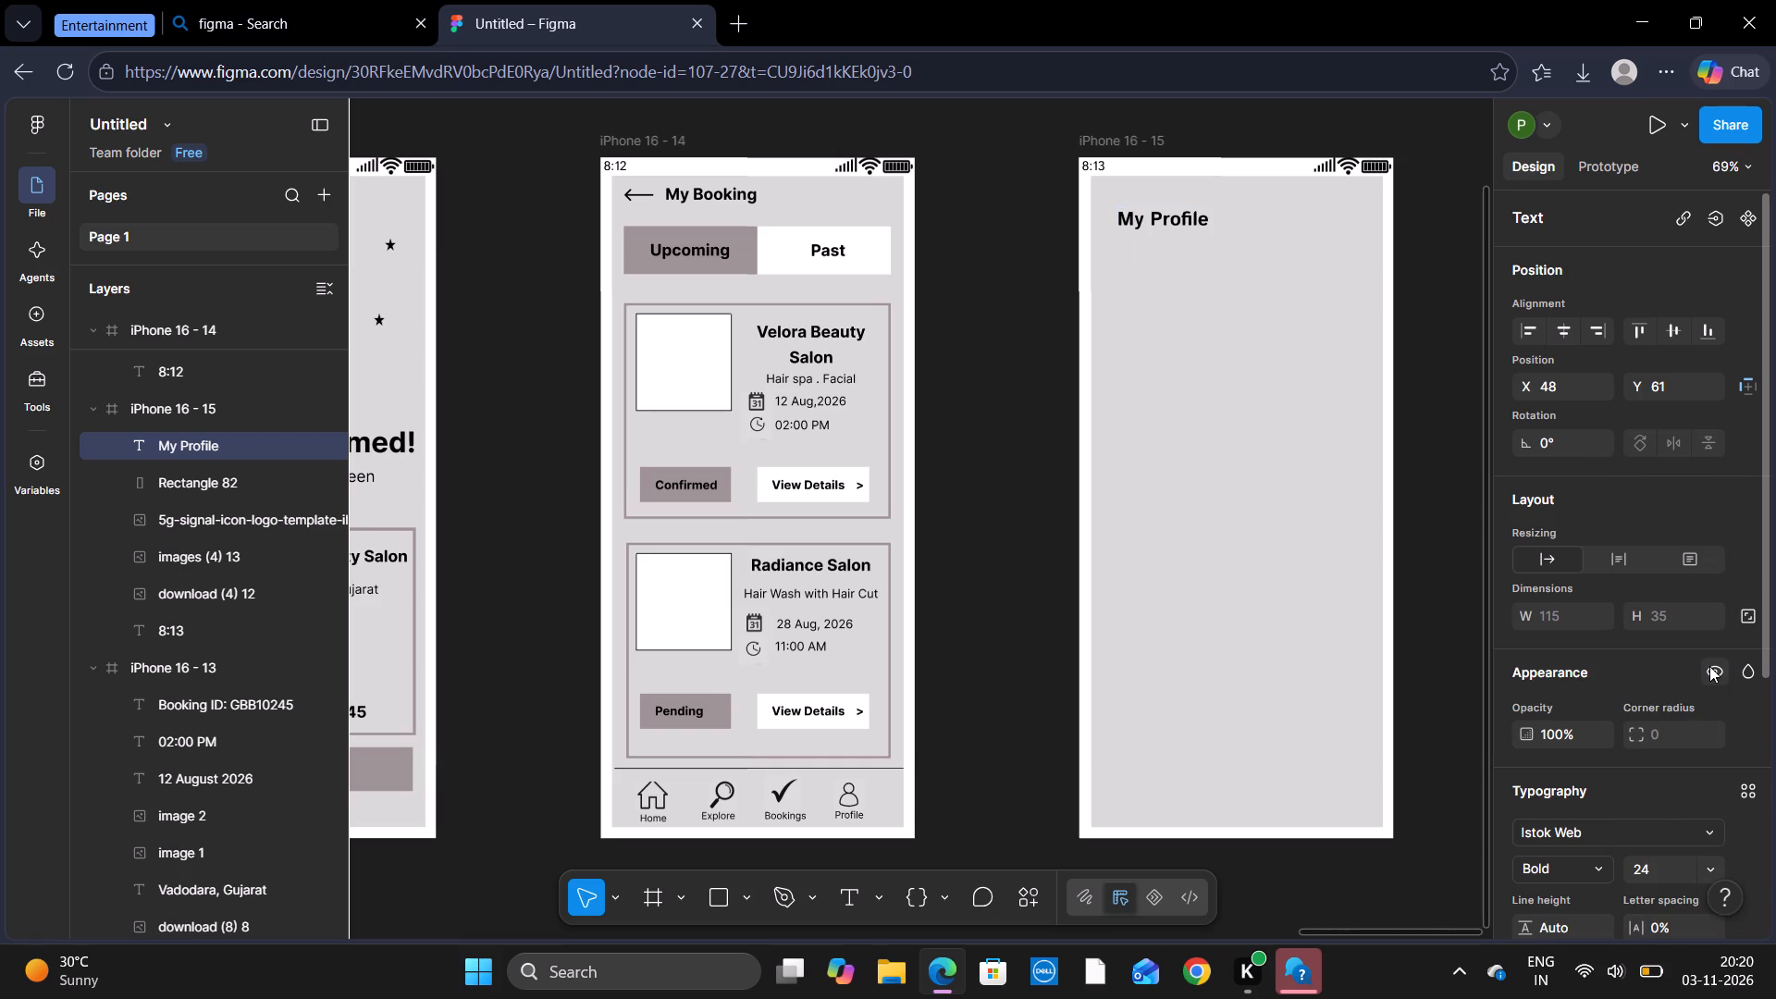
pyautogui.click(1713, 863)
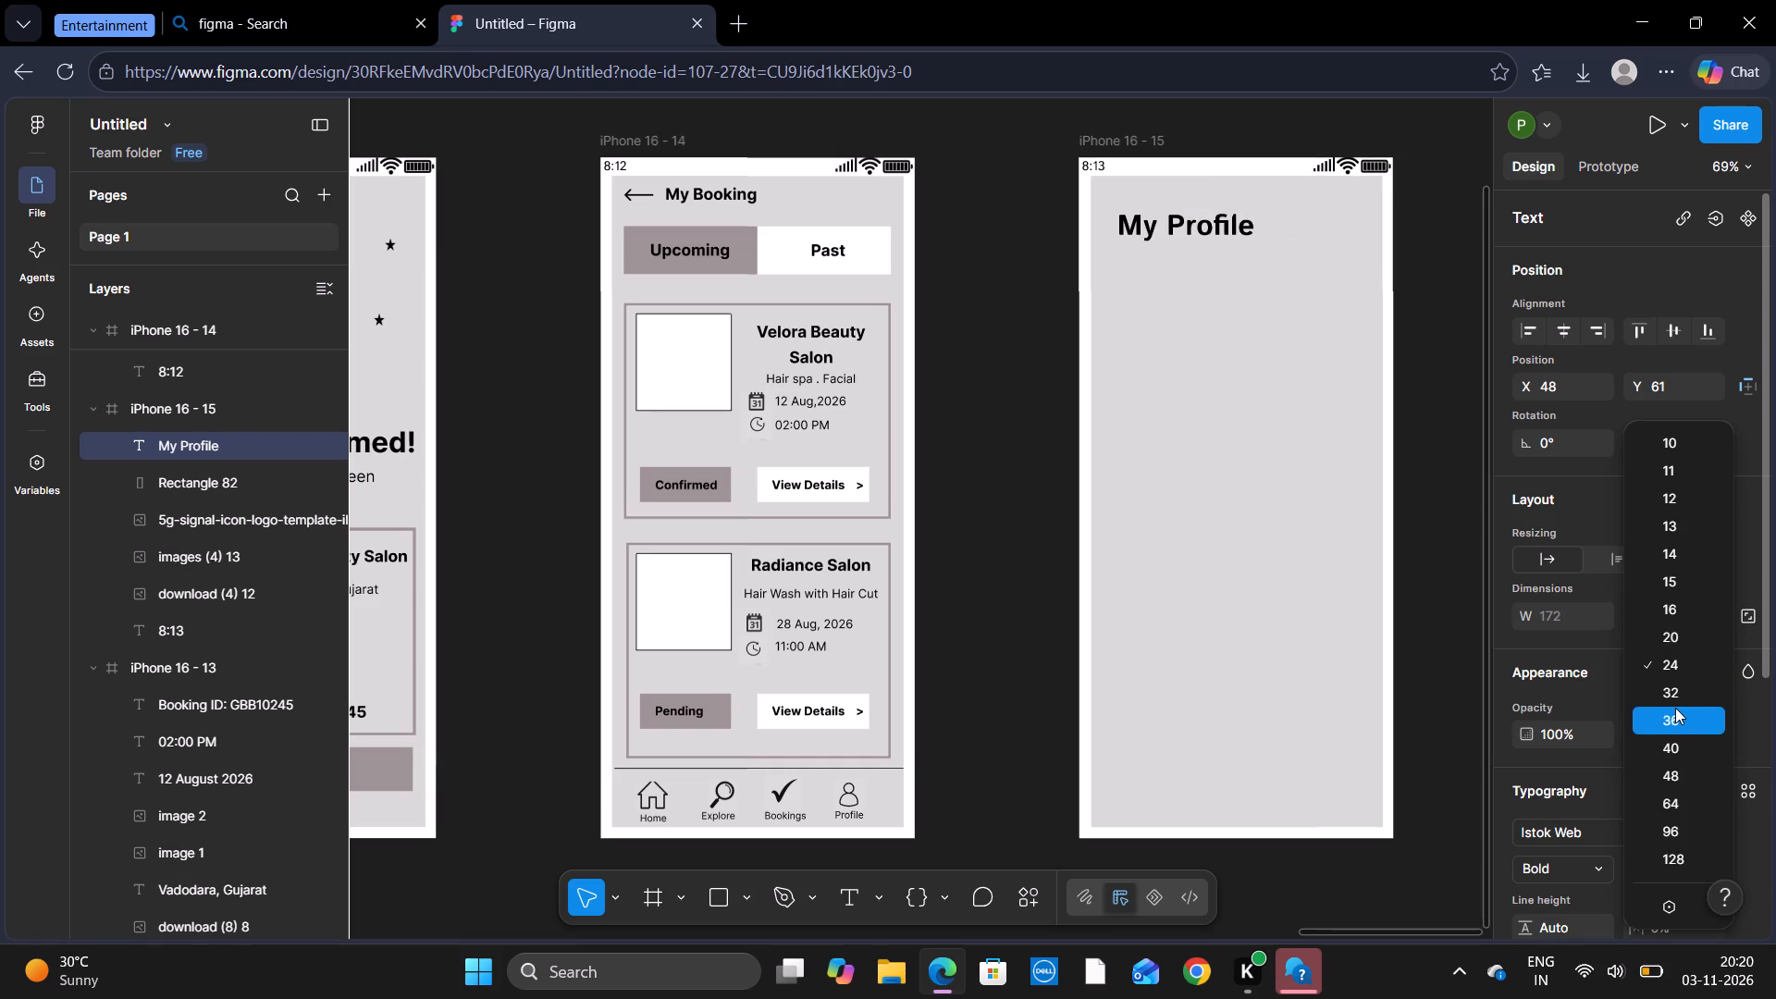
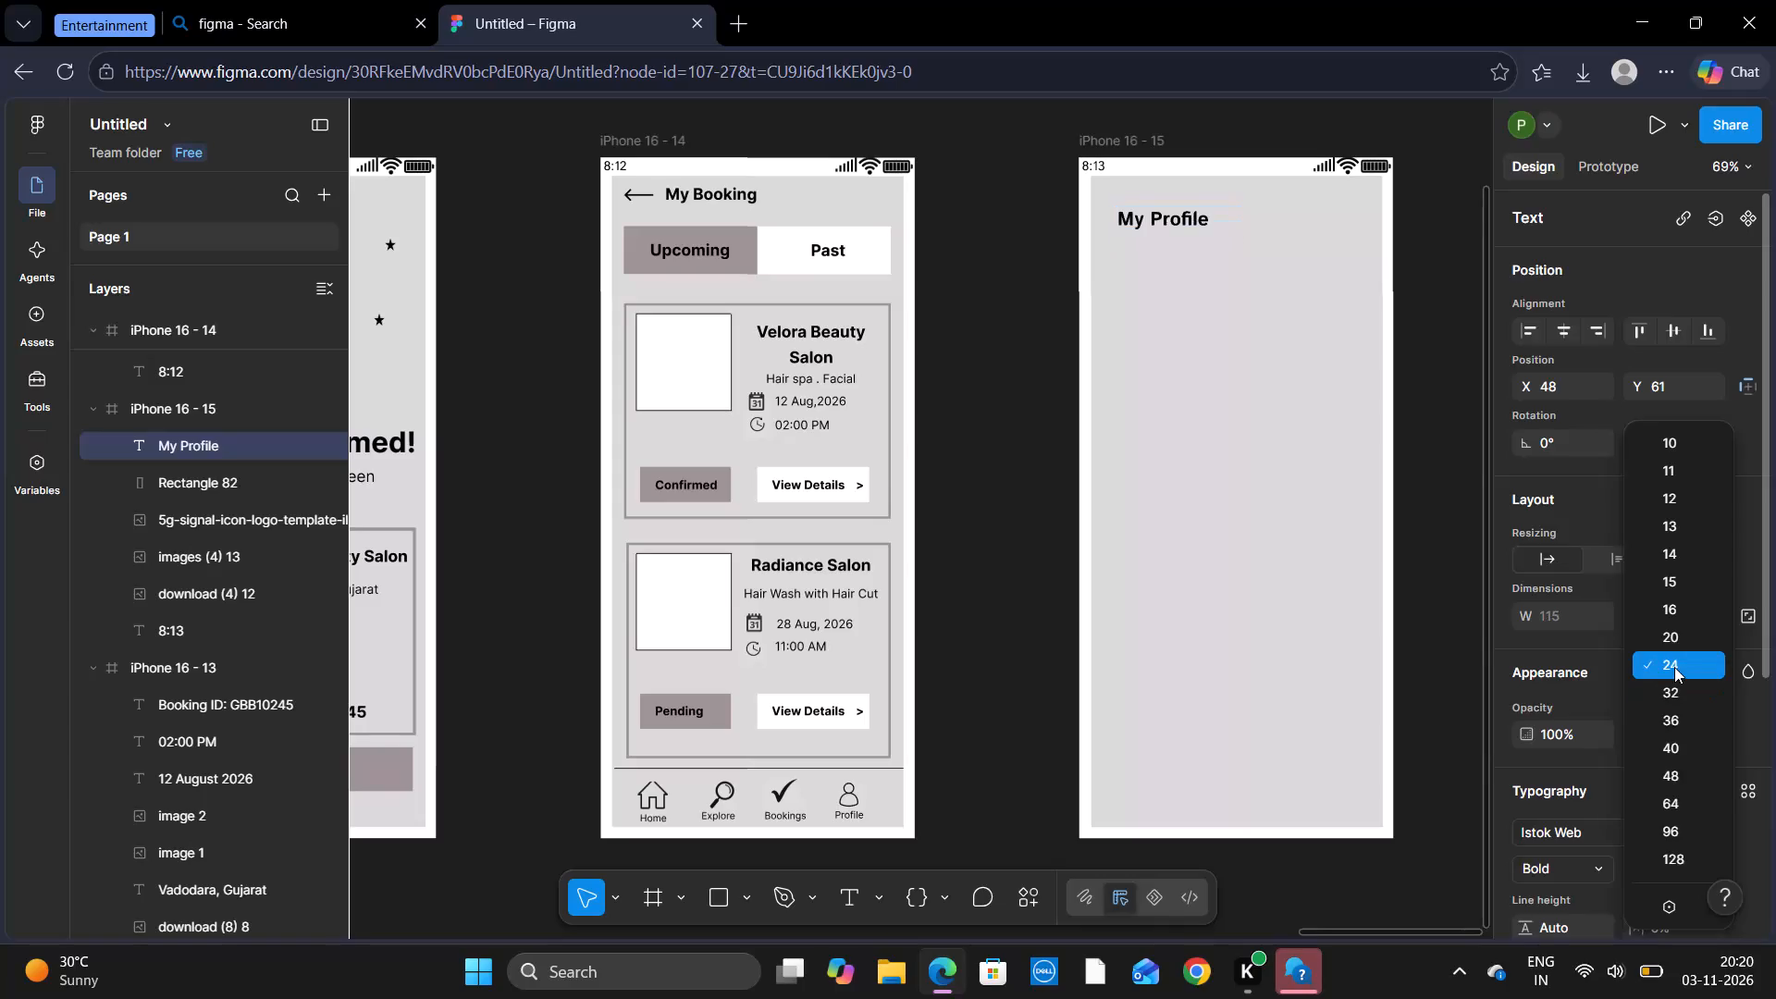
# Keep the My Profile heading at size 24 and move it to about X 33, Y 38 on the iPhone 16 - 15 screen.
pyautogui.click(1674, 667)
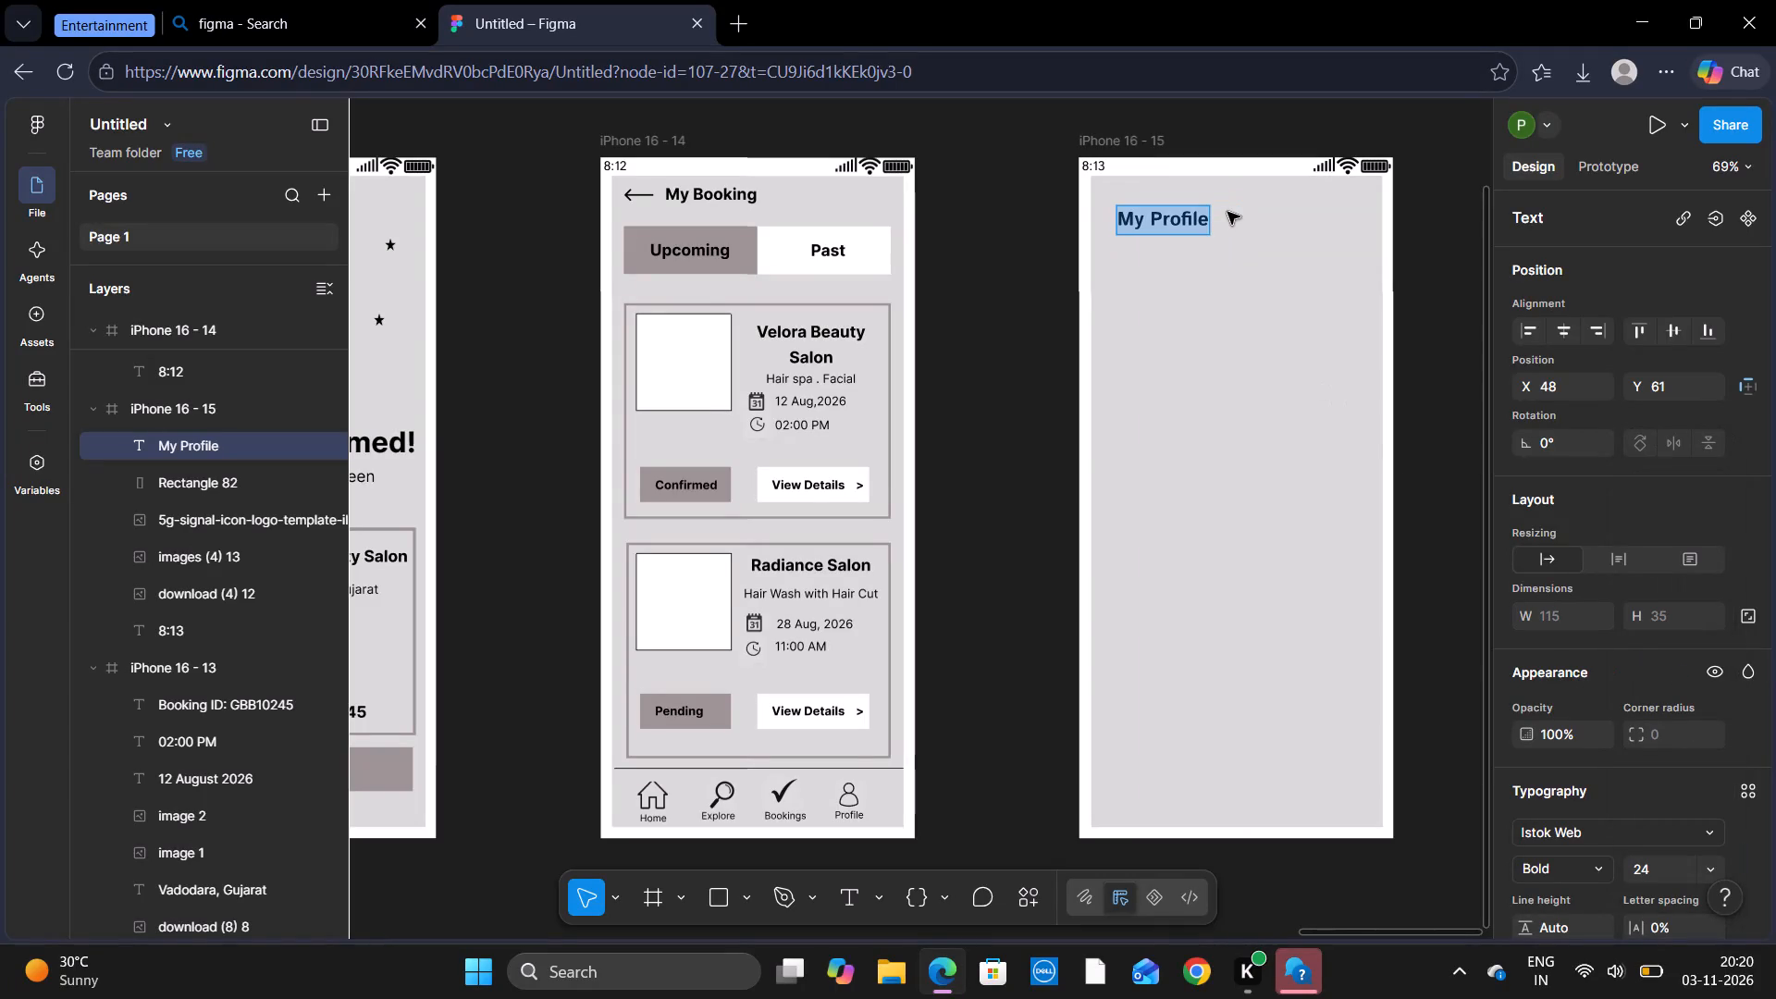
pyautogui.click(1224, 228)
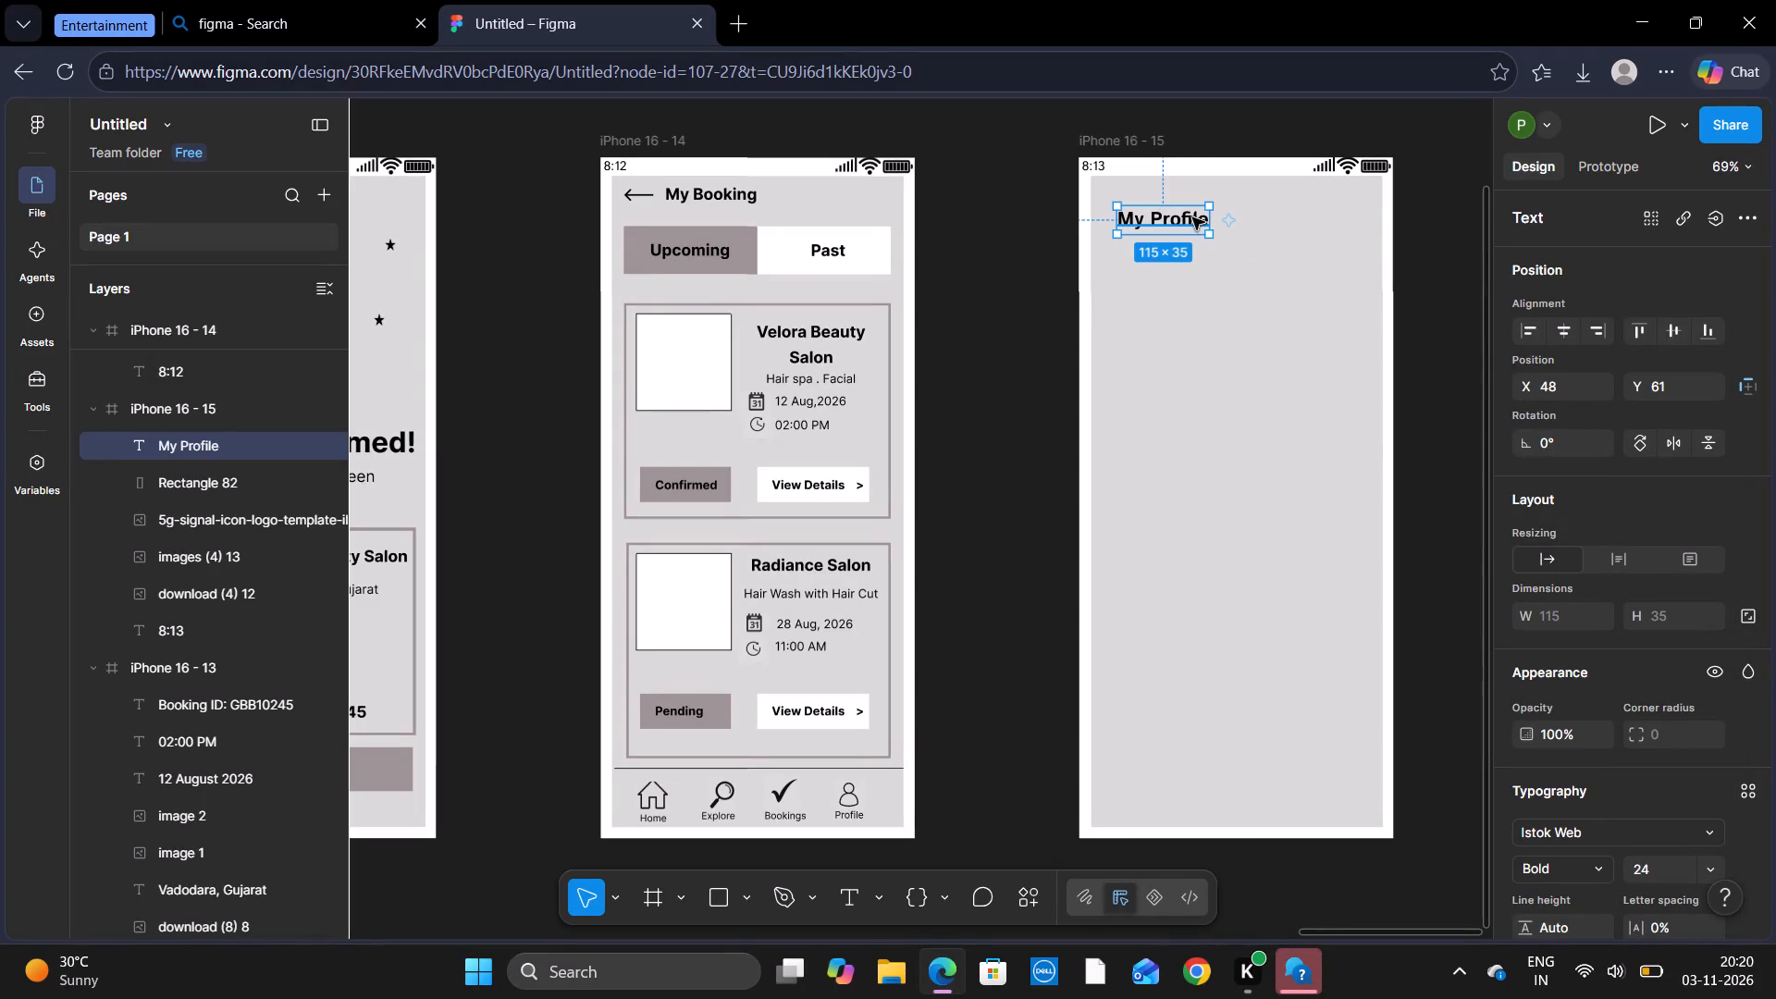
pyautogui.moveTo(1192, 216); pyautogui.dragTo(1181, 199)
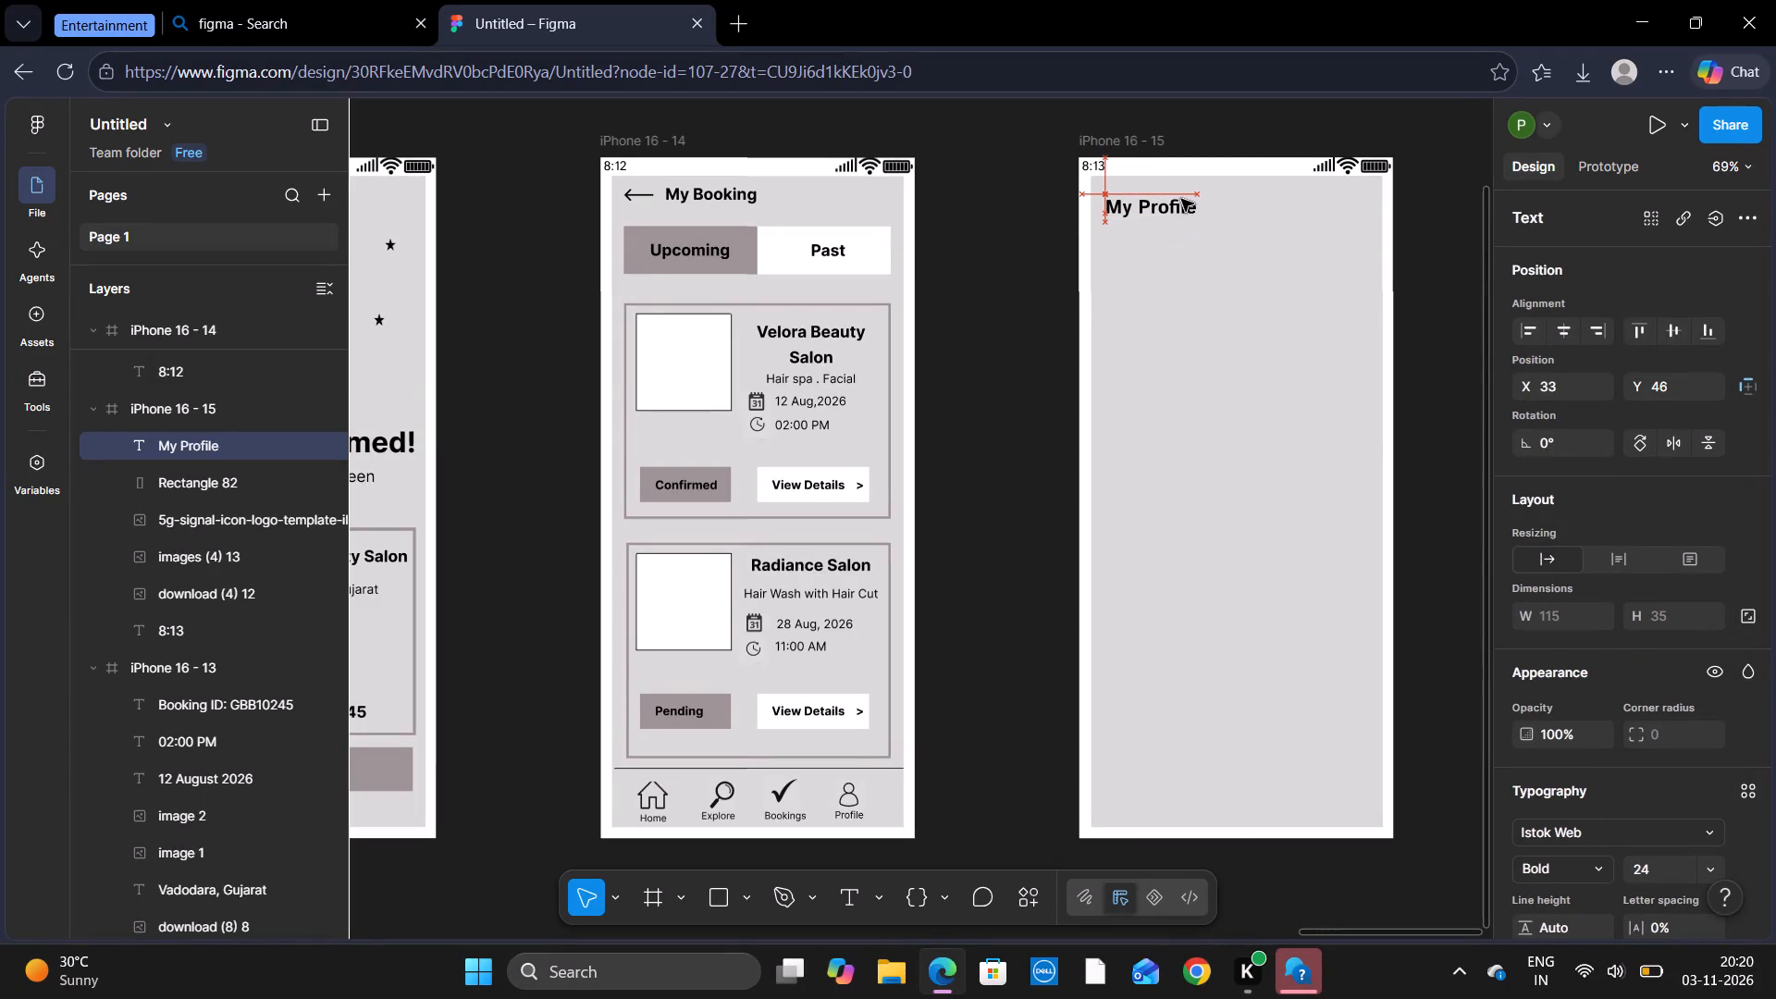
pyautogui.moveTo(1181, 199); pyautogui.dragTo(1178, 200)
pyautogui.moveTo(1178, 200); pyautogui.dragTo(1181, 199)
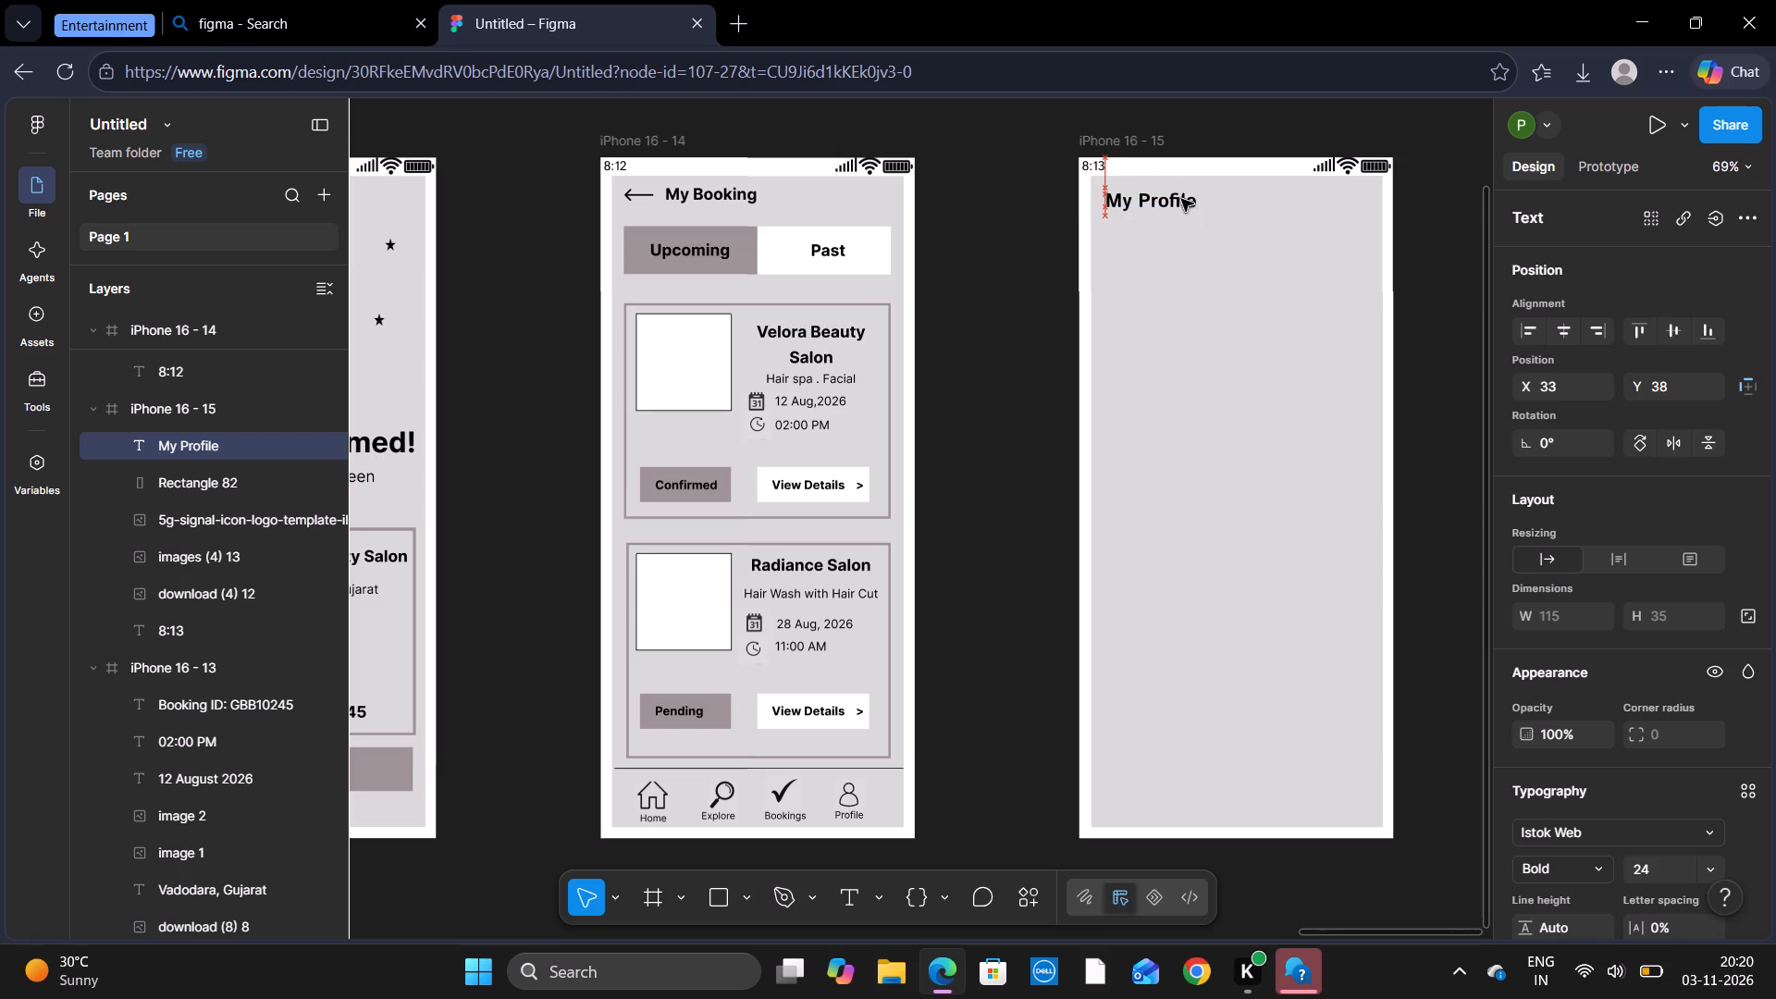
pyautogui.moveTo(1181, 199); pyautogui.dragTo(1178, 198)
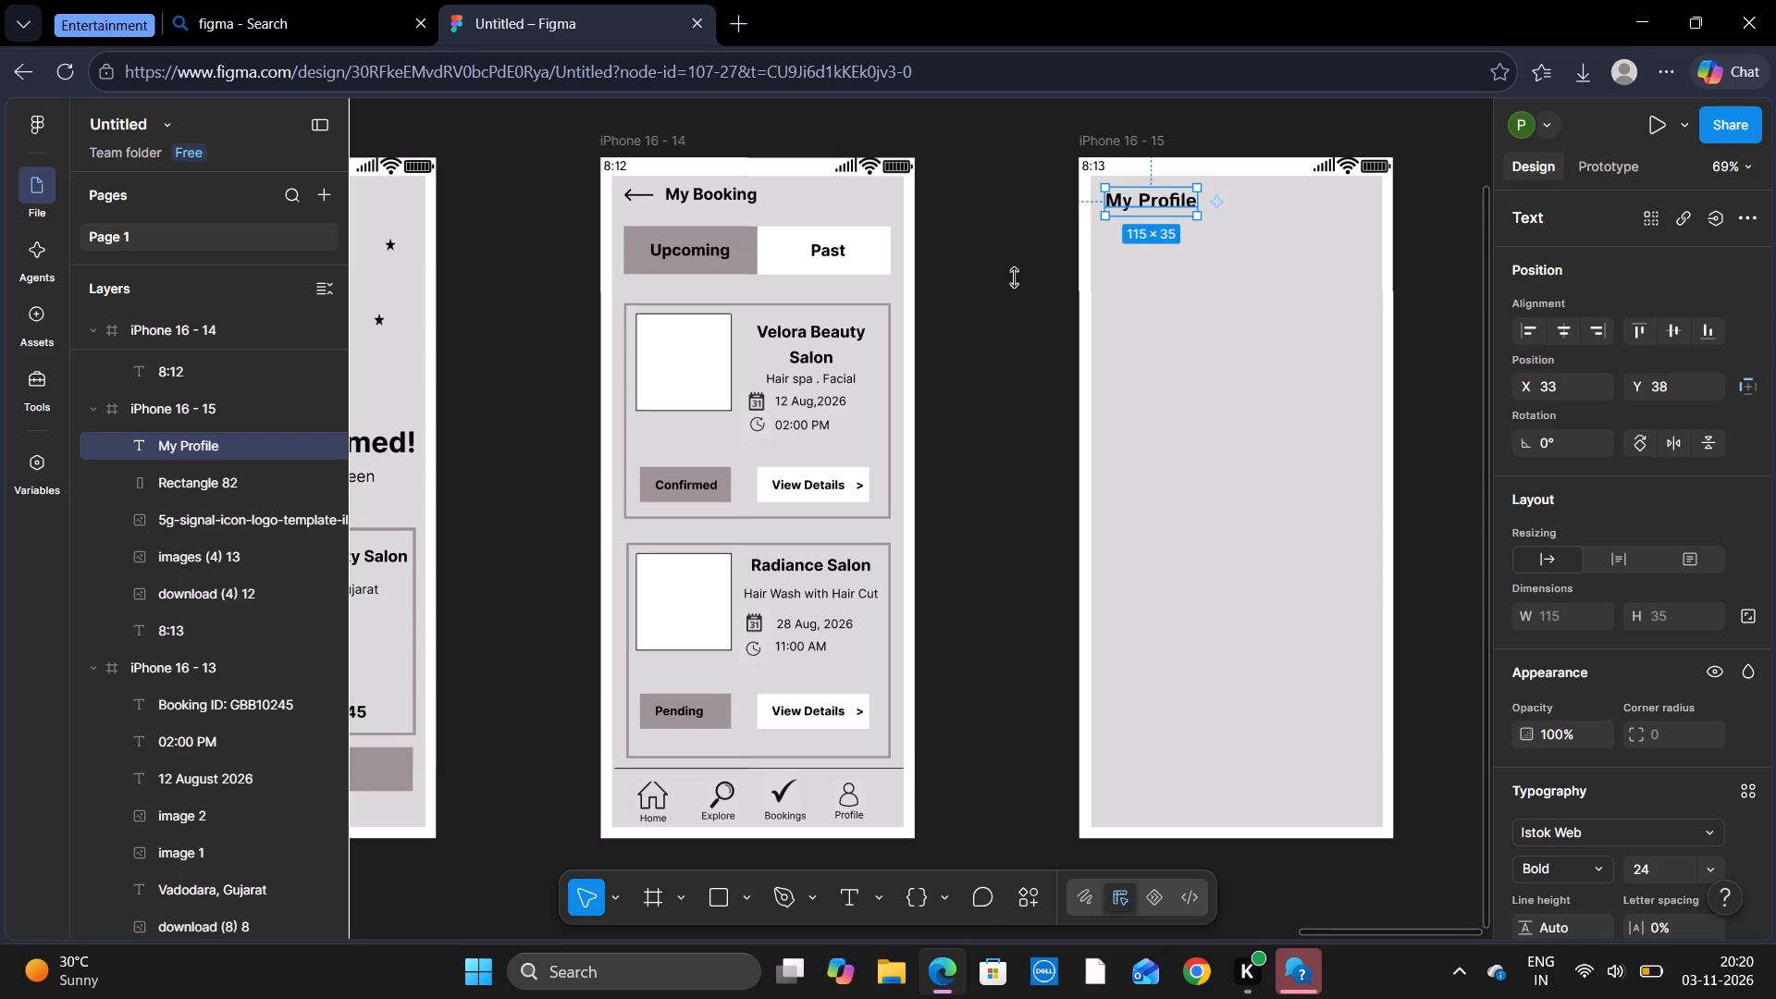
pyautogui.click(996, 288)
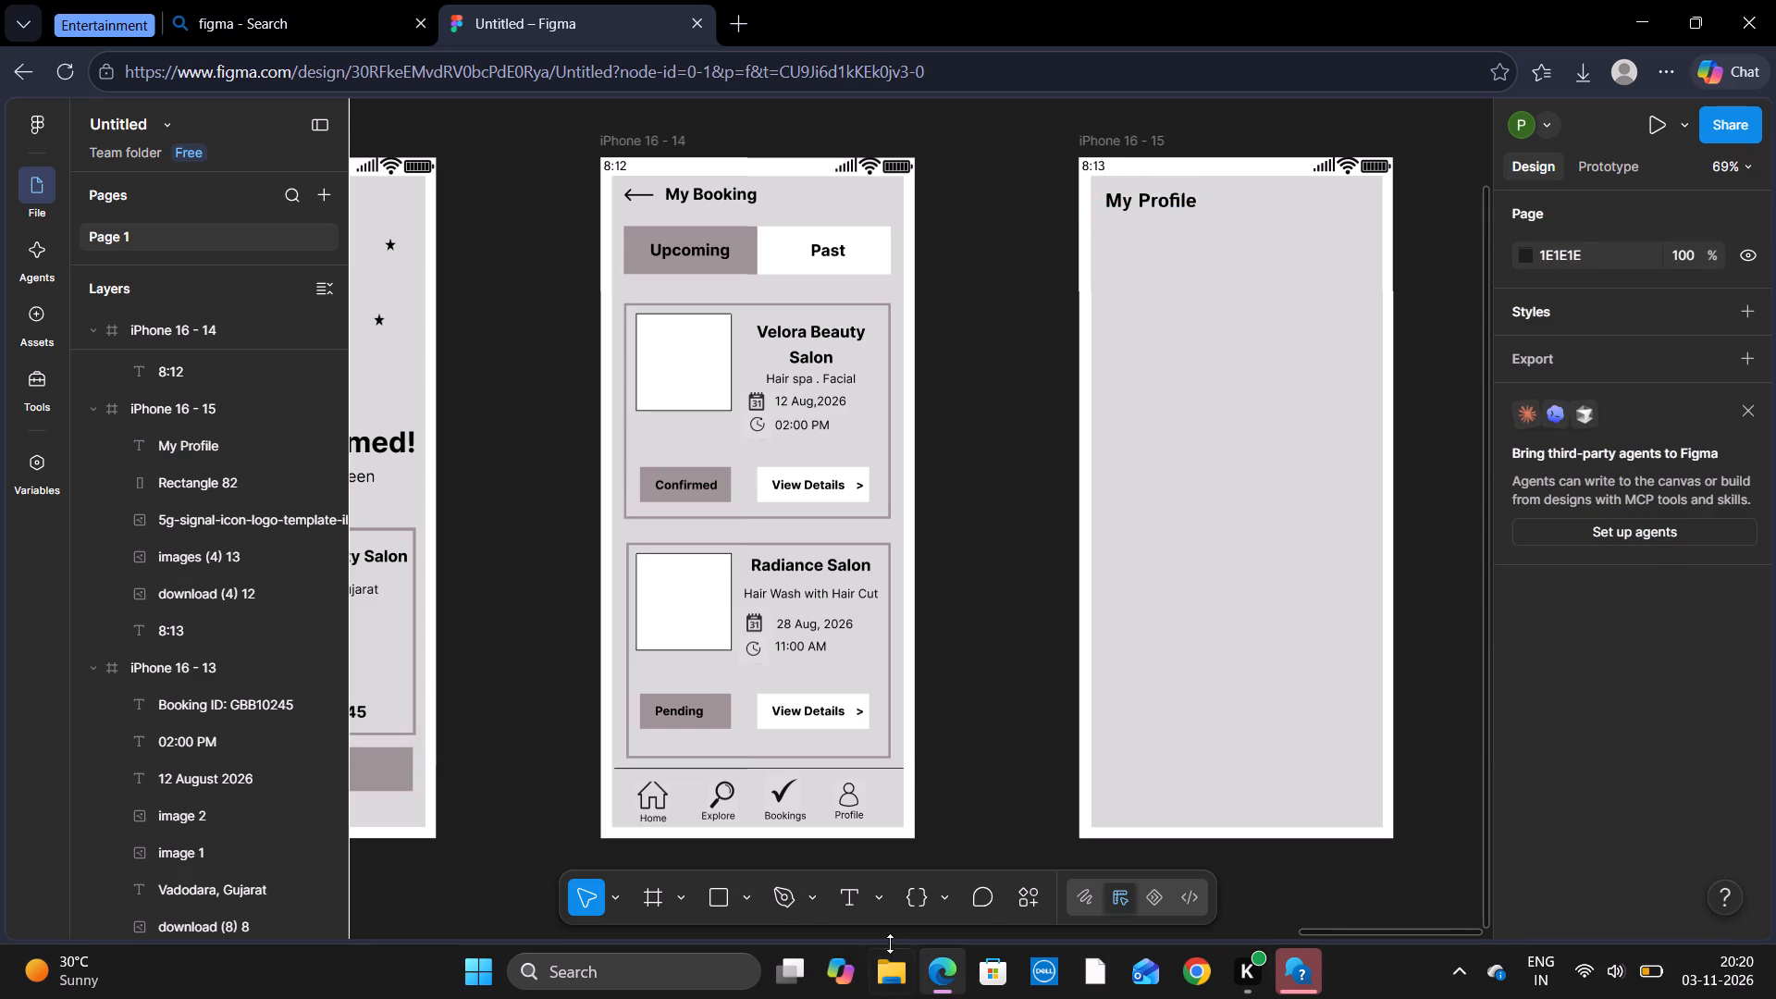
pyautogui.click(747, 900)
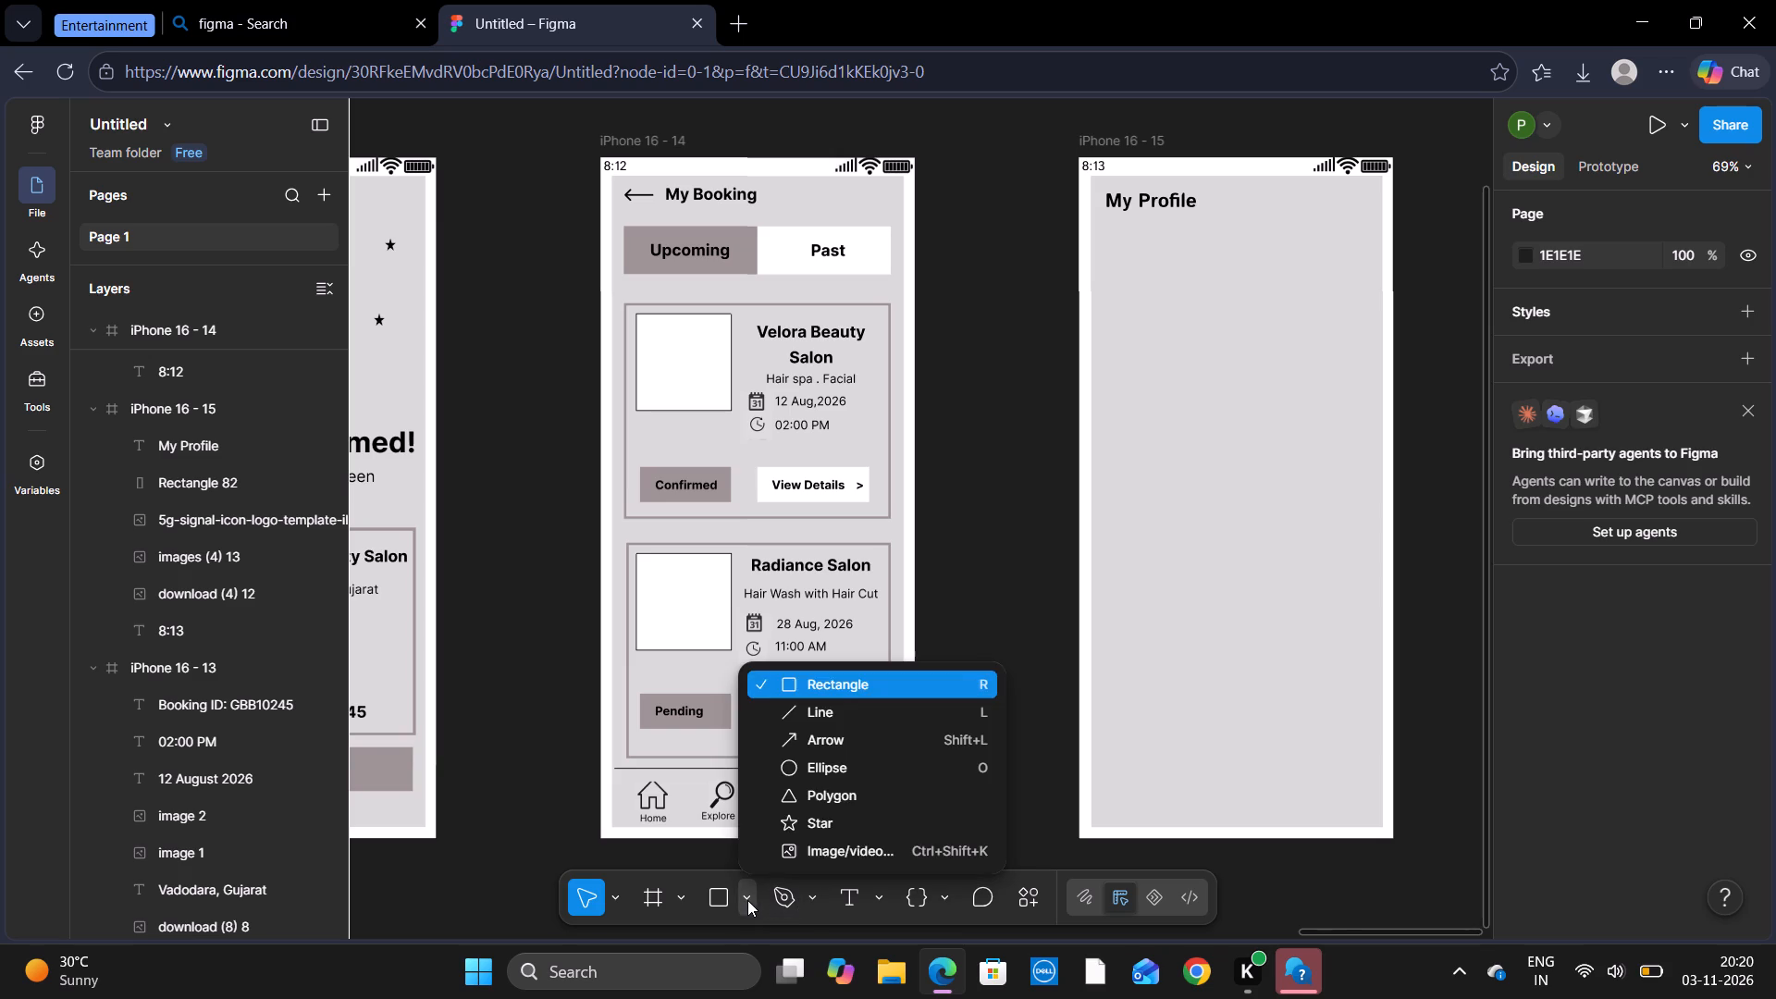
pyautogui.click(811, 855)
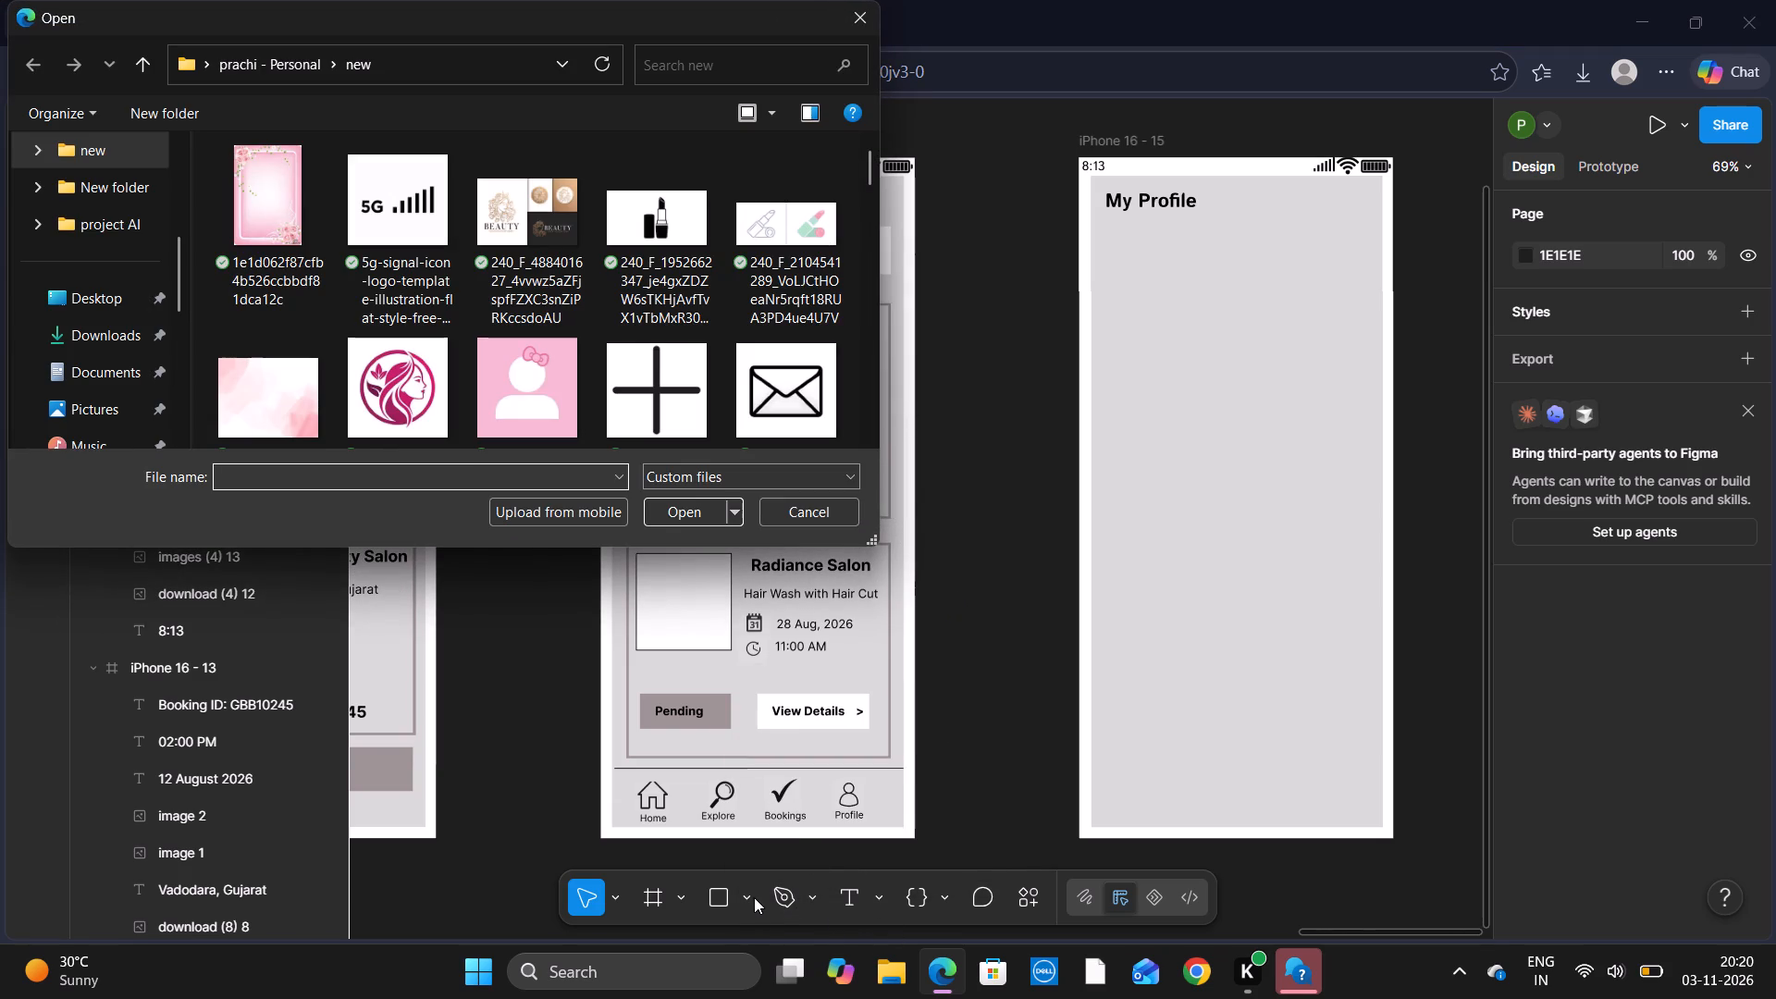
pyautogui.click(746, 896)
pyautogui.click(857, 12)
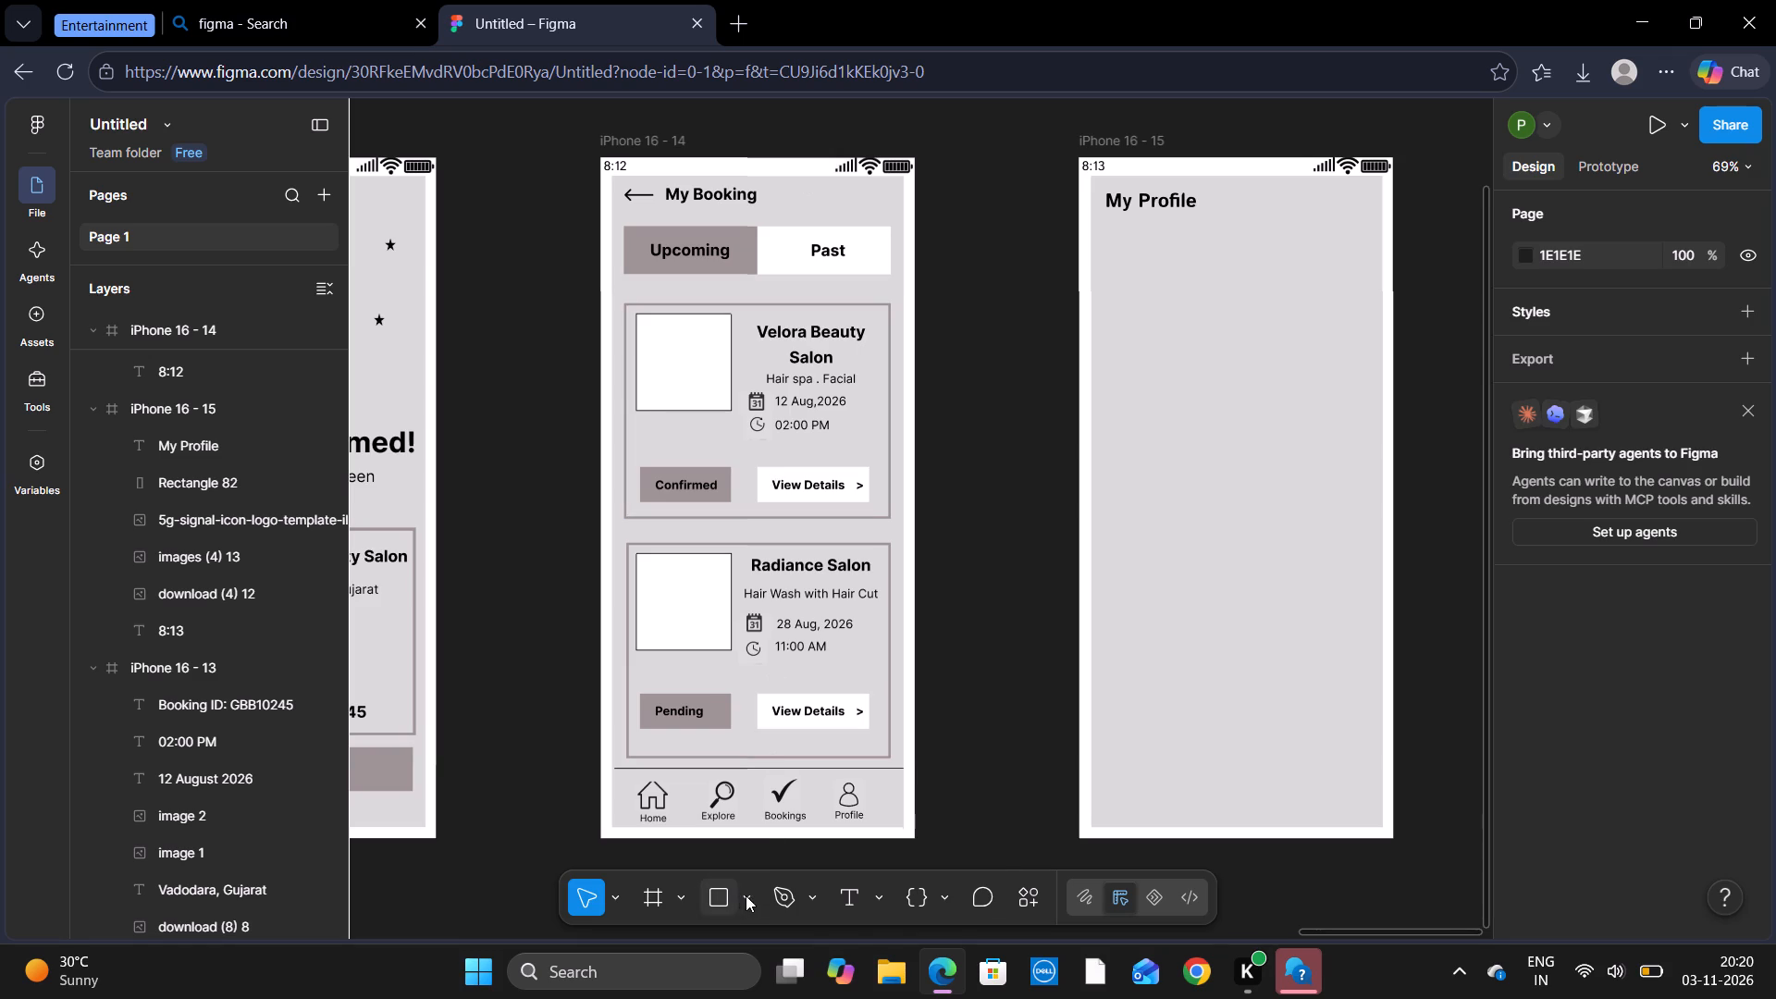
# Draw a near-circular ellipse about 116 × 111 below the My Profile heading, at about X 32, Y 106.
pyautogui.click(747, 894)
pyautogui.click(837, 774)
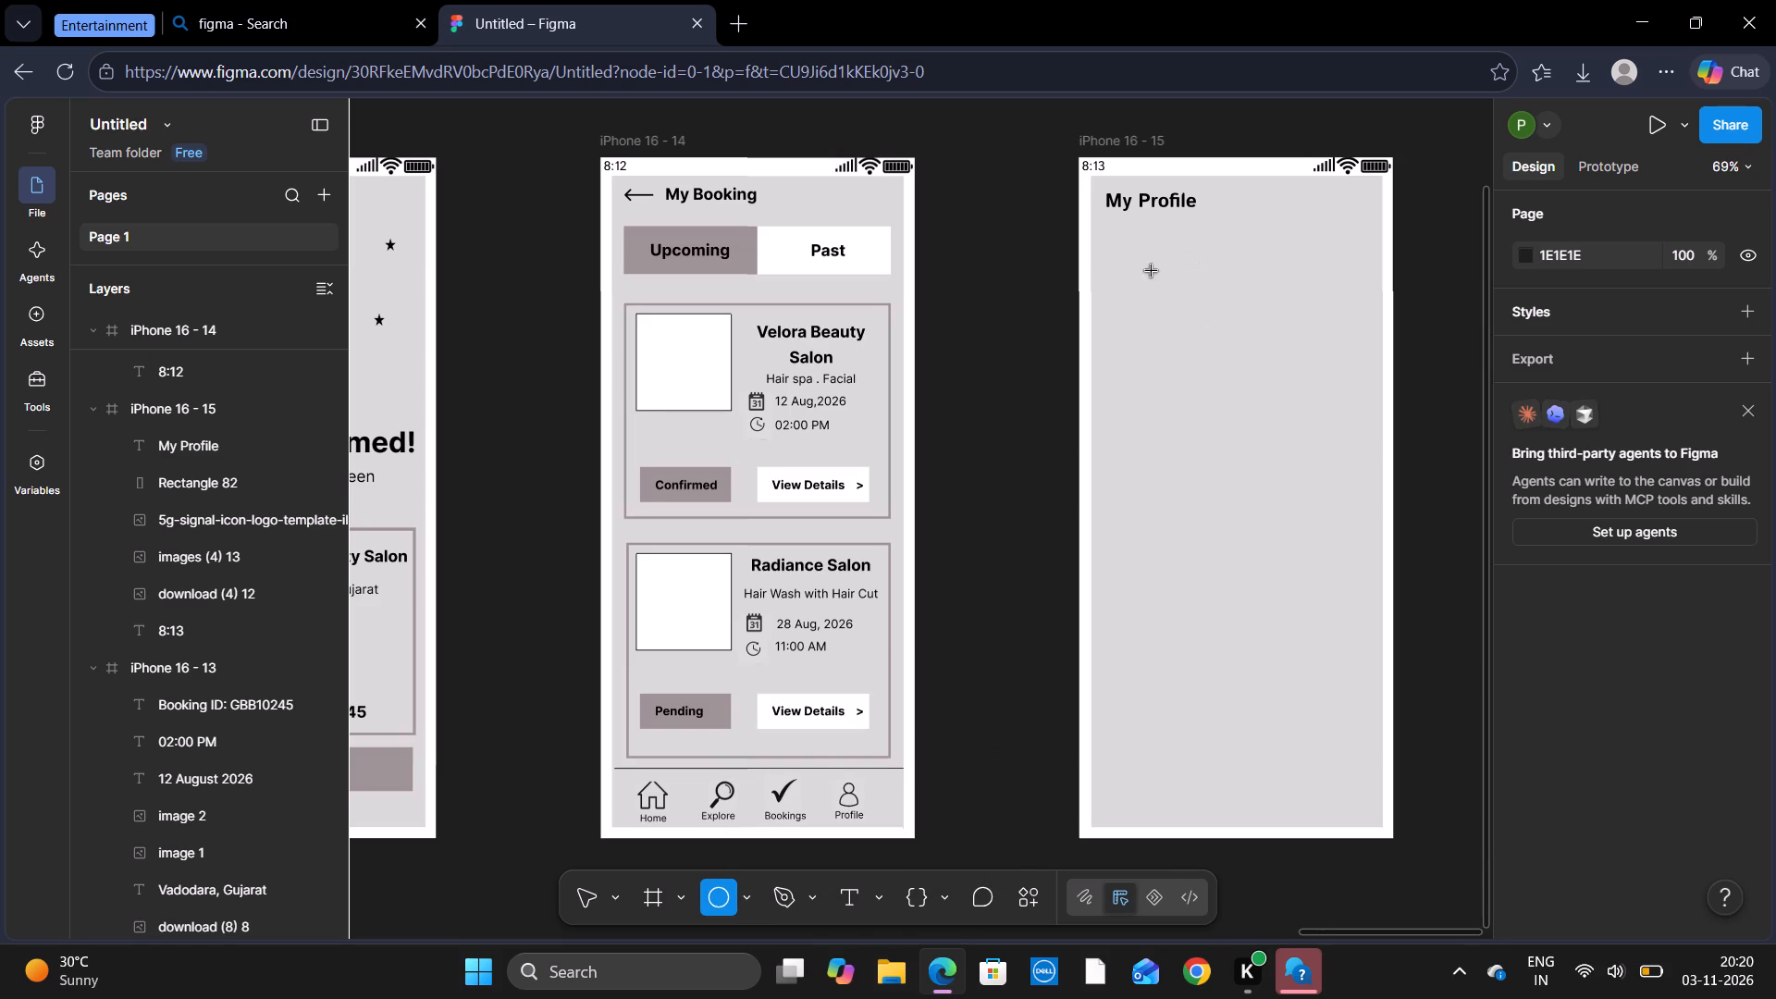
pyautogui.moveTo(1116, 243); pyautogui.dragTo(1210, 326)
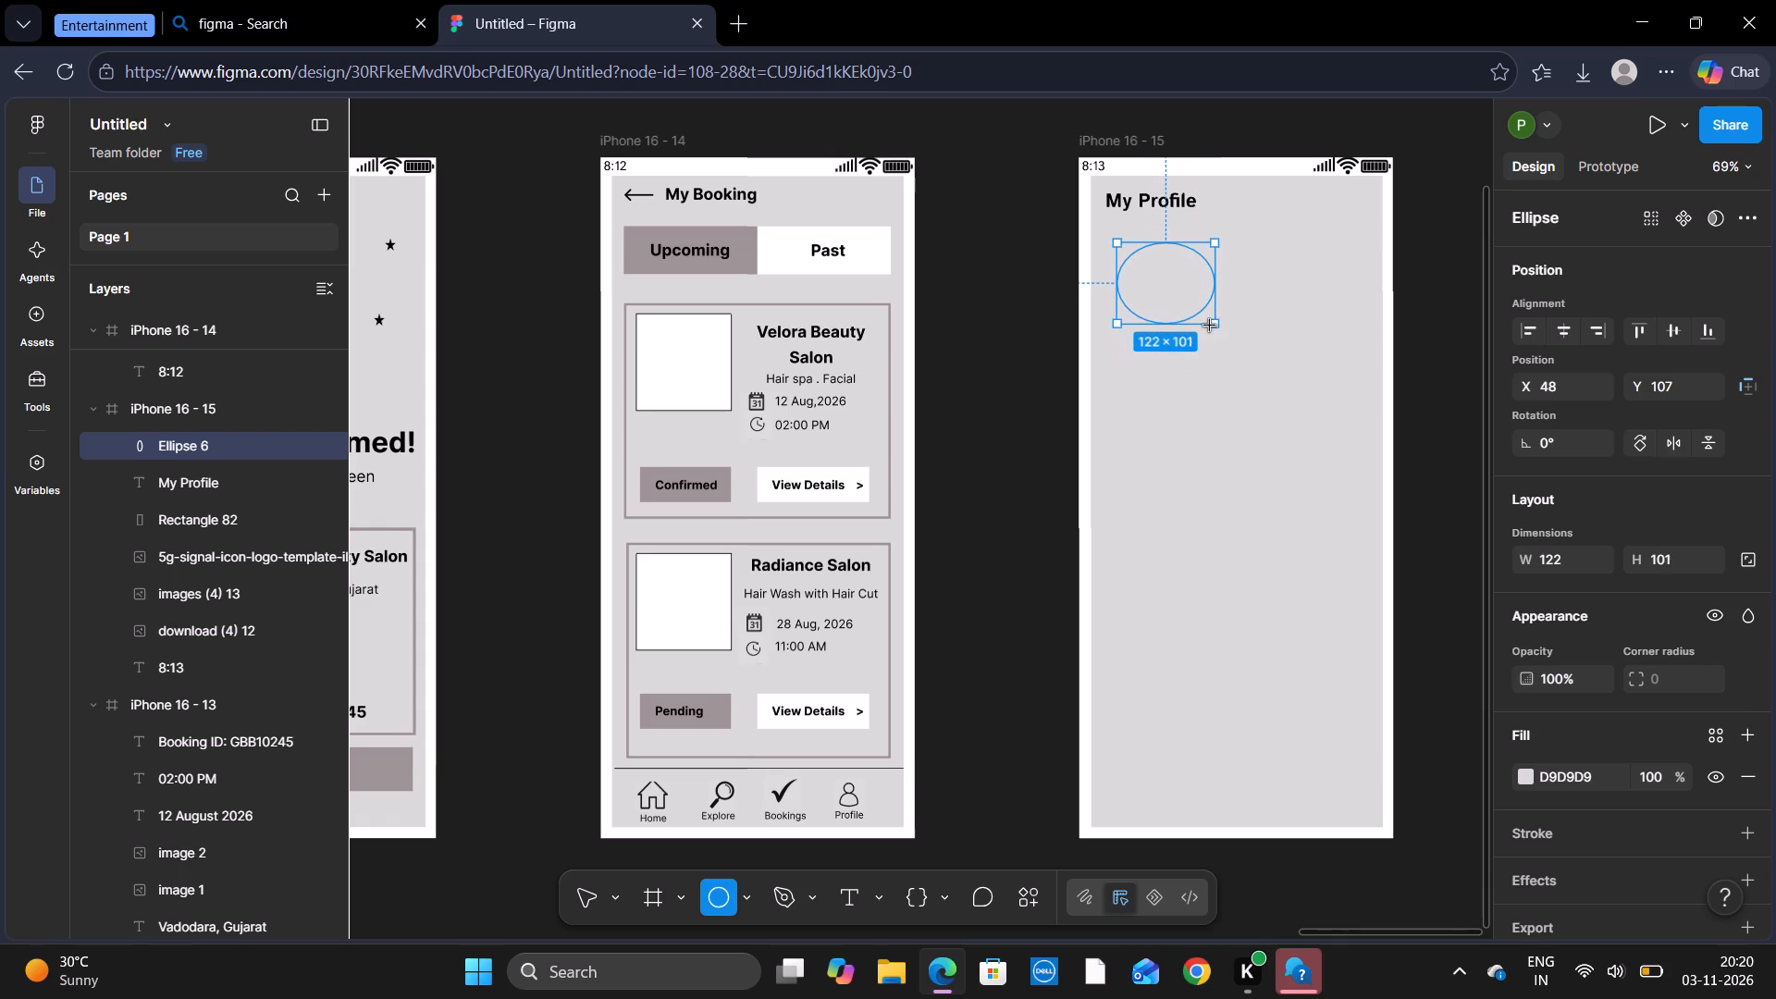
pyautogui.moveTo(1210, 326); pyautogui.dragTo(1209, 326)
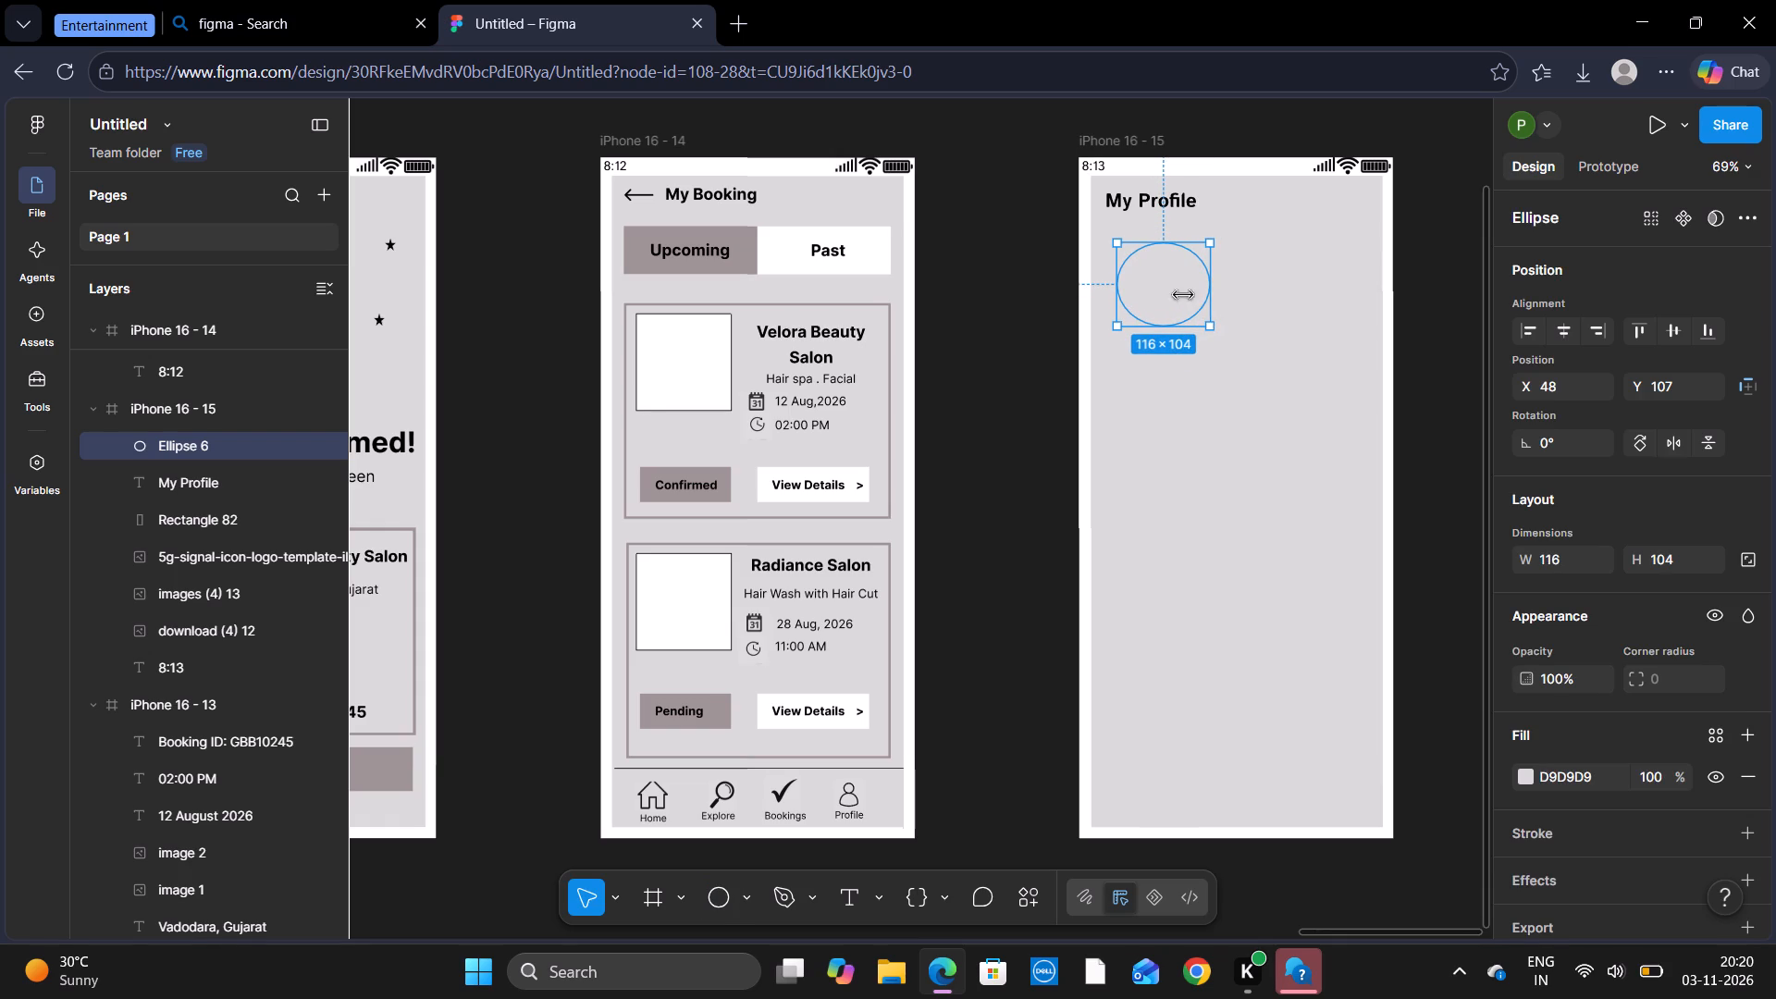
pyautogui.moveTo(1175, 288); pyautogui.dragTo(1165, 286)
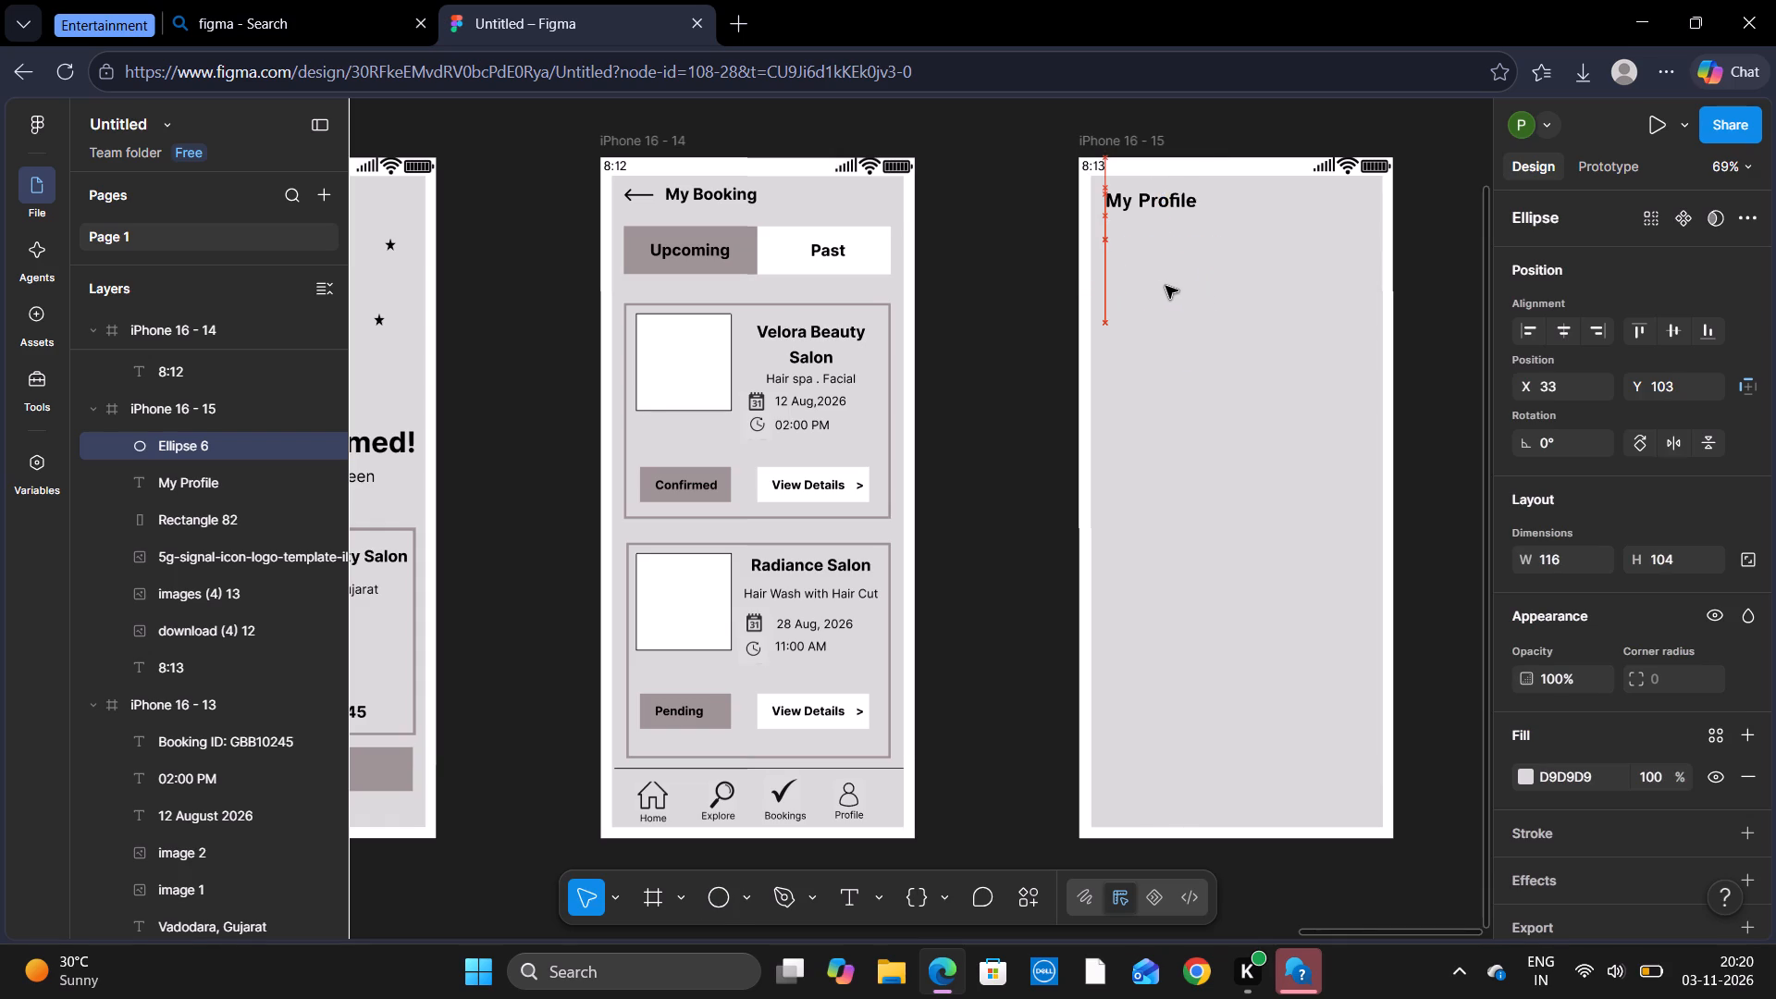
pyautogui.moveTo(1165, 286); pyautogui.dragTo(1161, 287)
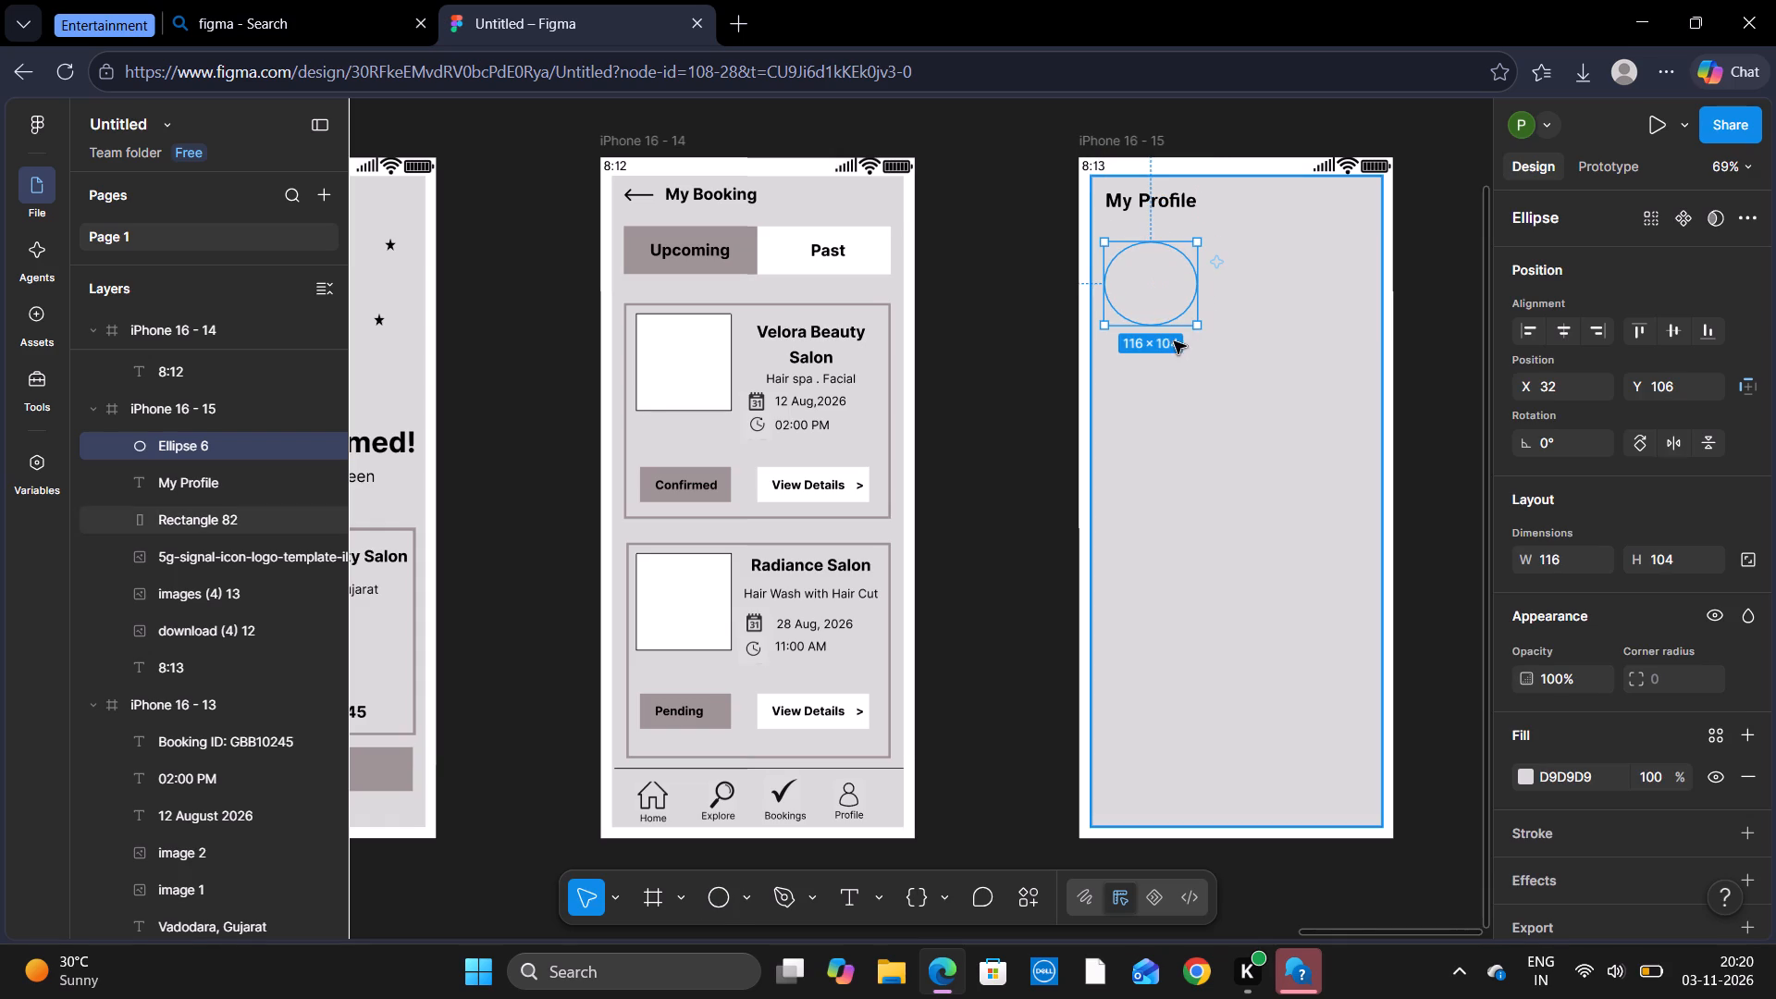
pyautogui.click(1162, 326)
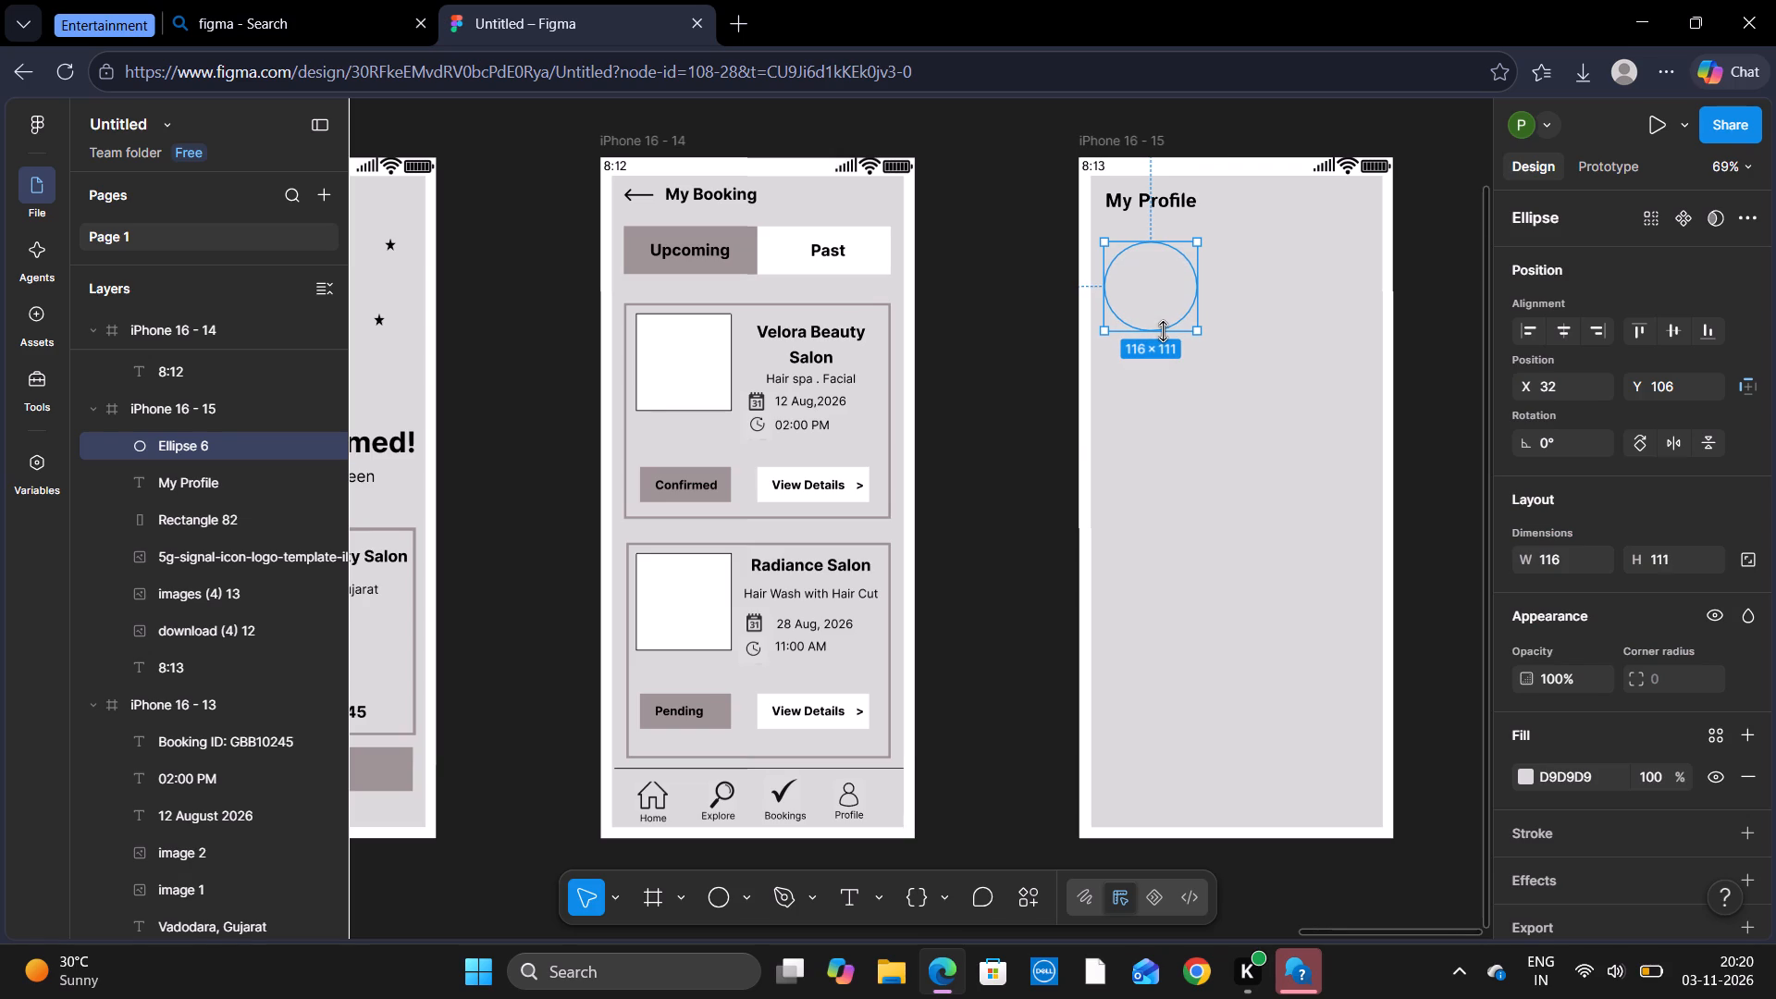
# Set the ellipse's fill to white (FFFFFF).
pyautogui.click(1522, 765)
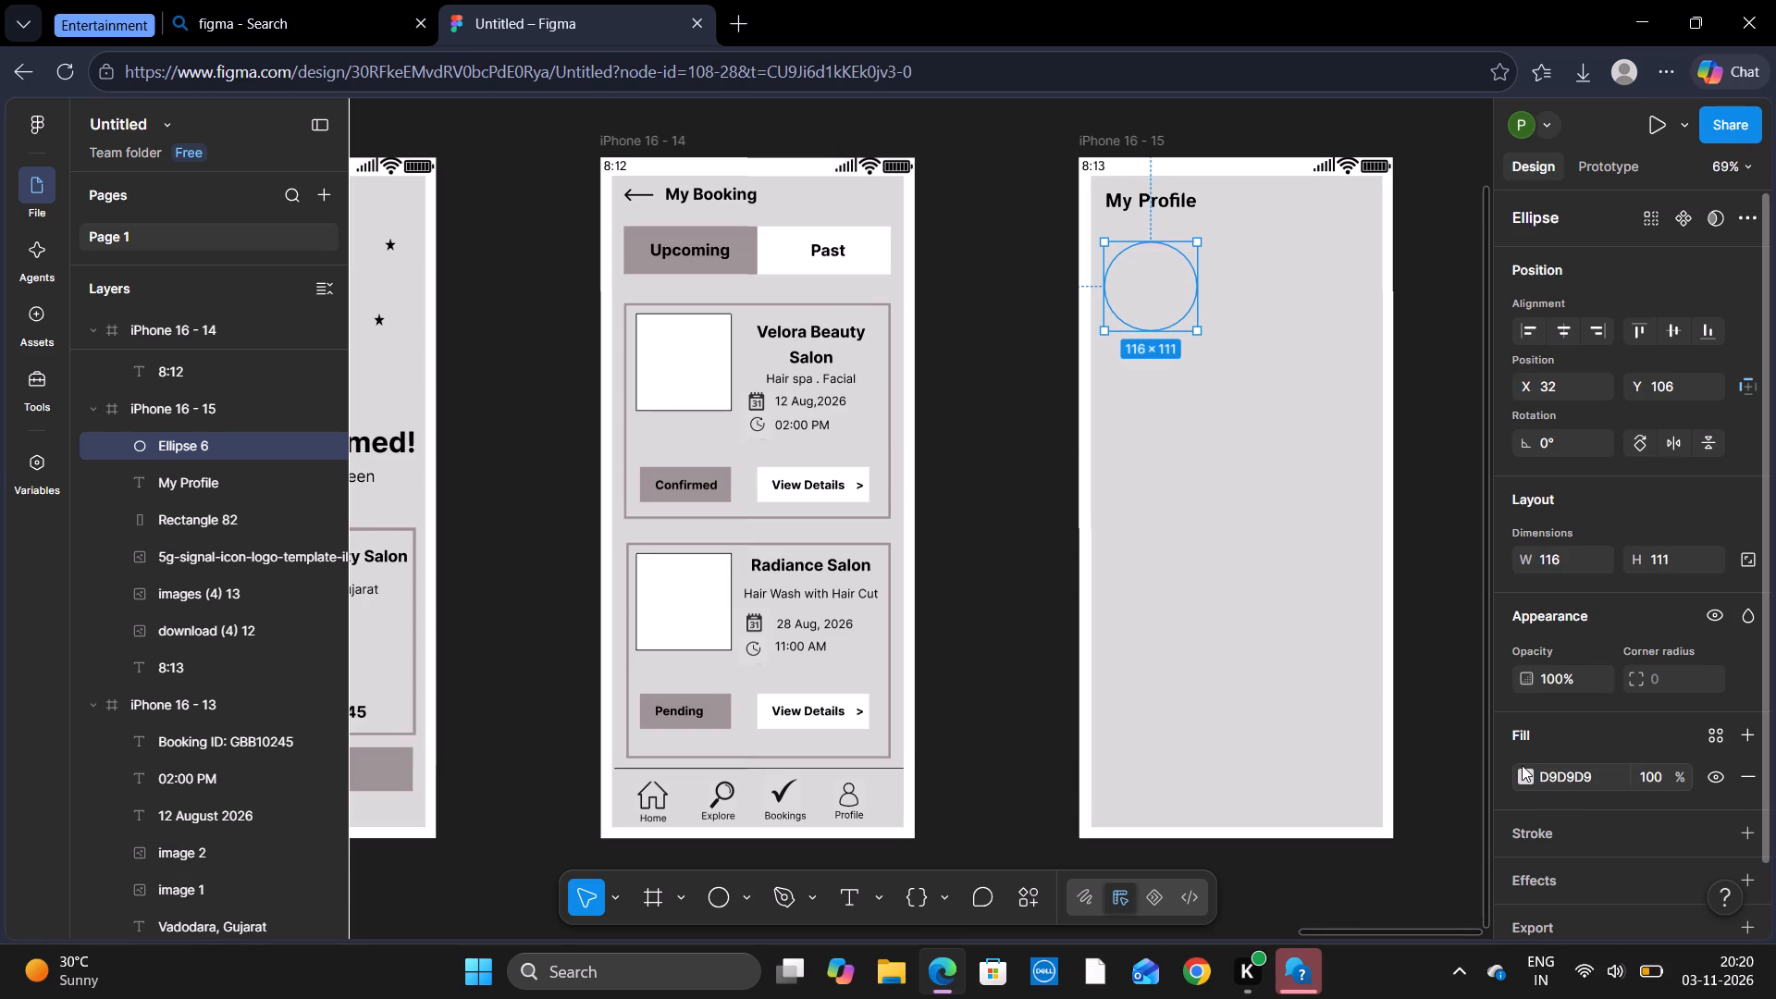
pyautogui.click(1522, 769)
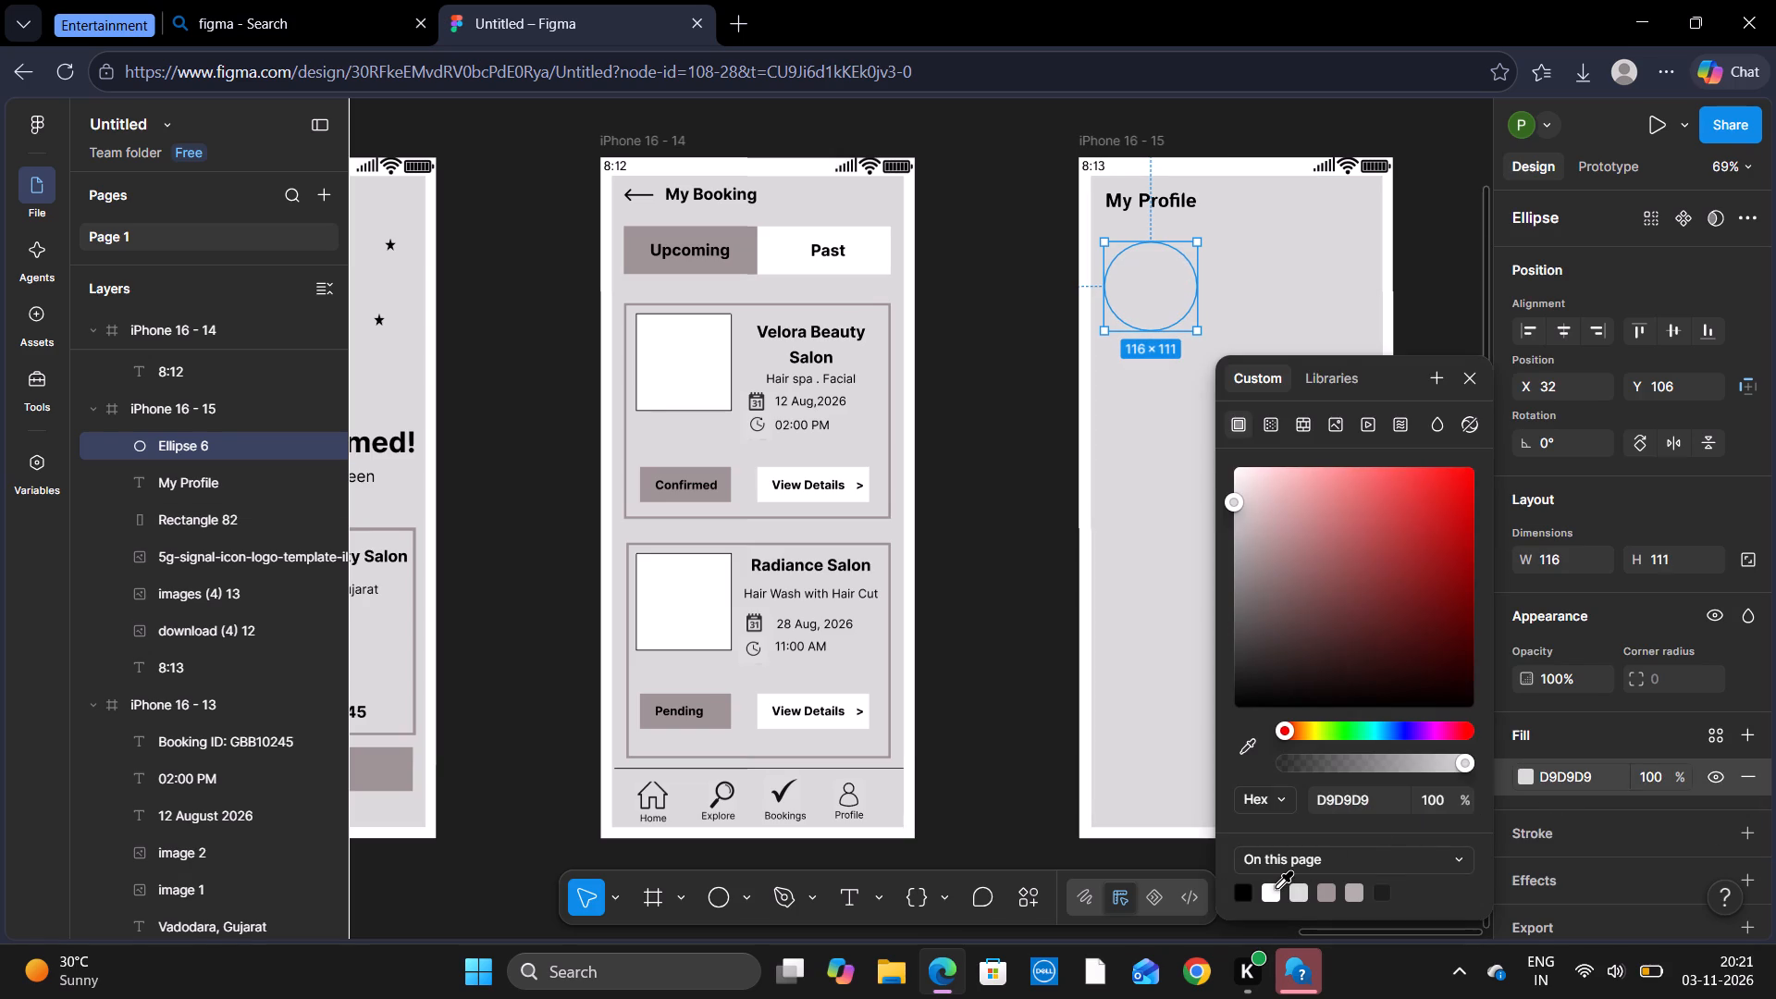
pyautogui.click(1274, 888)
pyautogui.click(1474, 376)
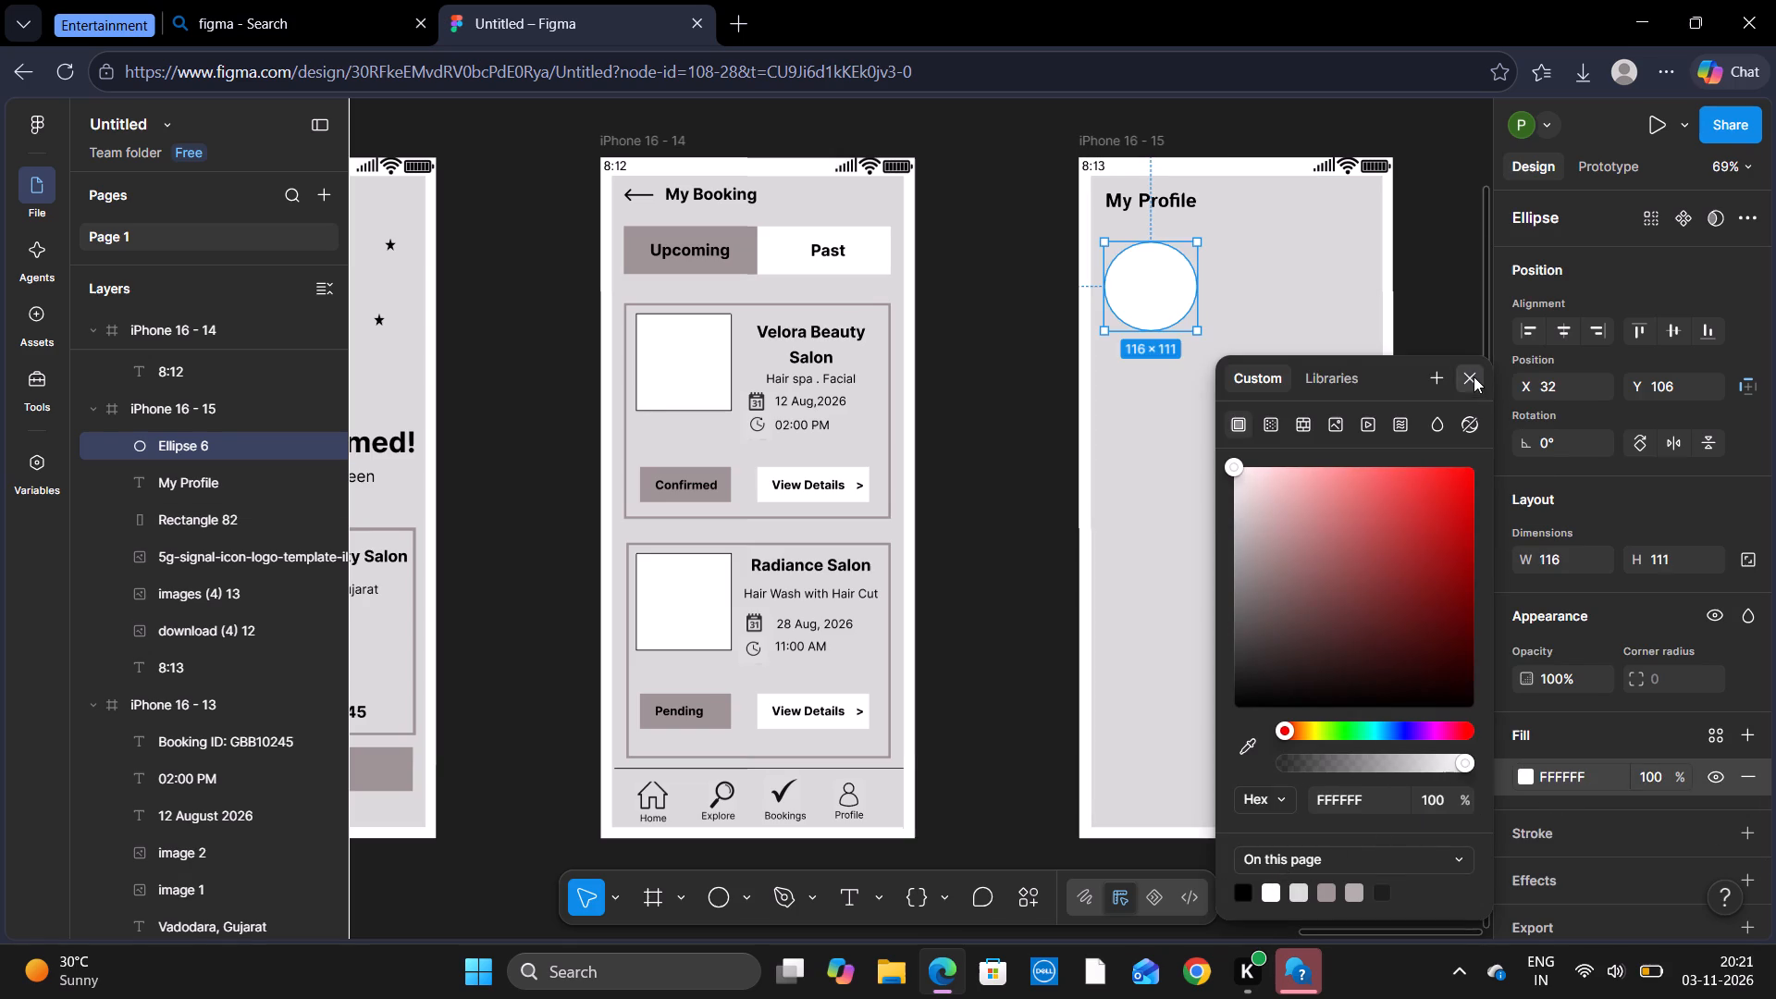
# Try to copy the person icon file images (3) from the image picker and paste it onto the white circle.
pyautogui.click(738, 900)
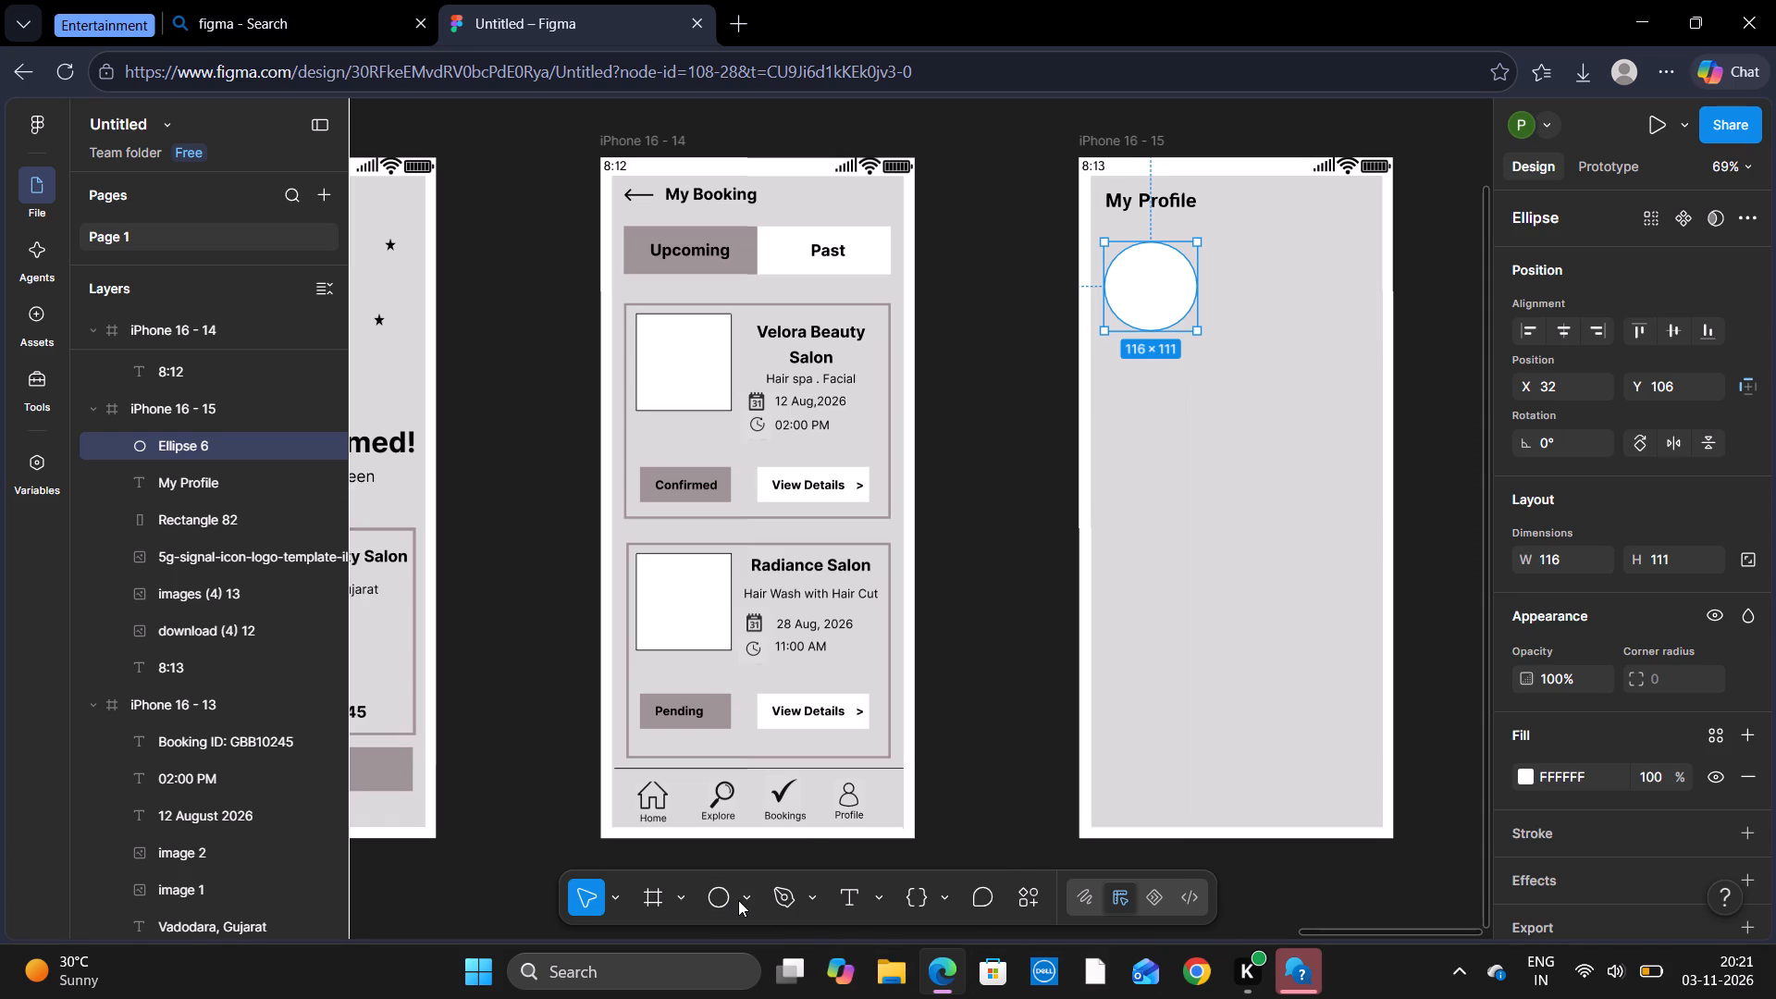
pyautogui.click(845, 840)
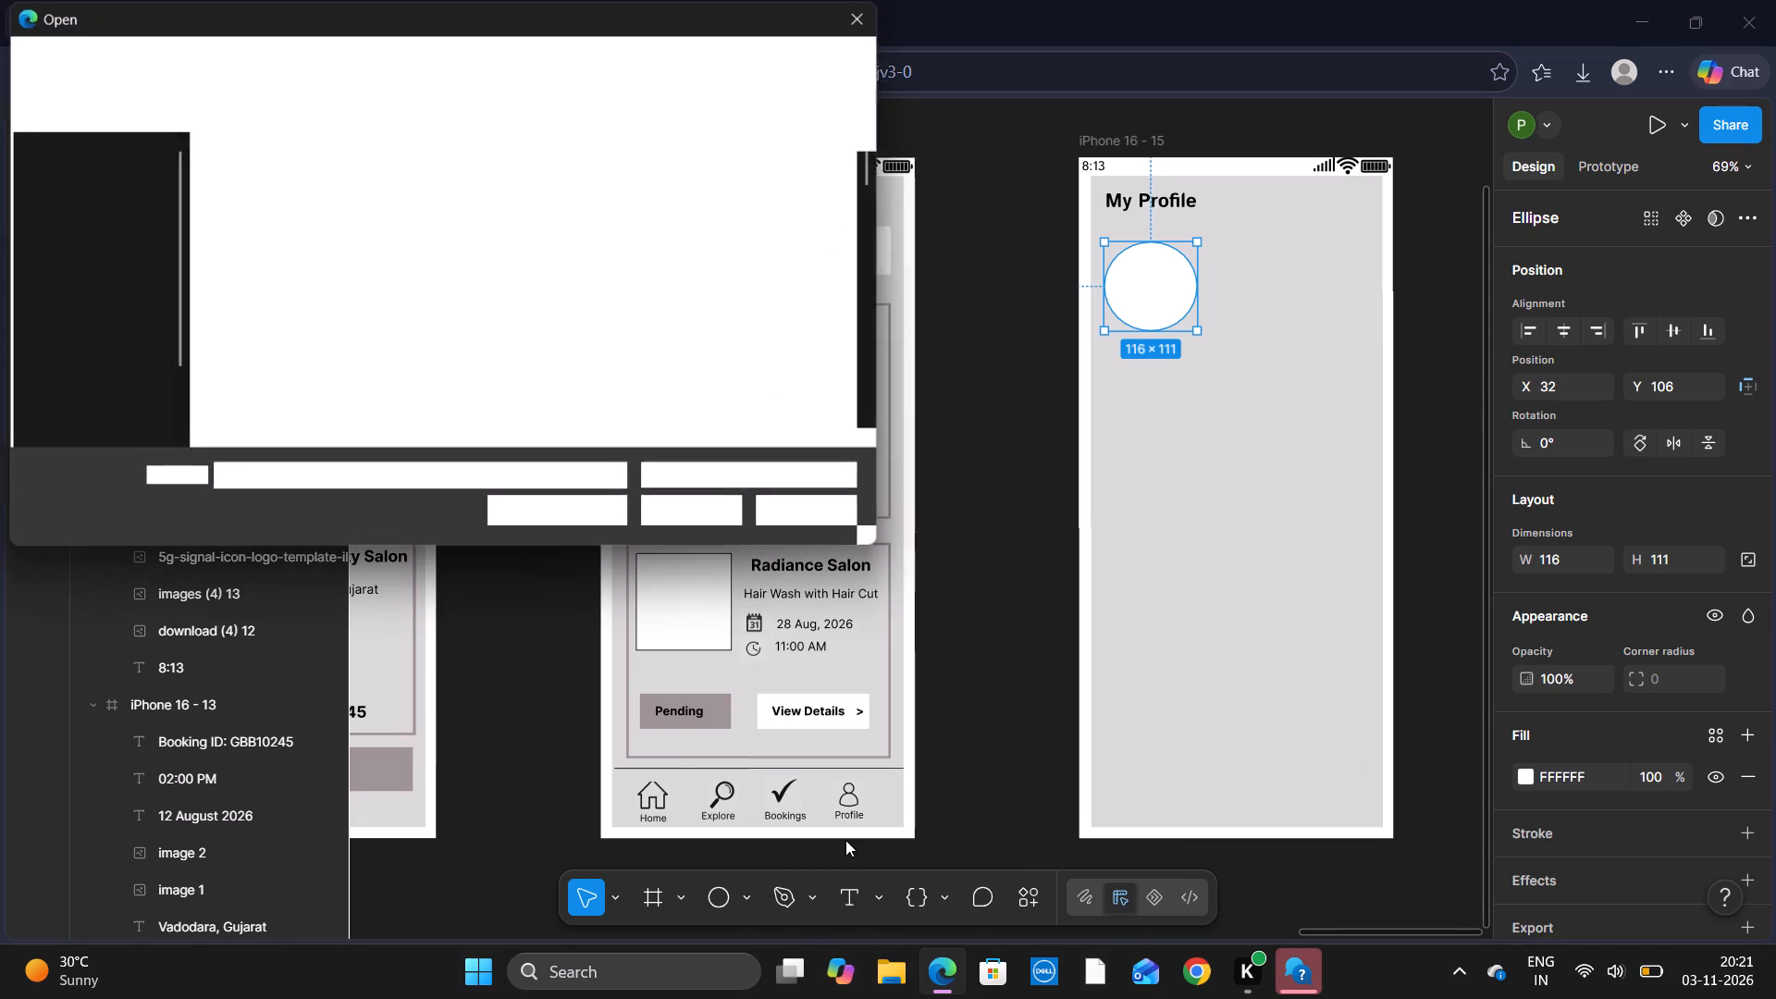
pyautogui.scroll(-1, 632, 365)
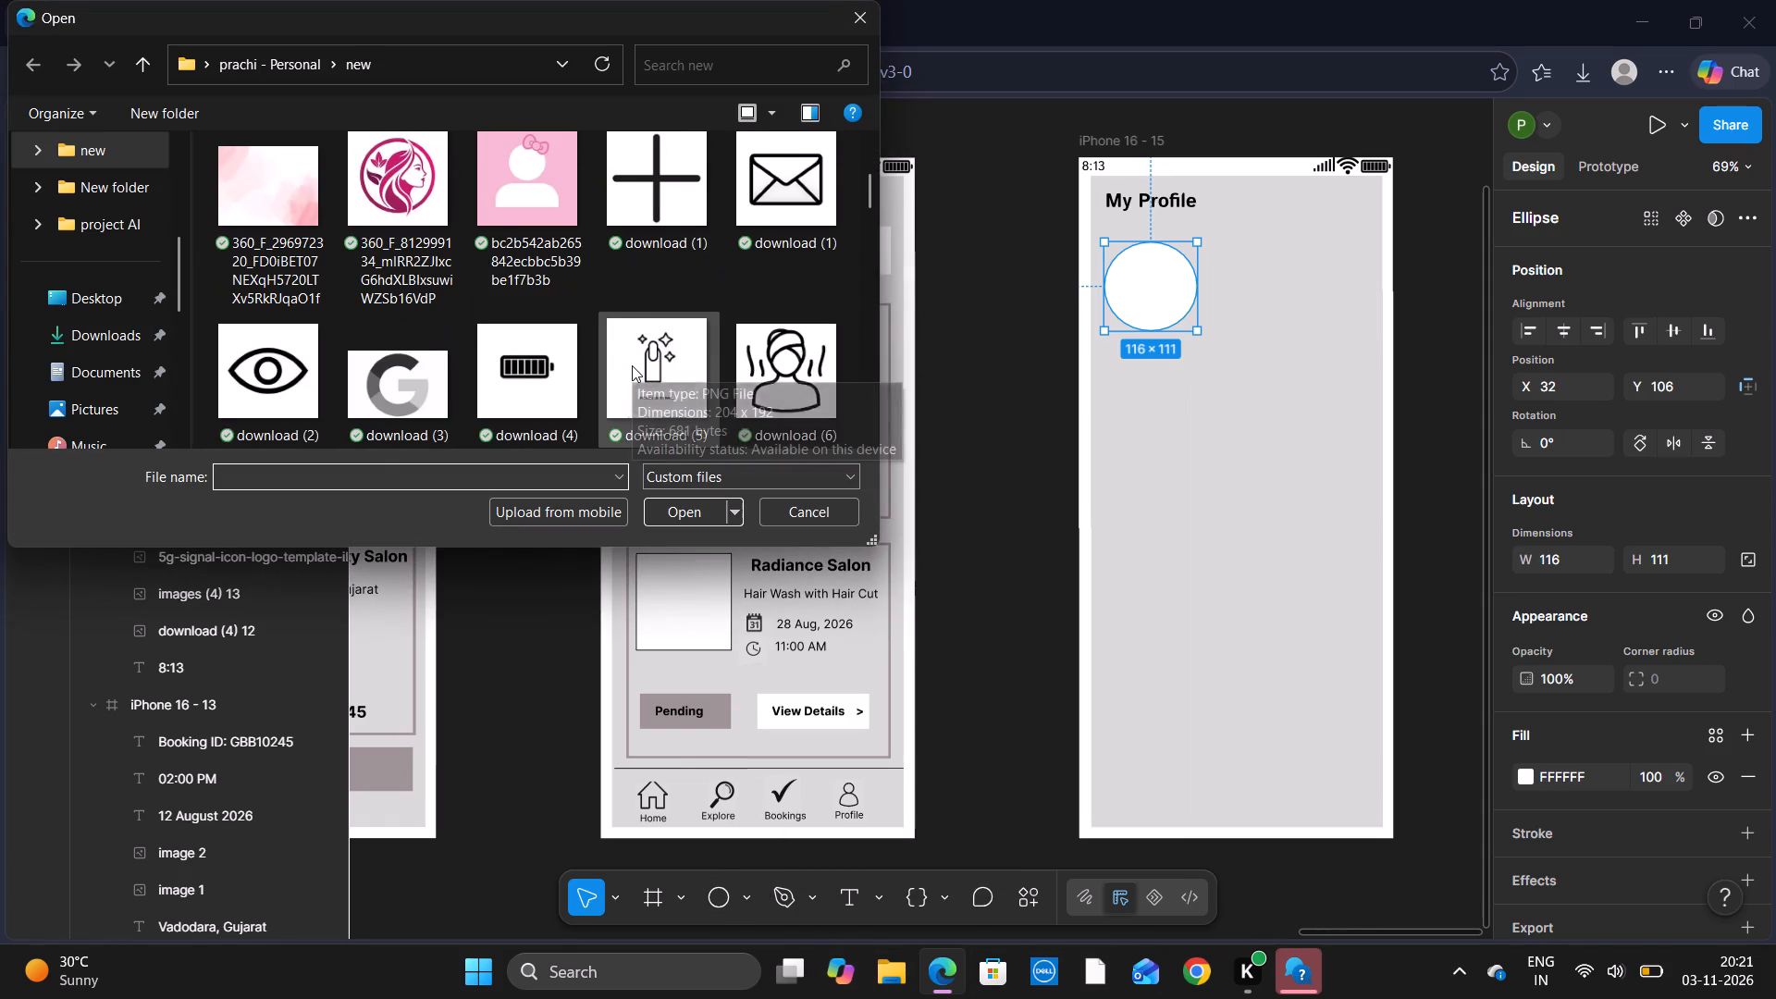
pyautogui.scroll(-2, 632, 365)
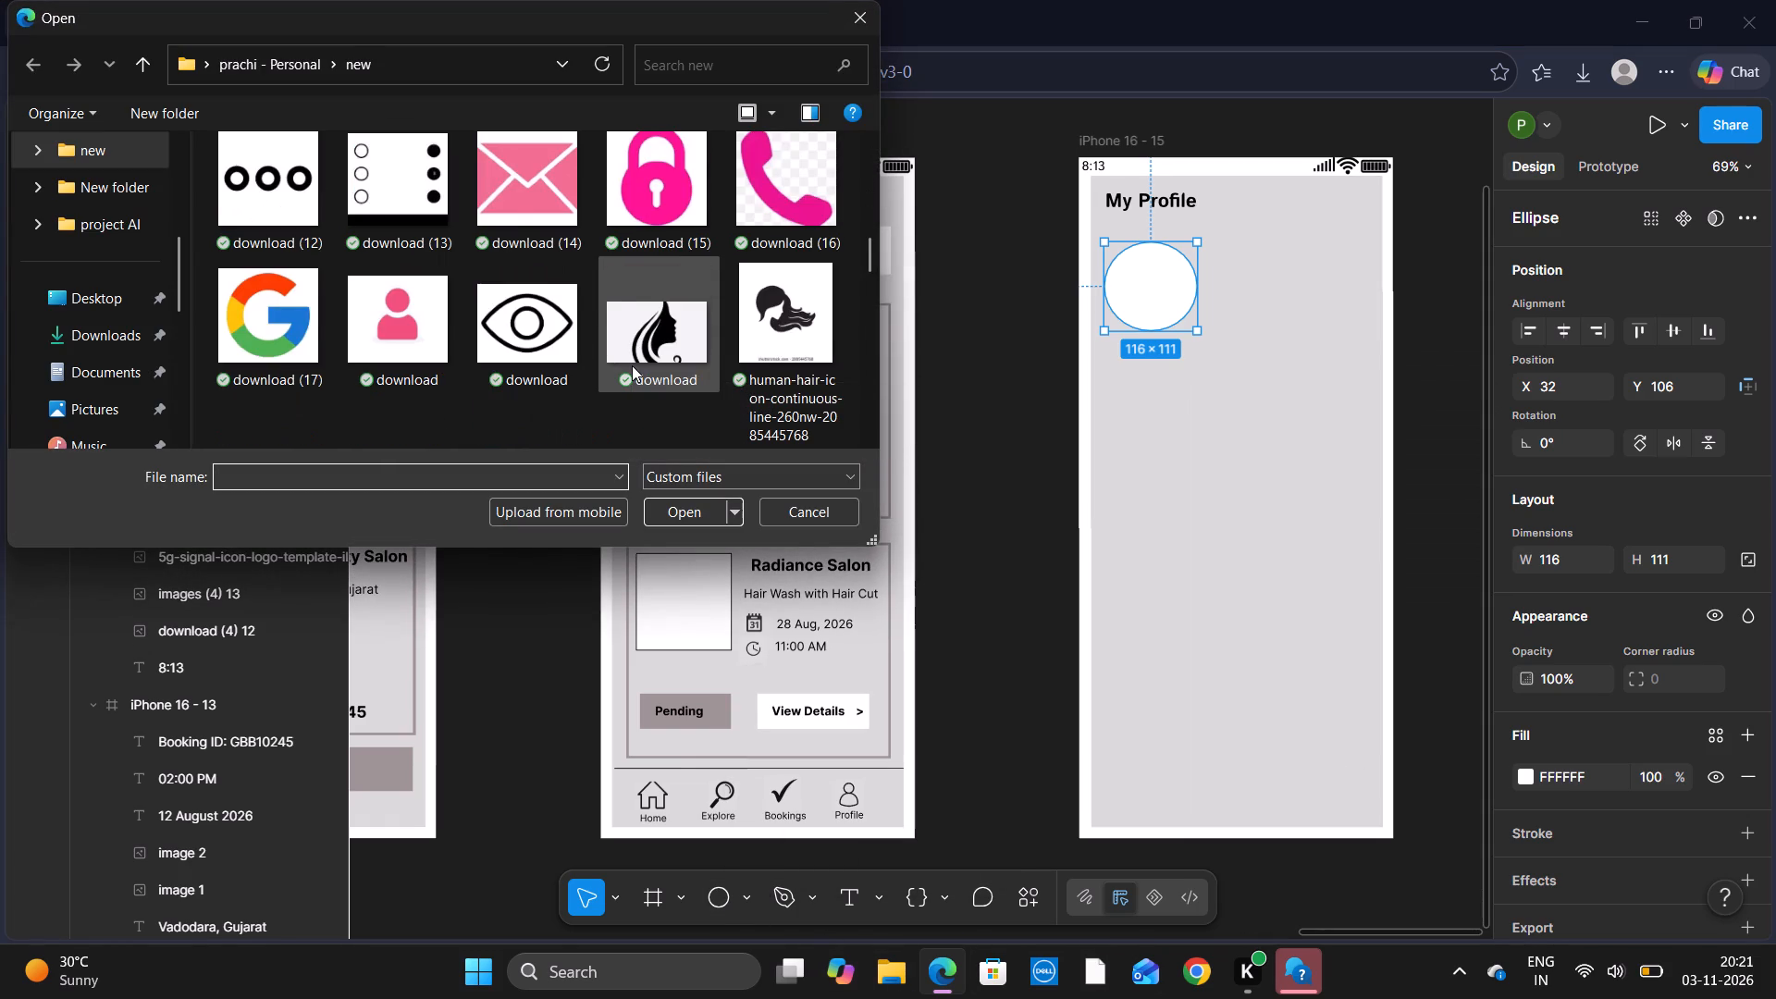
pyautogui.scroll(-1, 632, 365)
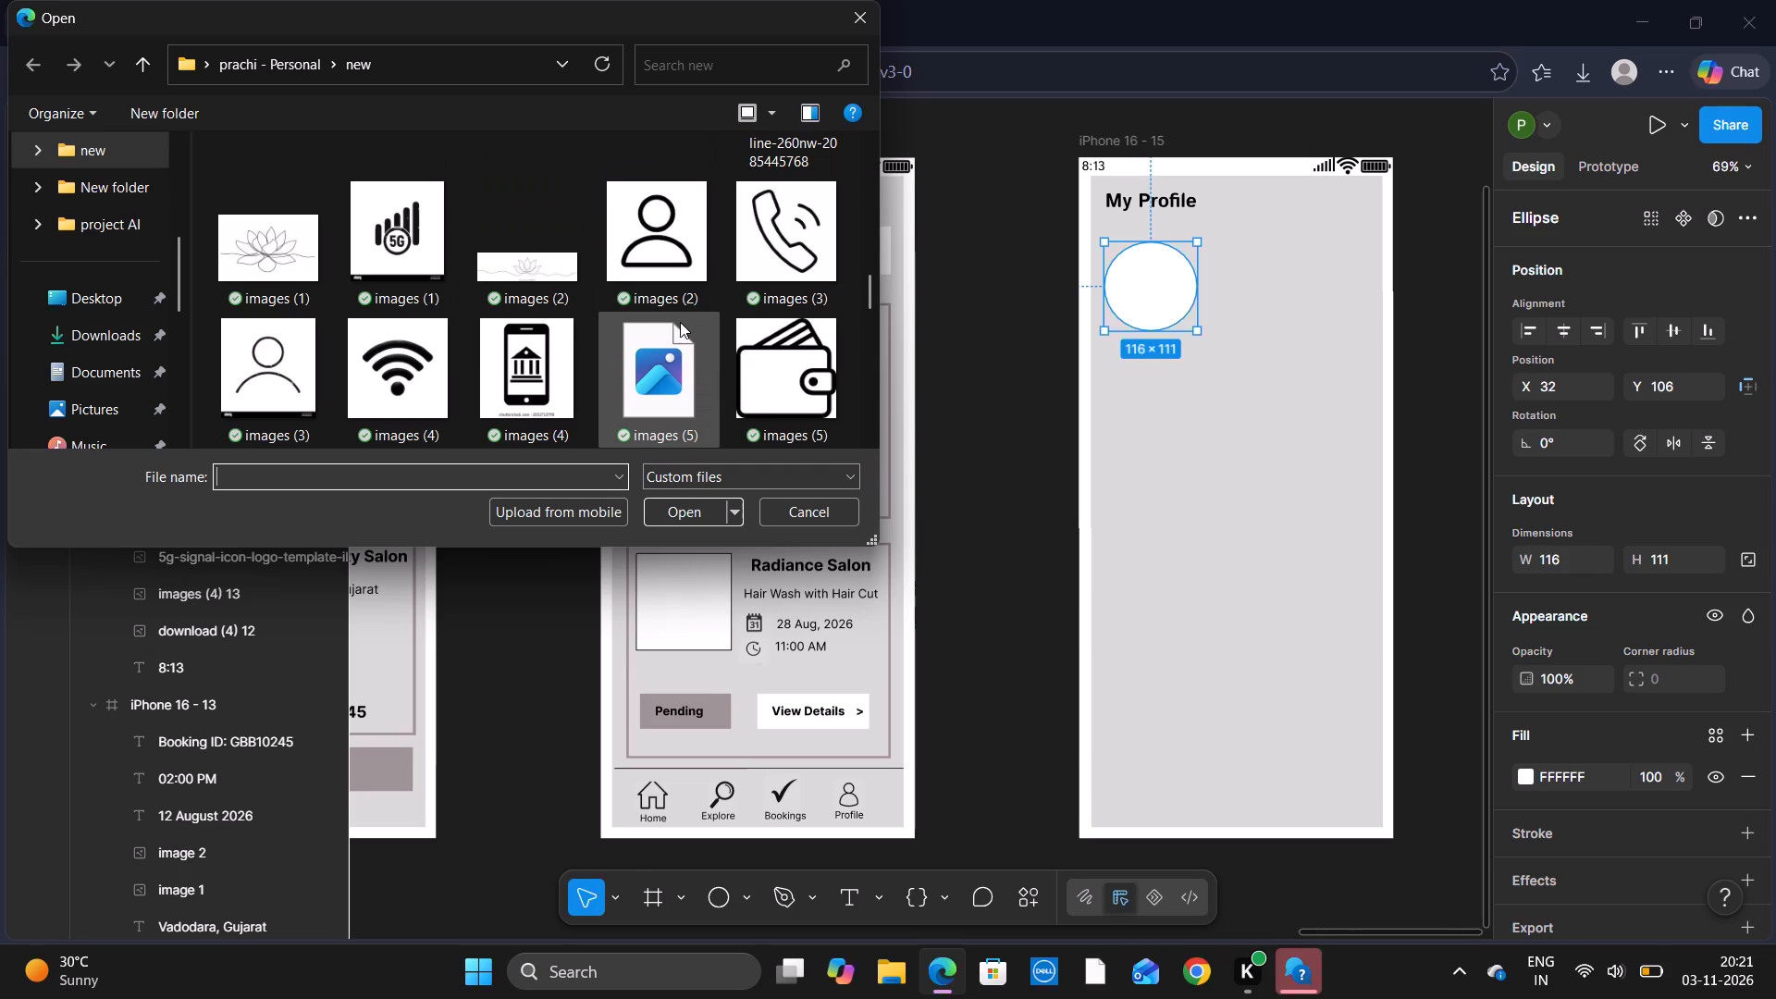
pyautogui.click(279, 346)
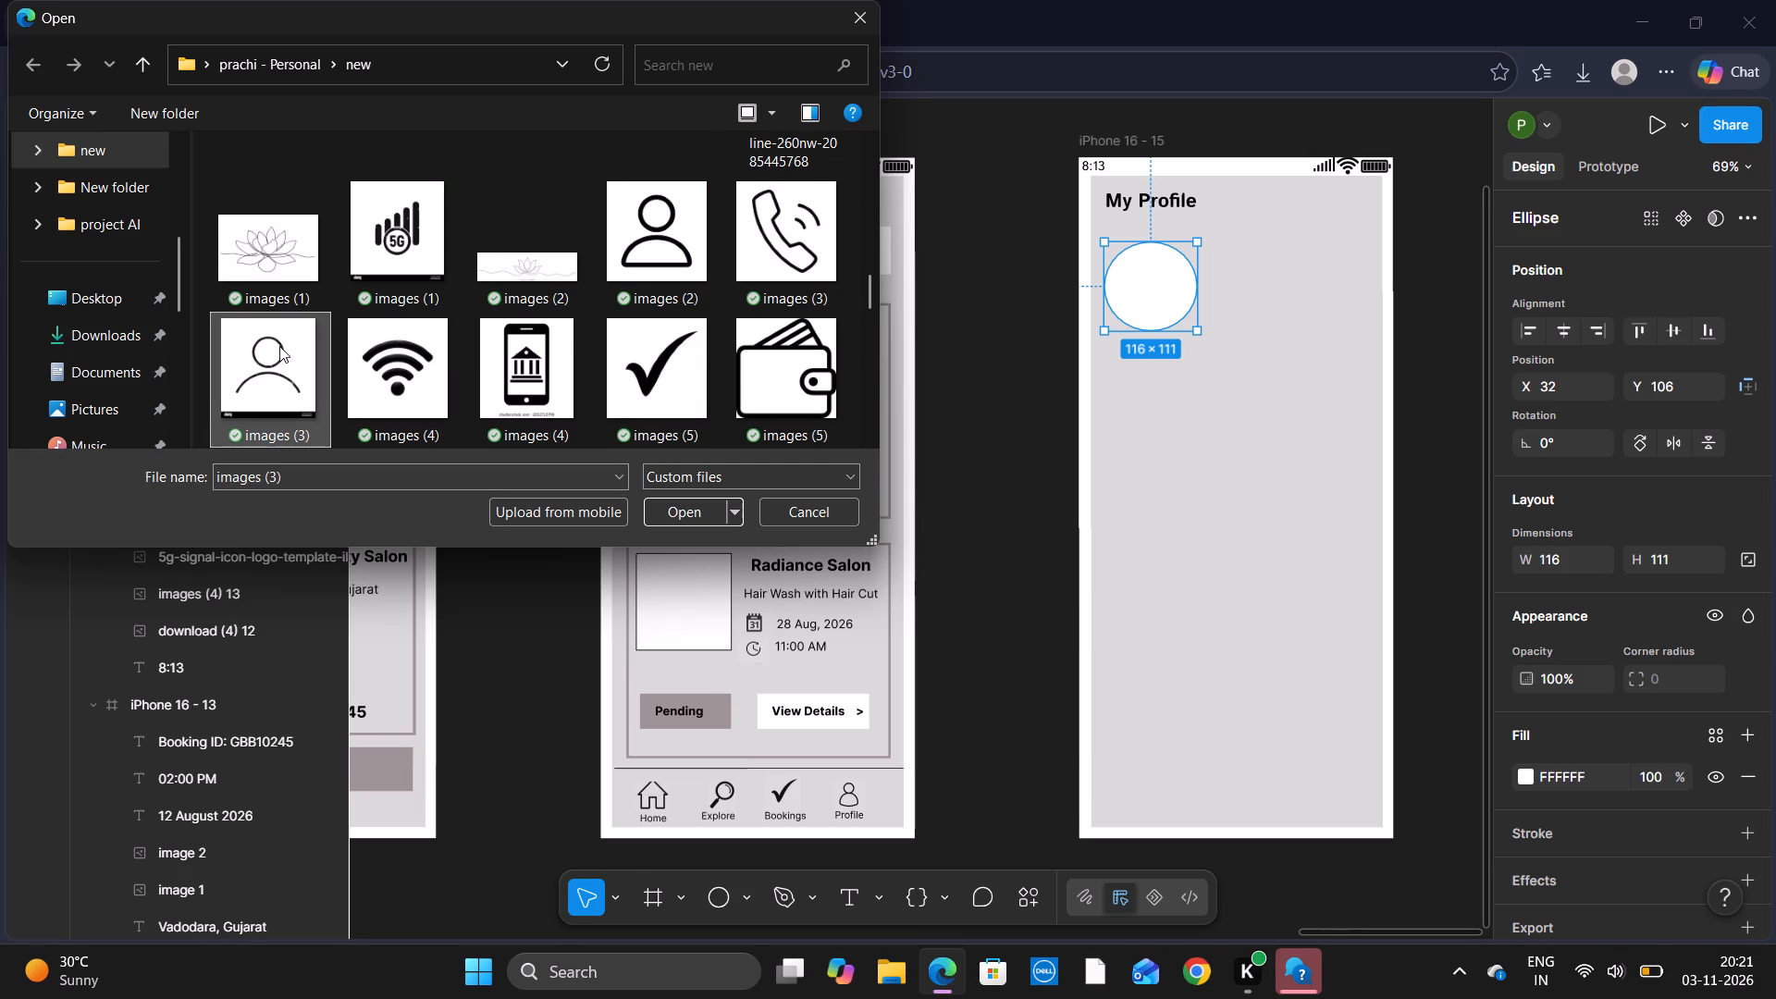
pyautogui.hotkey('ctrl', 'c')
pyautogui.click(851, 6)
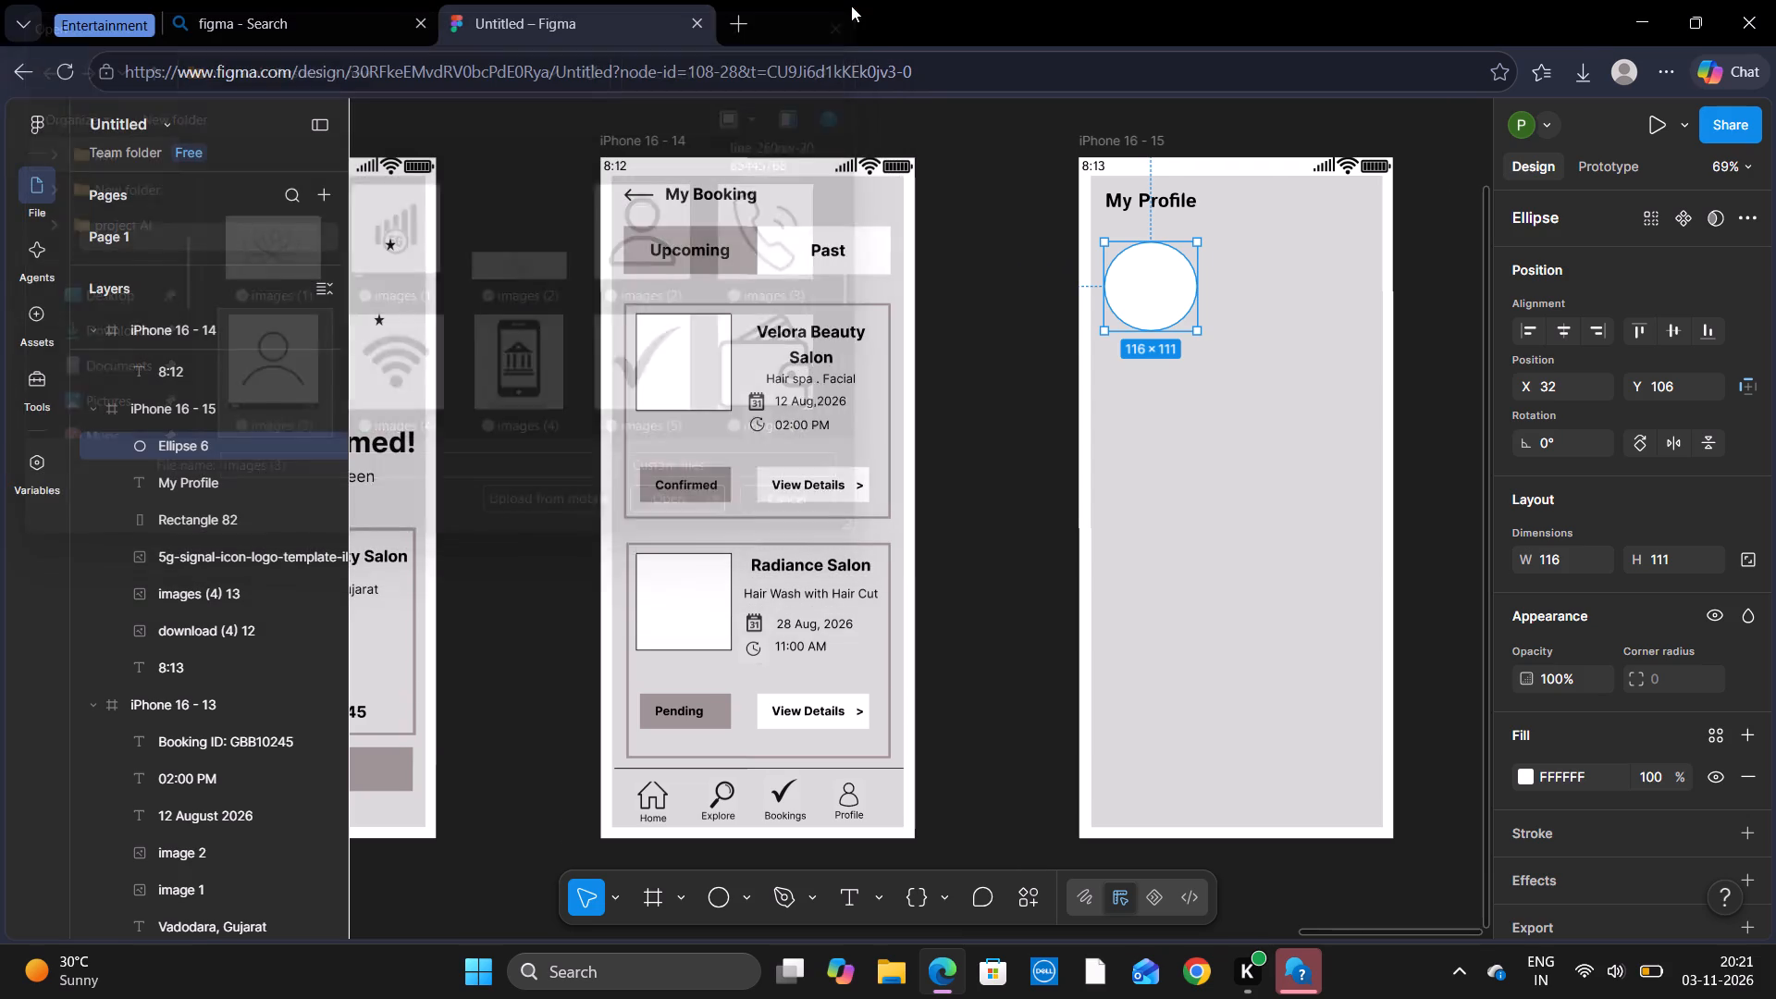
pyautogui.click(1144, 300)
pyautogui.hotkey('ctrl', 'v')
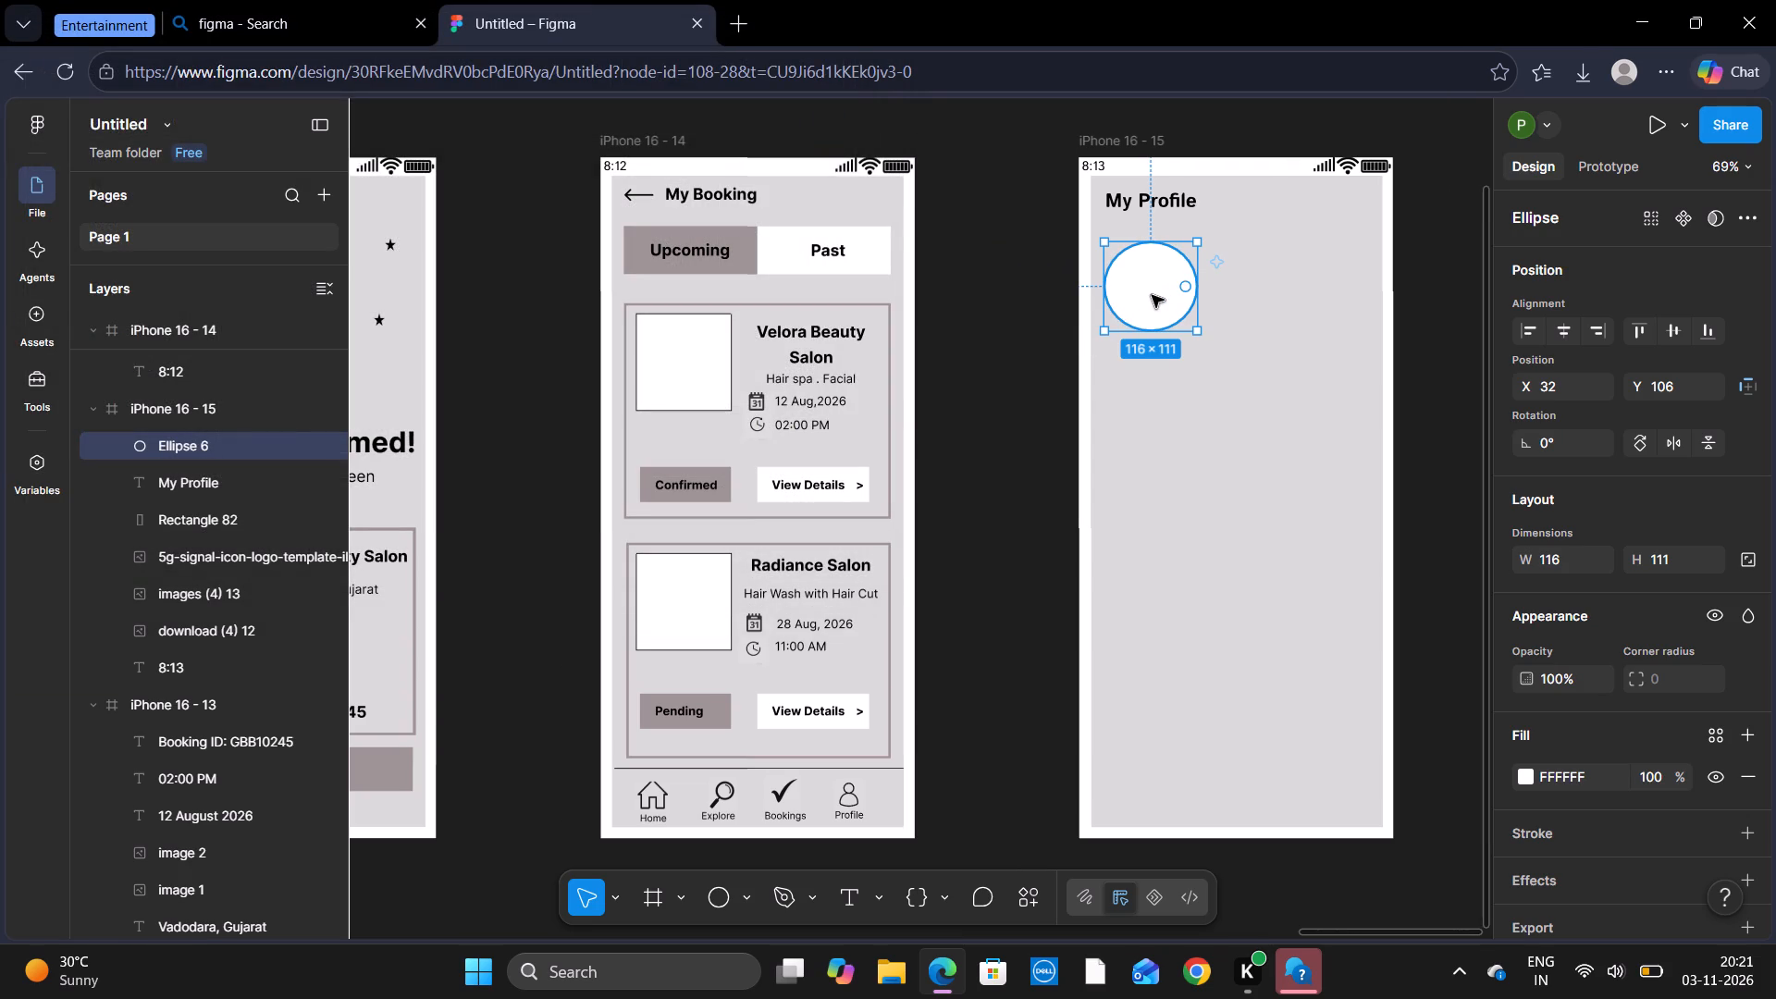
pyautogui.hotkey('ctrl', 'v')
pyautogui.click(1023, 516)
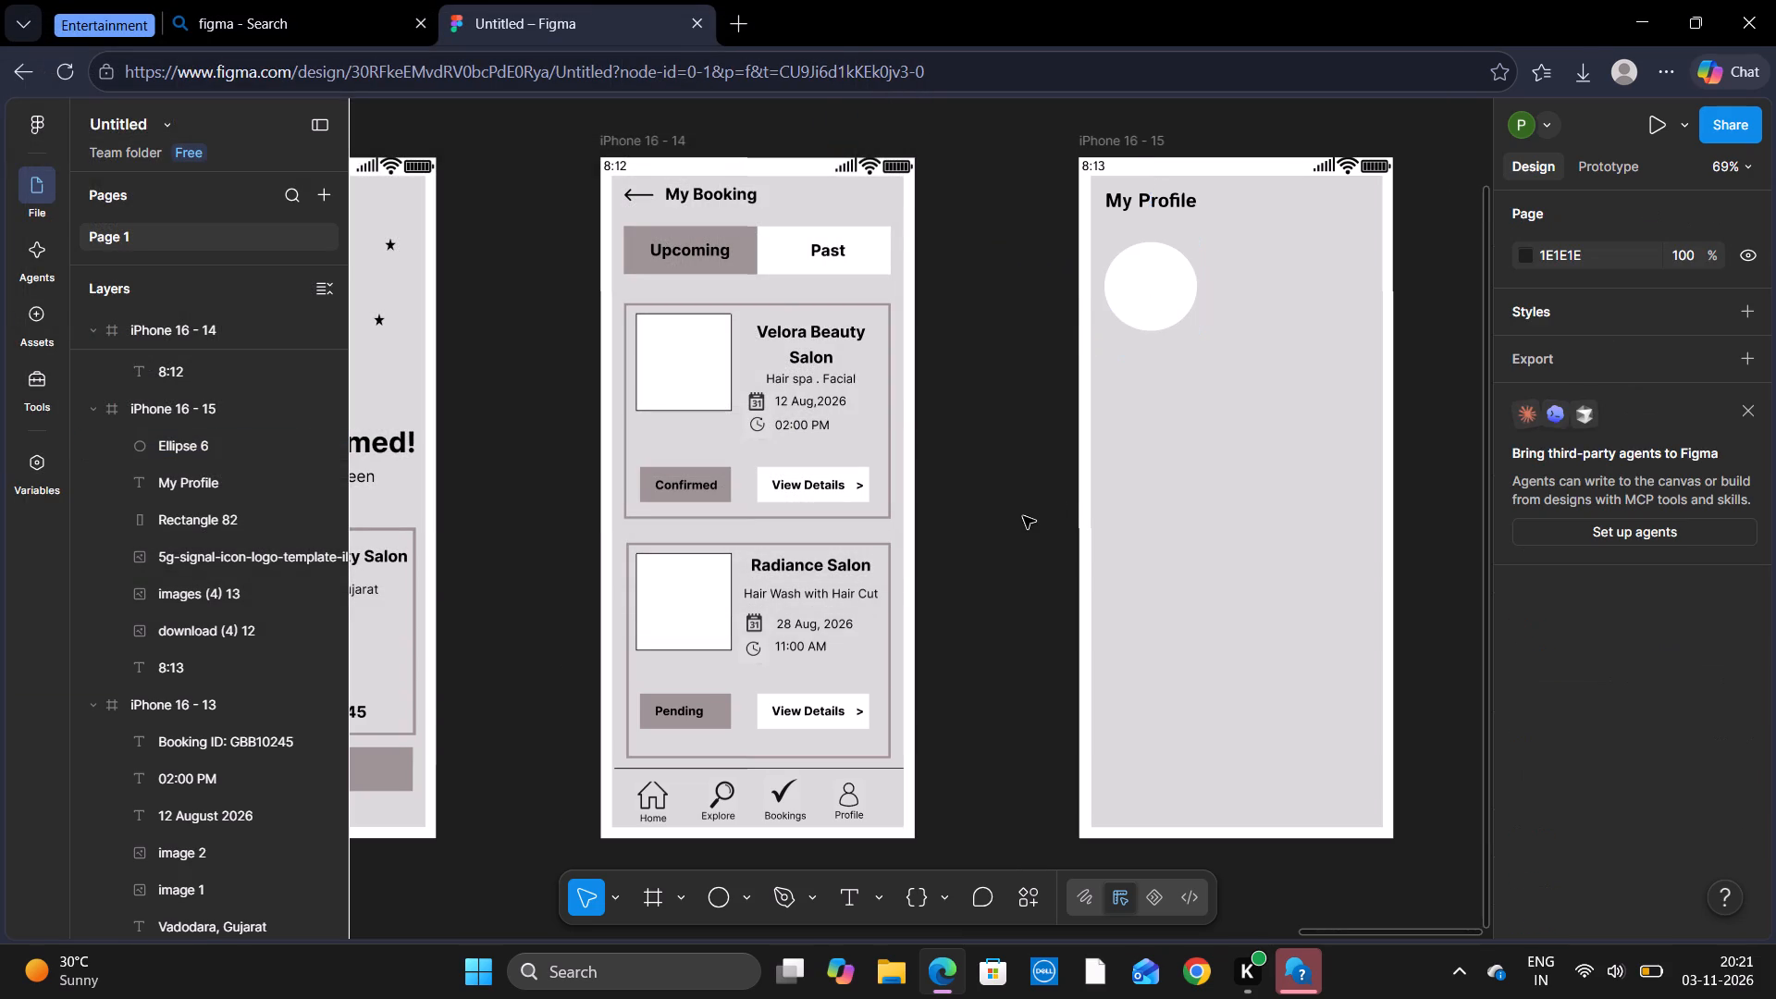
# Place the person icon image file images (3) into the white circle below the My Profile heading.
pyautogui.click(746, 899)
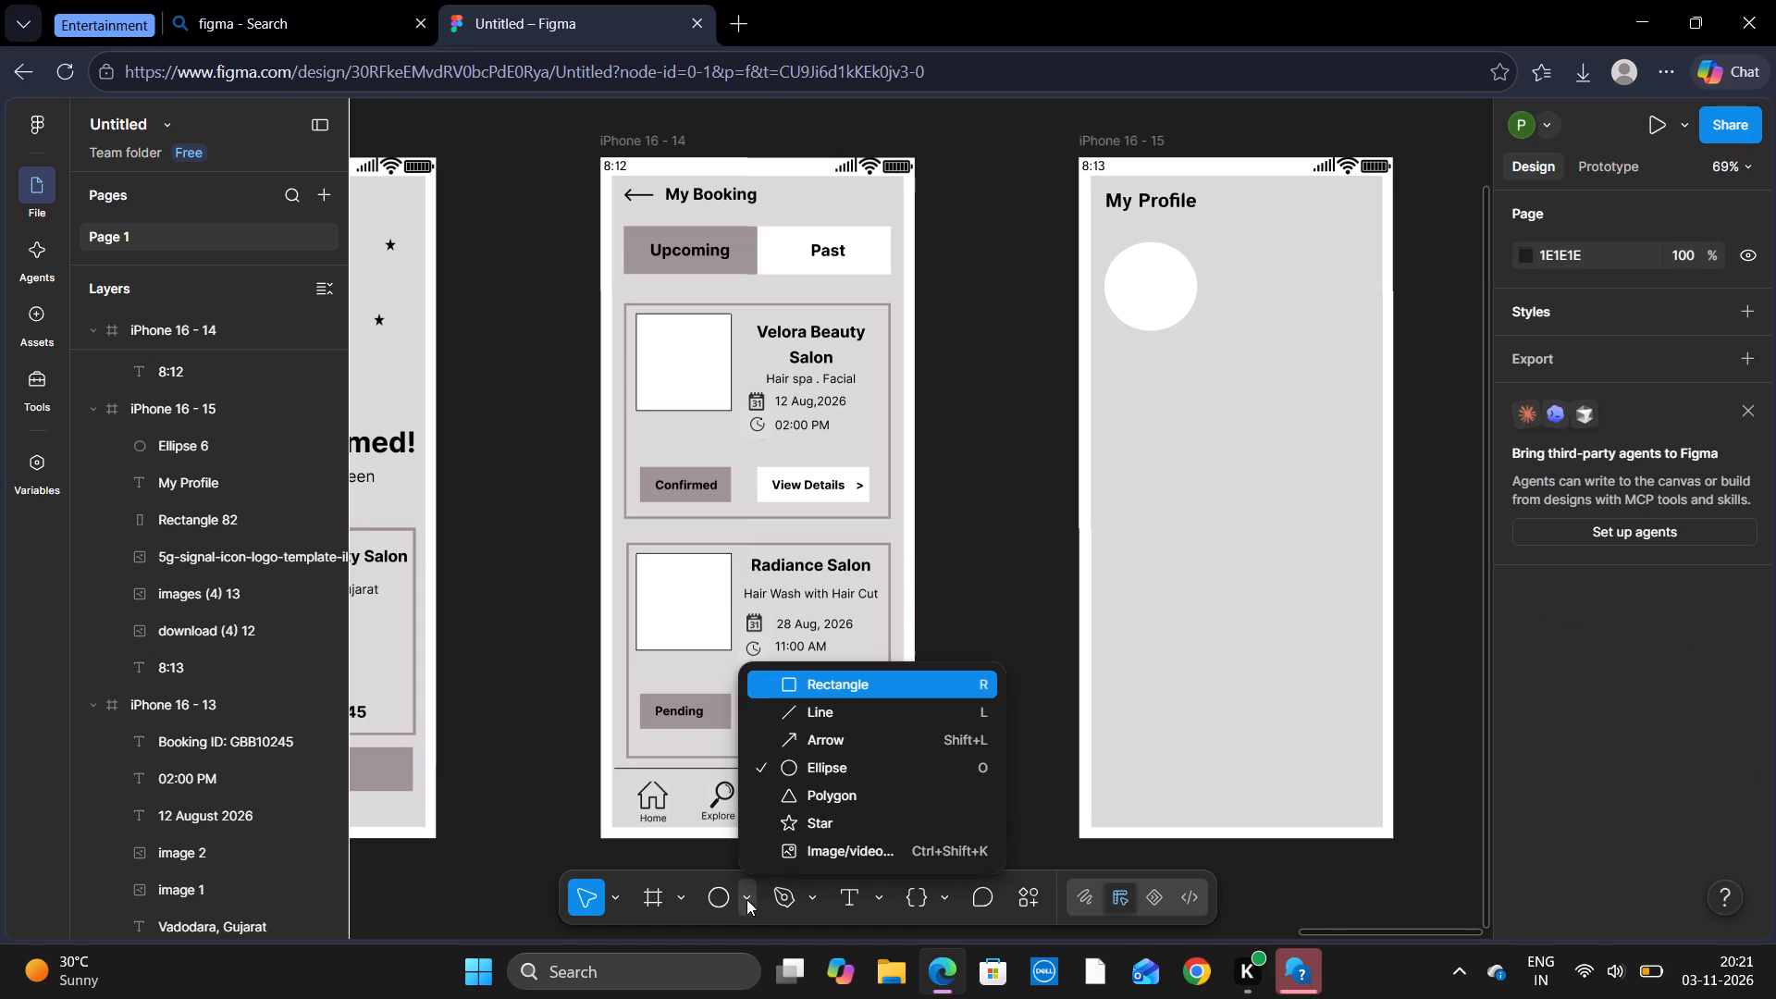
pyautogui.click(841, 847)
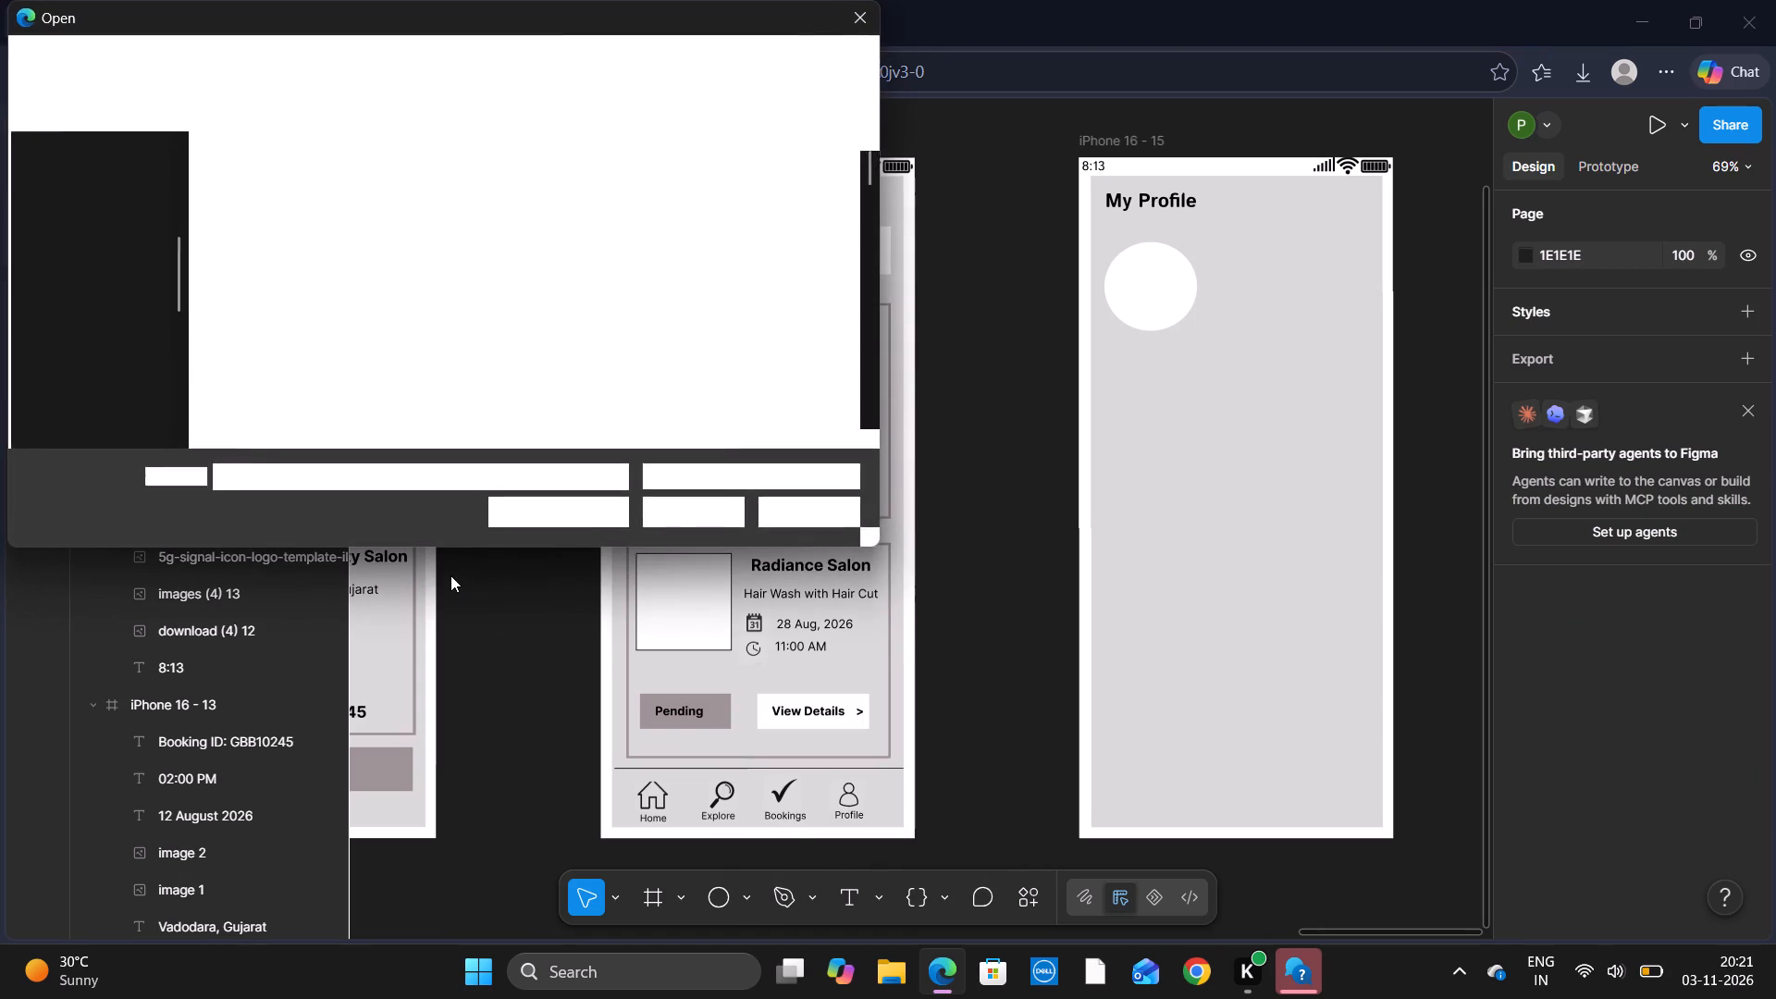
pyautogui.scroll(-4, 386, 320)
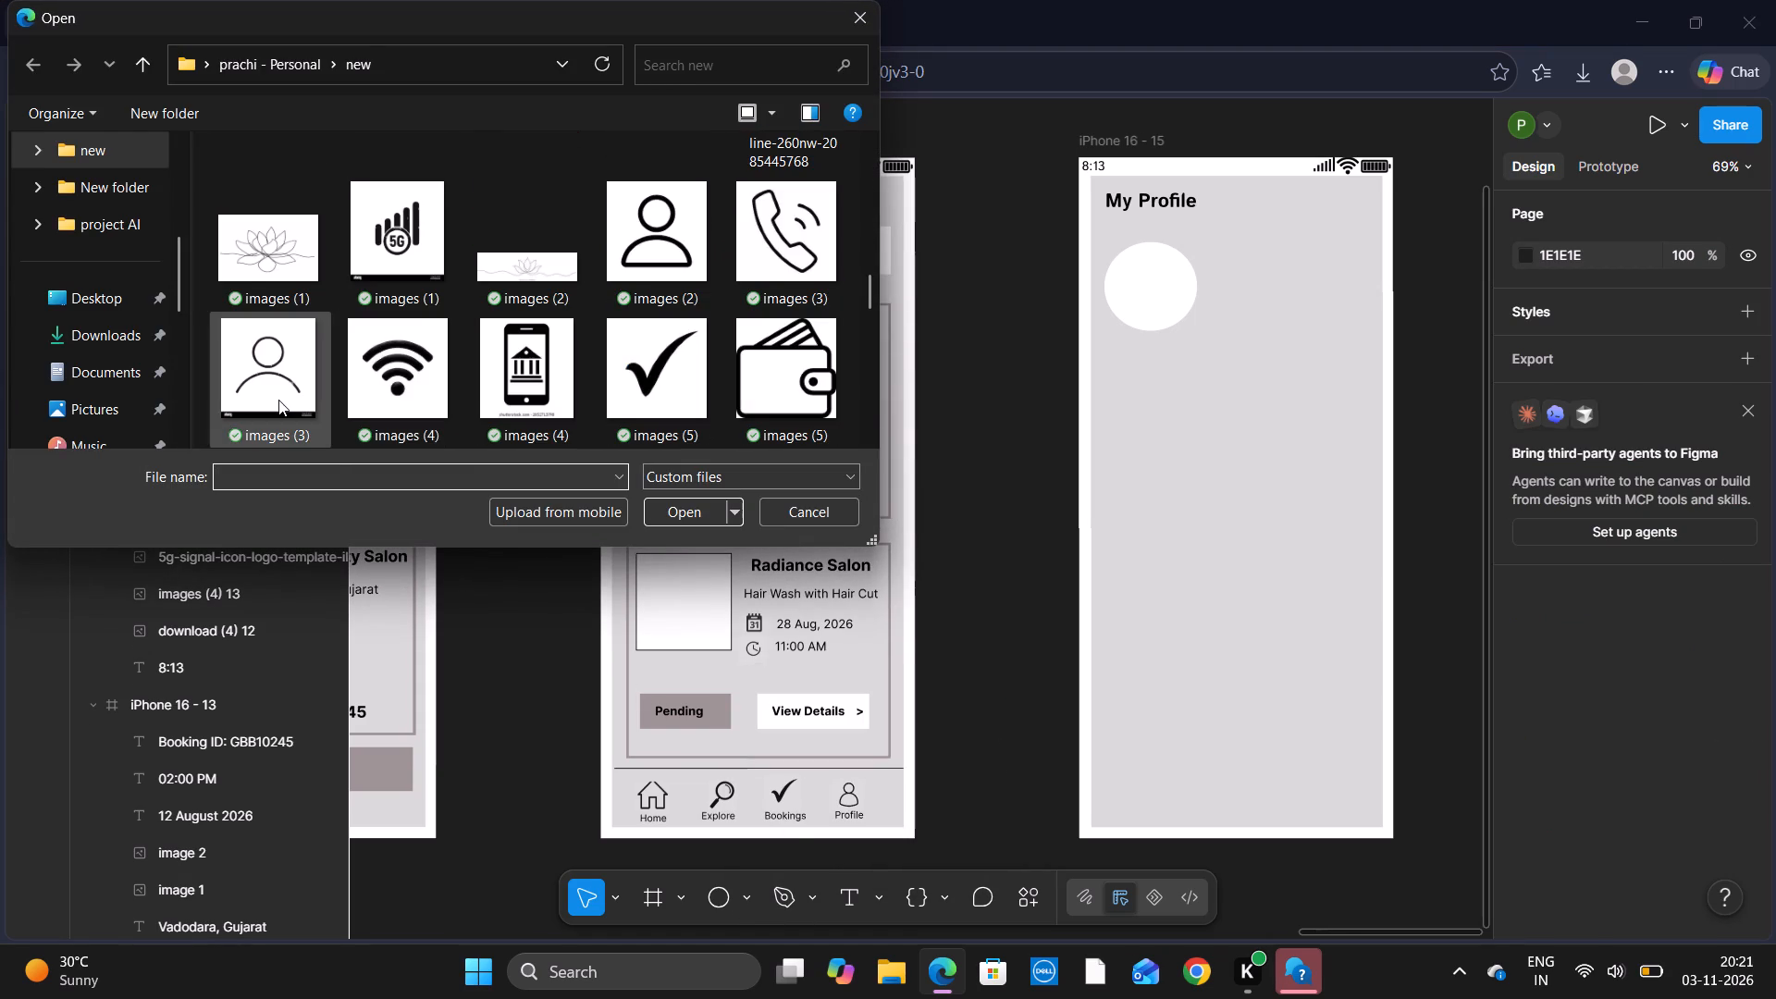
pyautogui.click(278, 400)
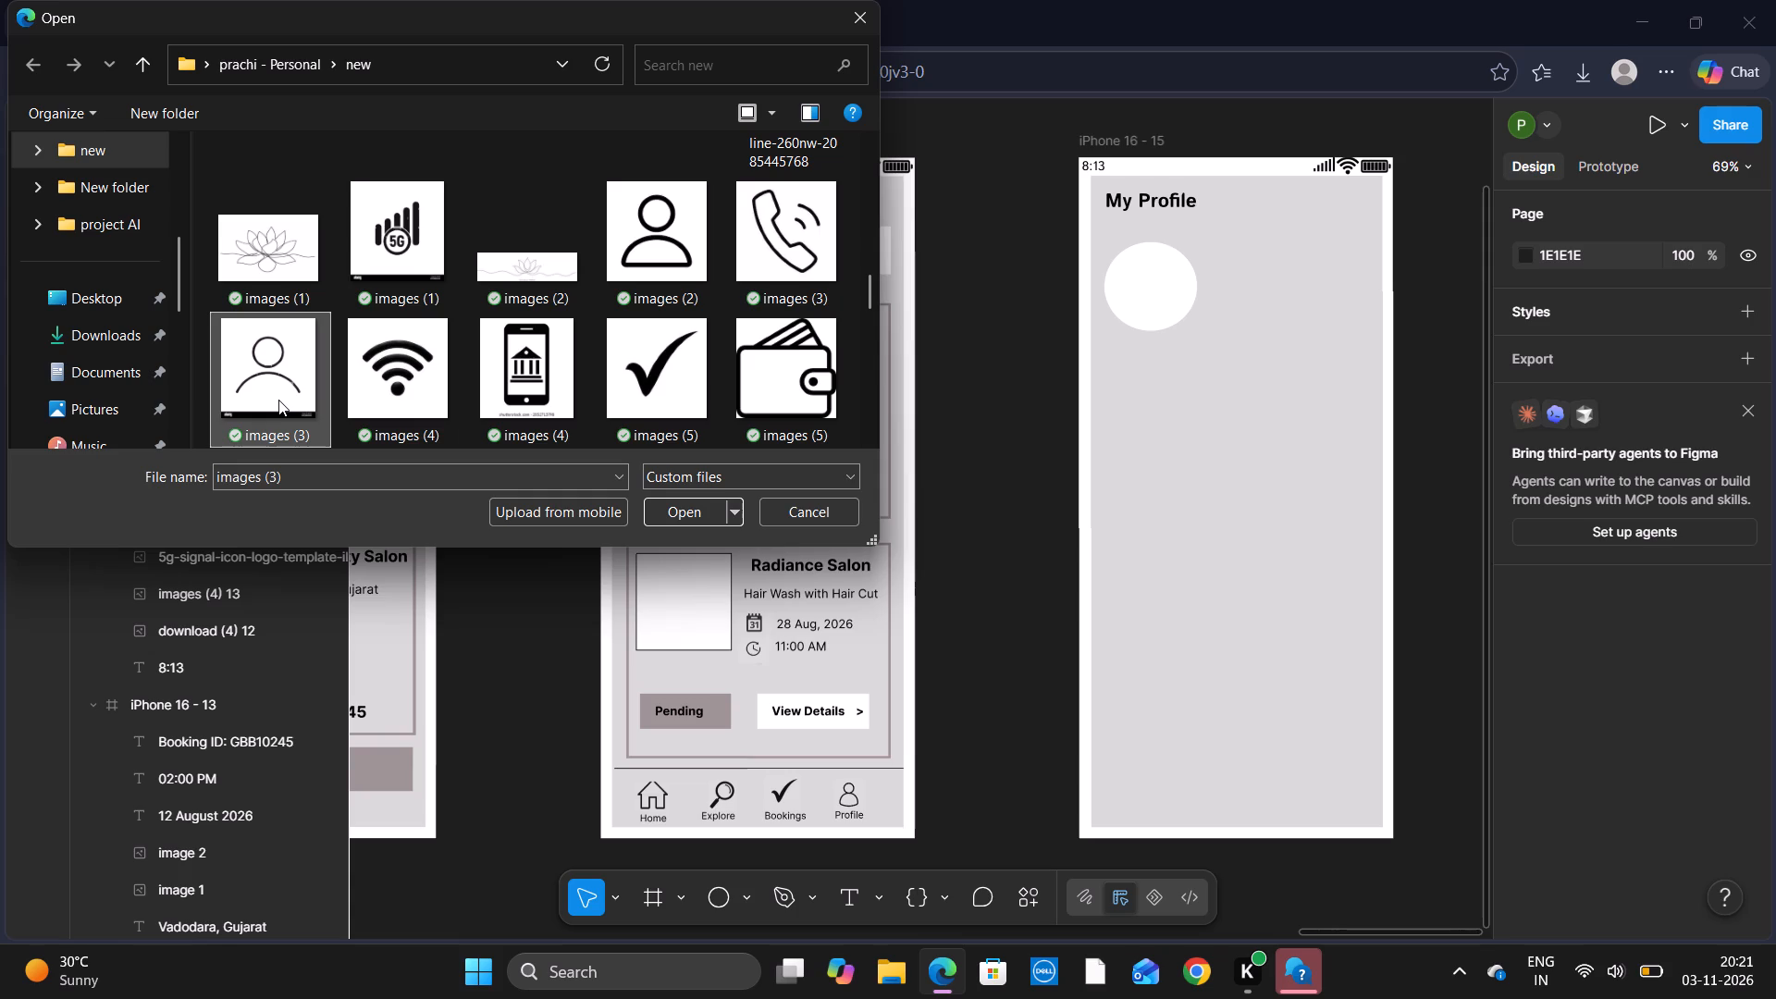
pyautogui.hotkey('ctrl', 'c')
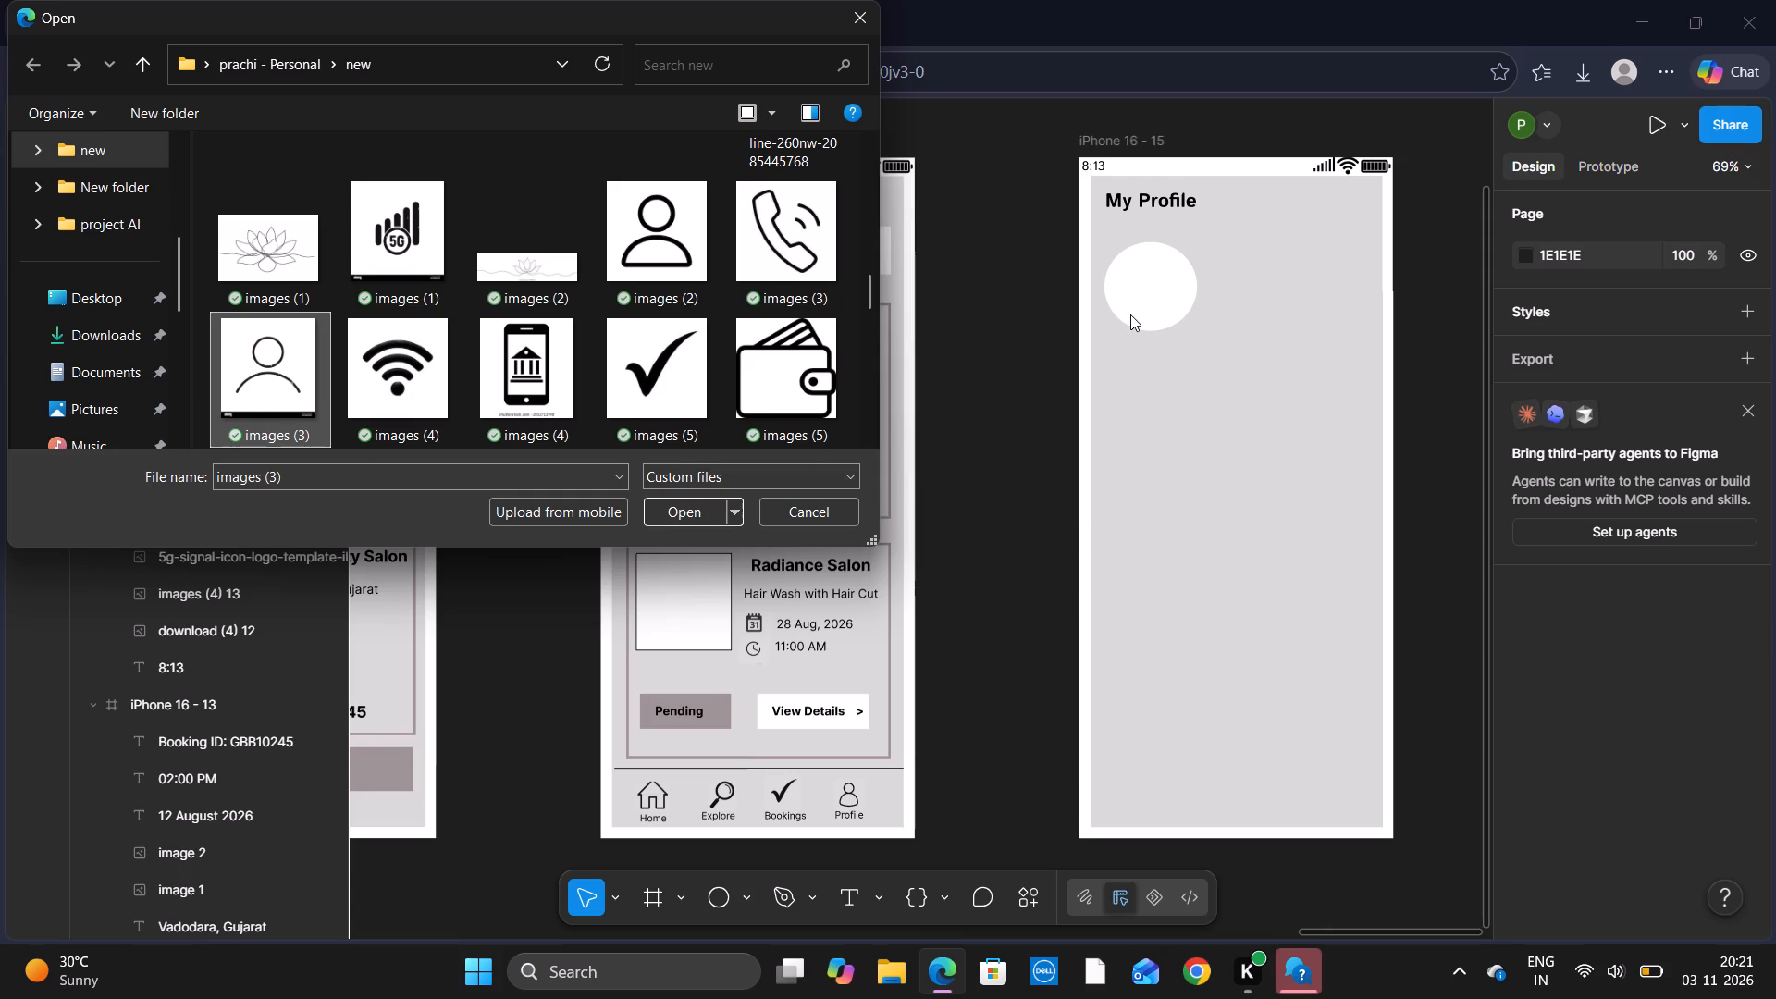
pyautogui.click(1130, 314)
pyautogui.click(686, 512)
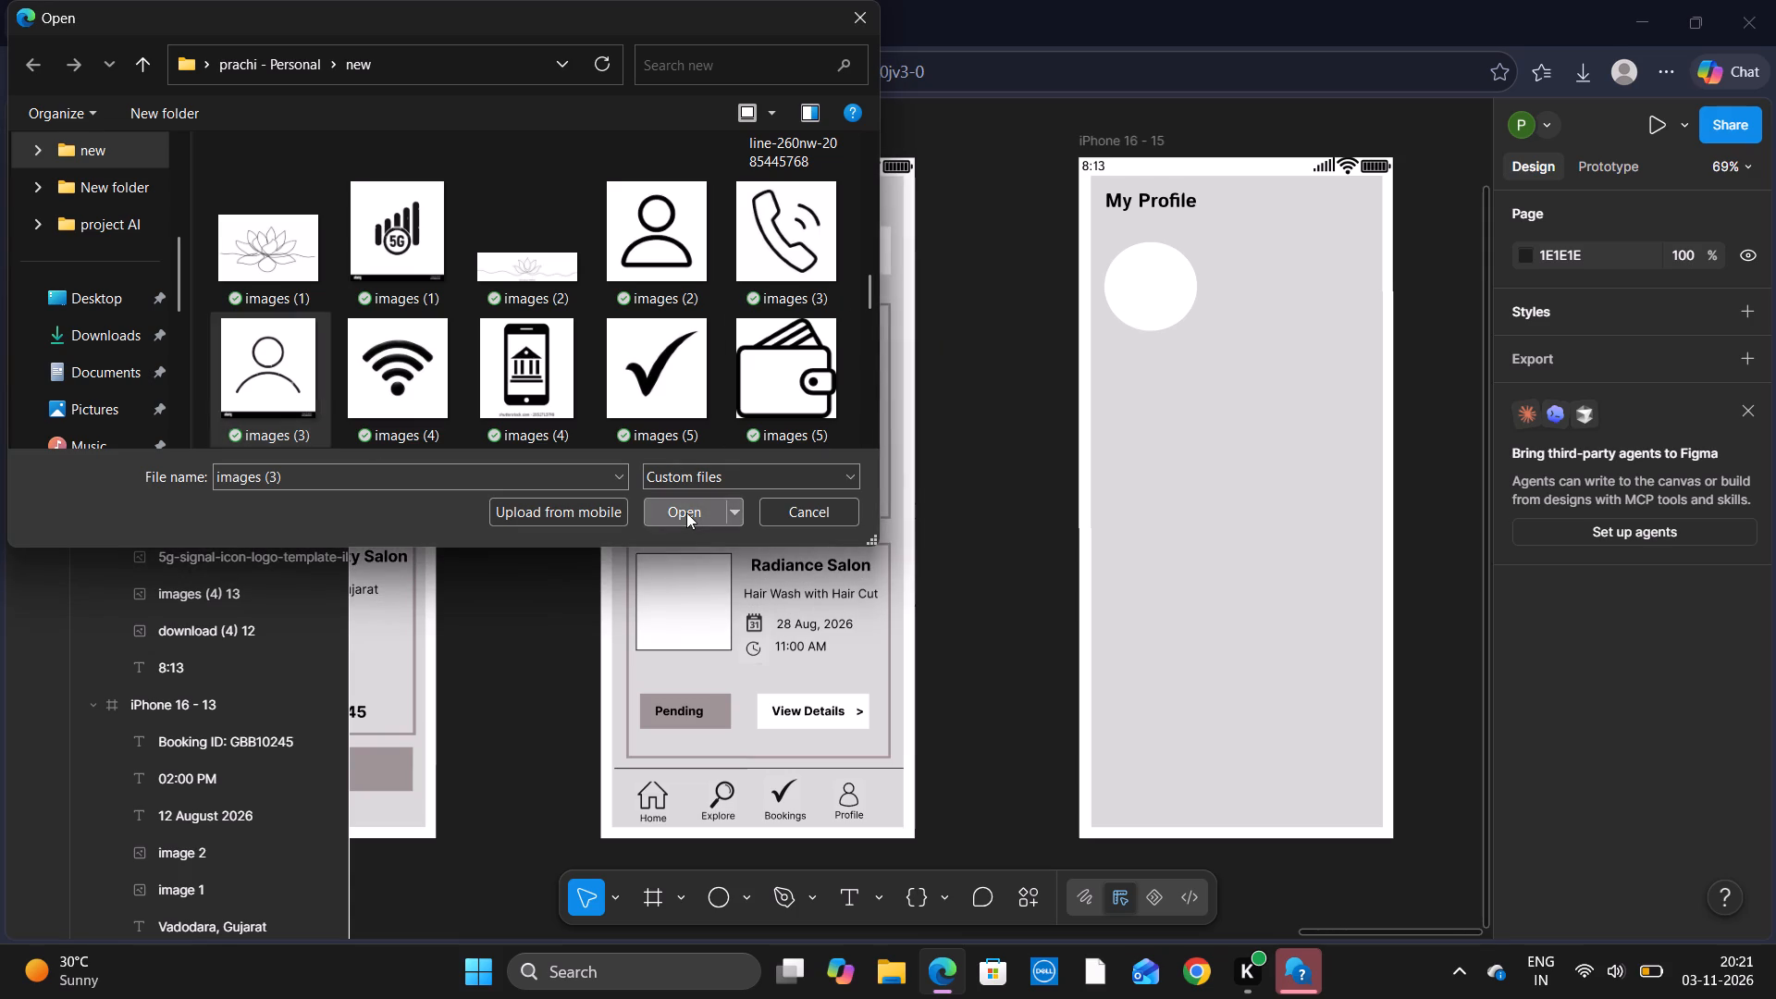
pyautogui.click(1138, 293)
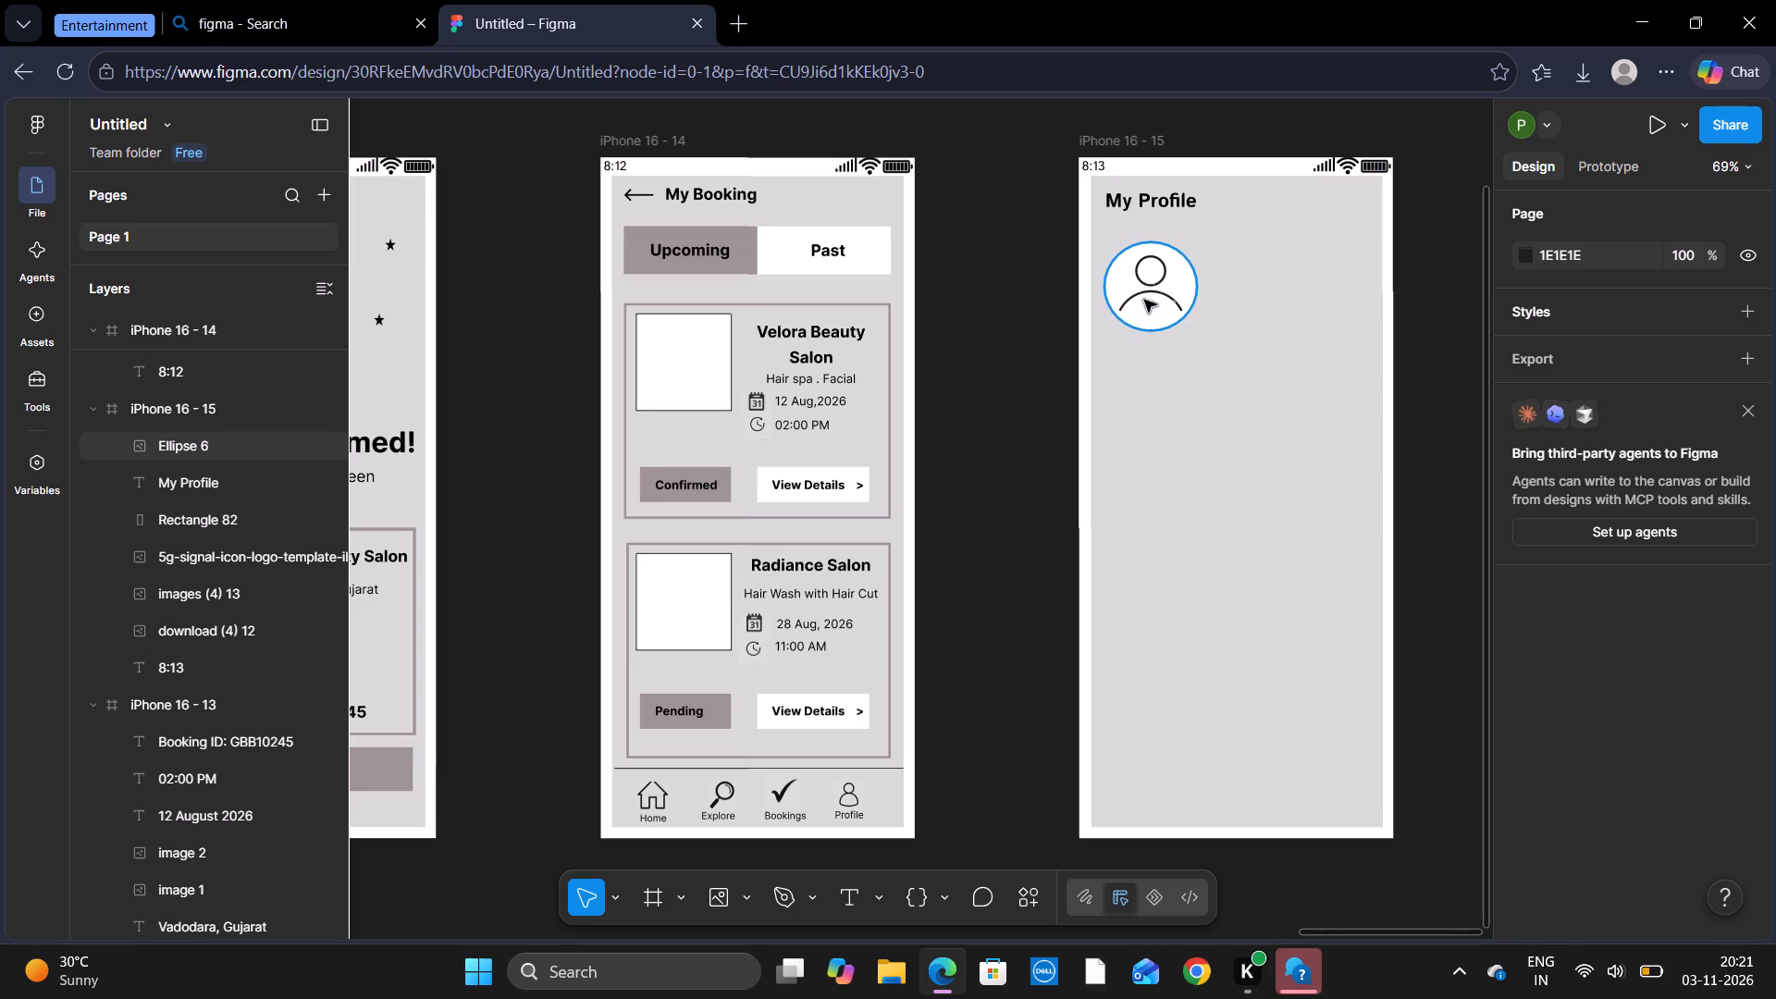
# Move the circular profile picture to about X 32, Y 109, below the My Profile heading.
pyautogui.moveTo(1144, 300); pyautogui.dragTo(1141, 290)
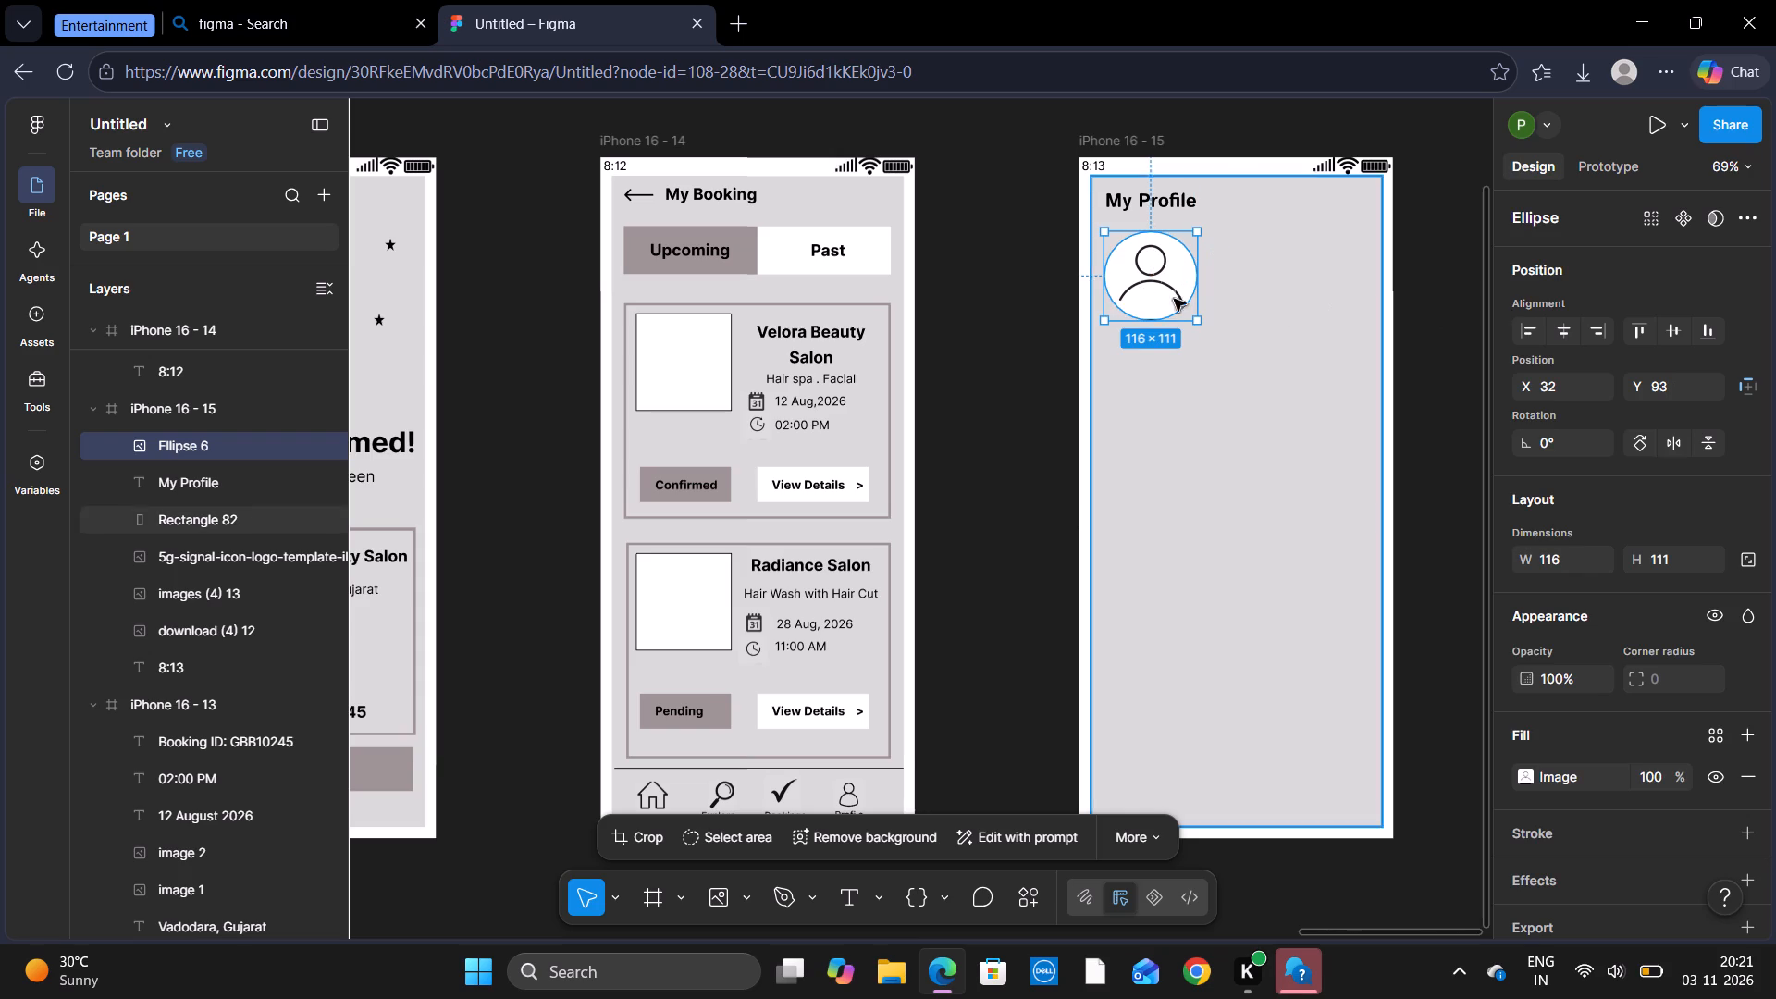
pyautogui.moveTo(1149, 266); pyautogui.dragTo(1147, 282)
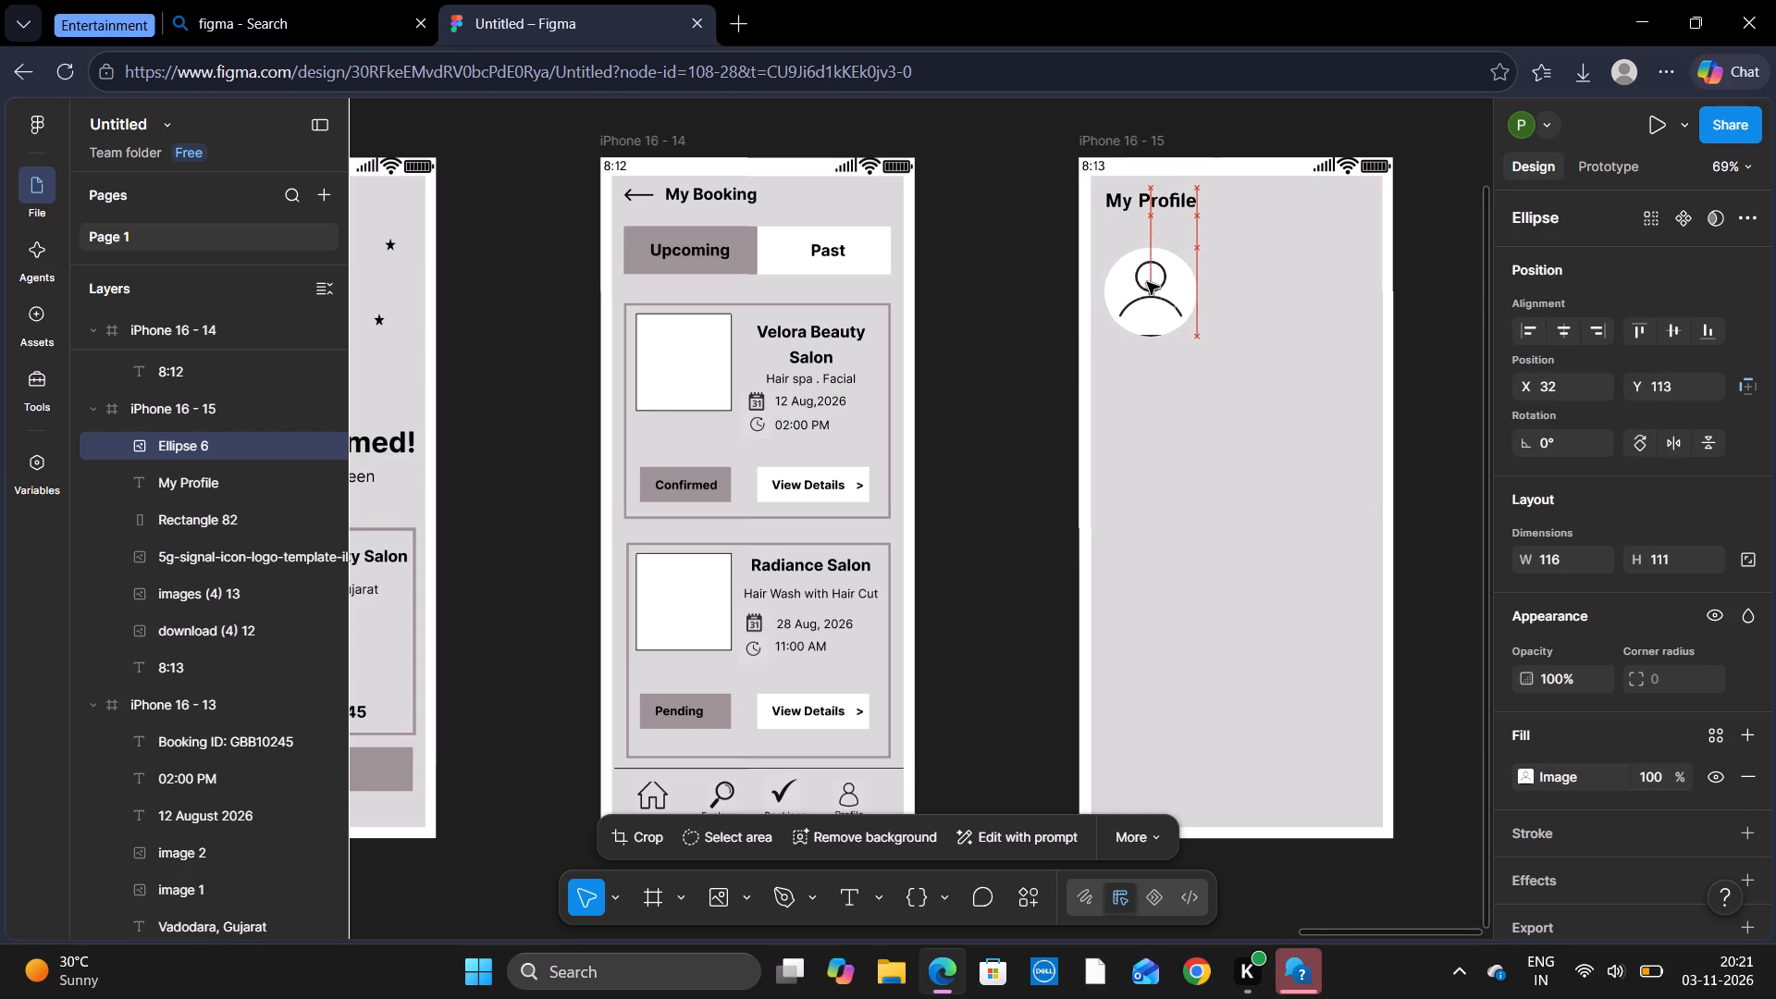
pyautogui.moveTo(1147, 282); pyautogui.dragTo(1145, 278)
pyautogui.click(1438, 295)
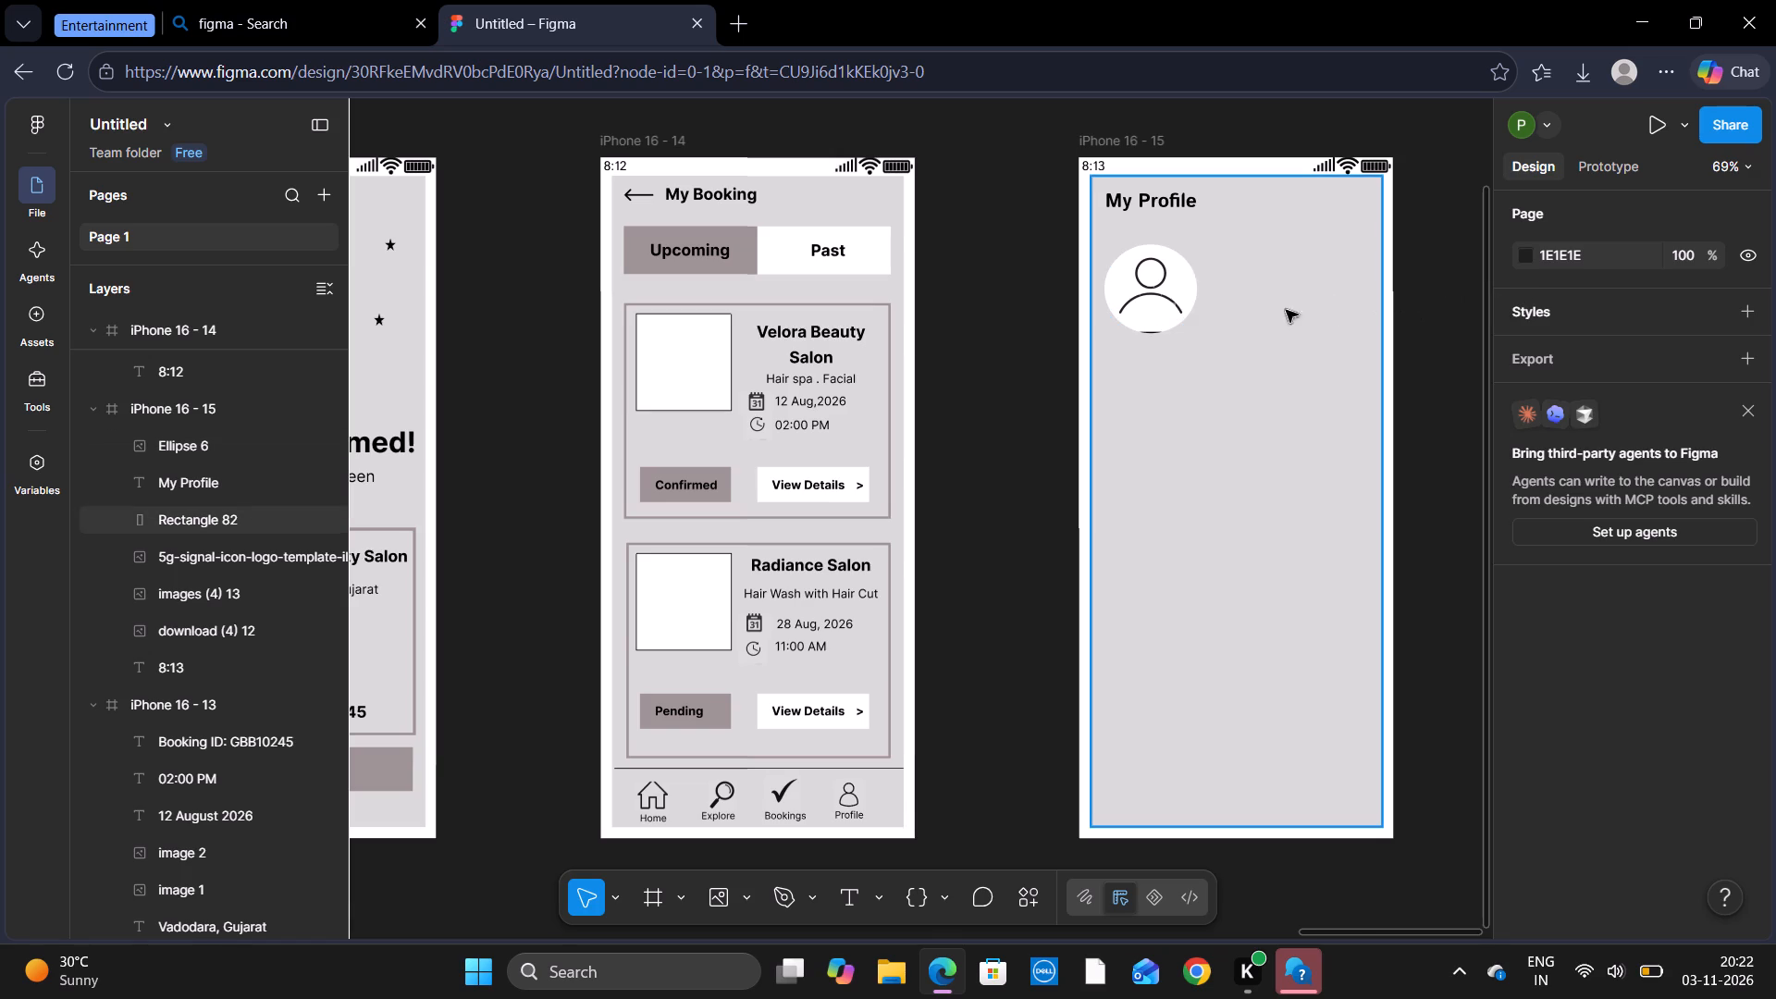
pyautogui.click(1156, 292)
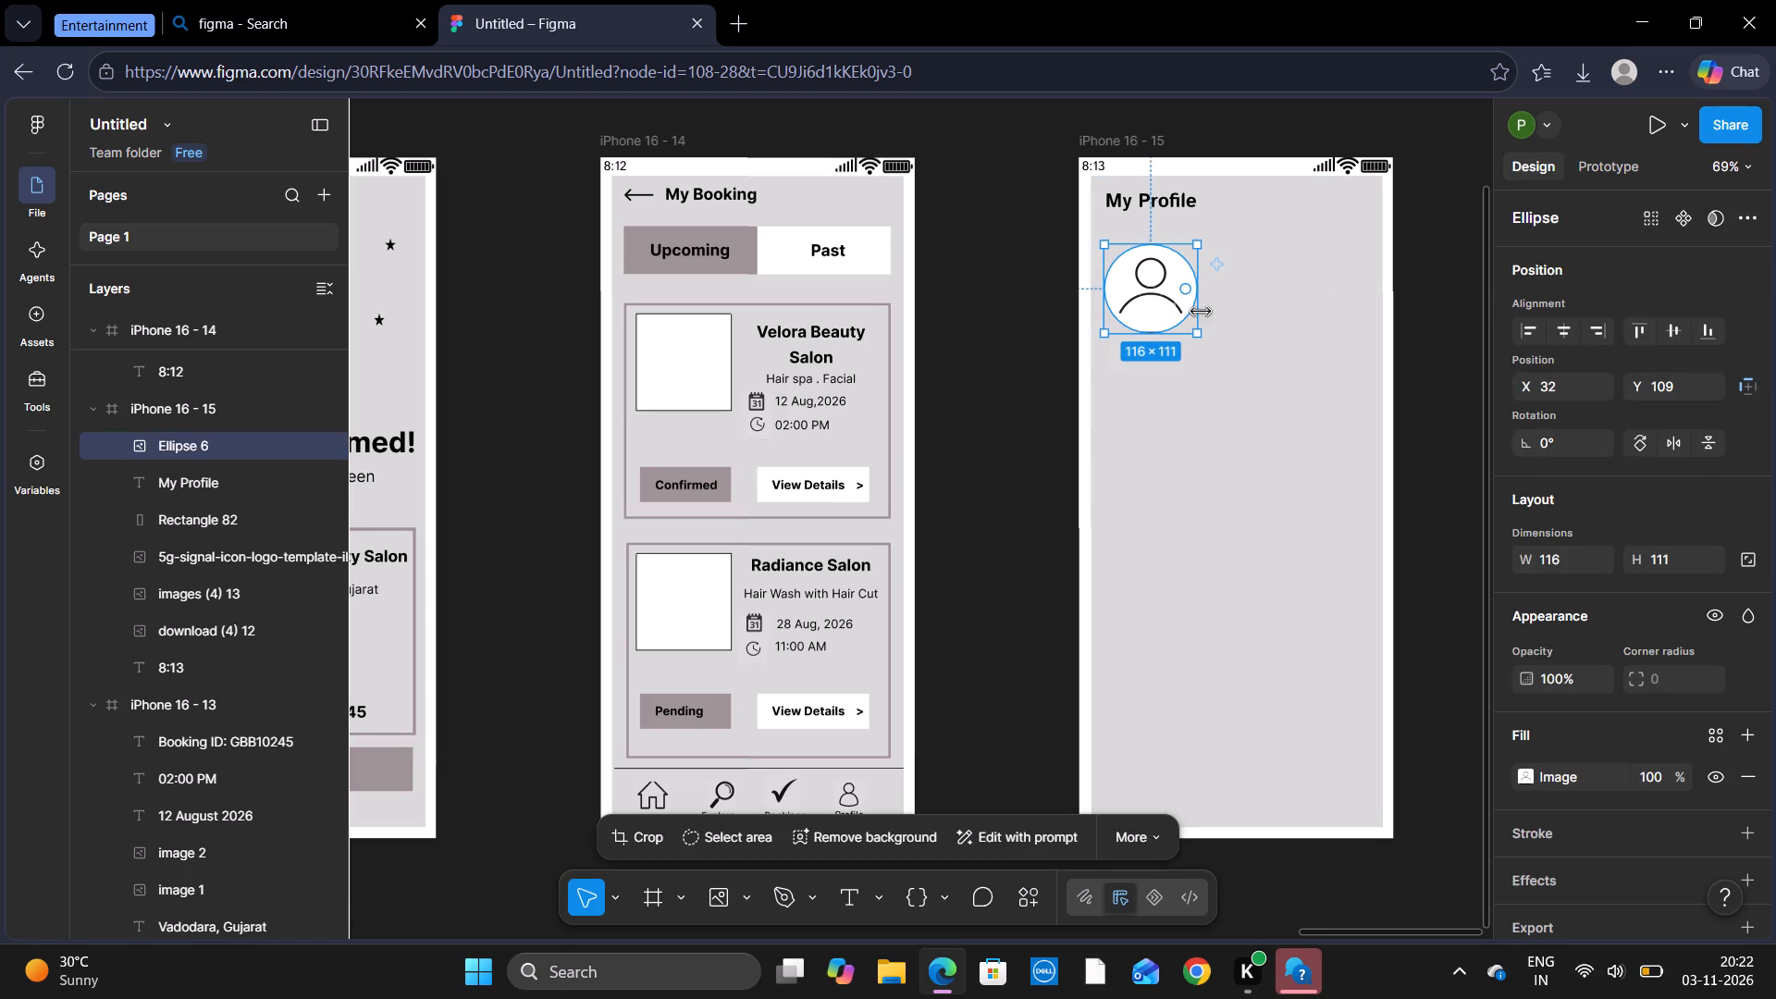
pyautogui.click(1454, 317)
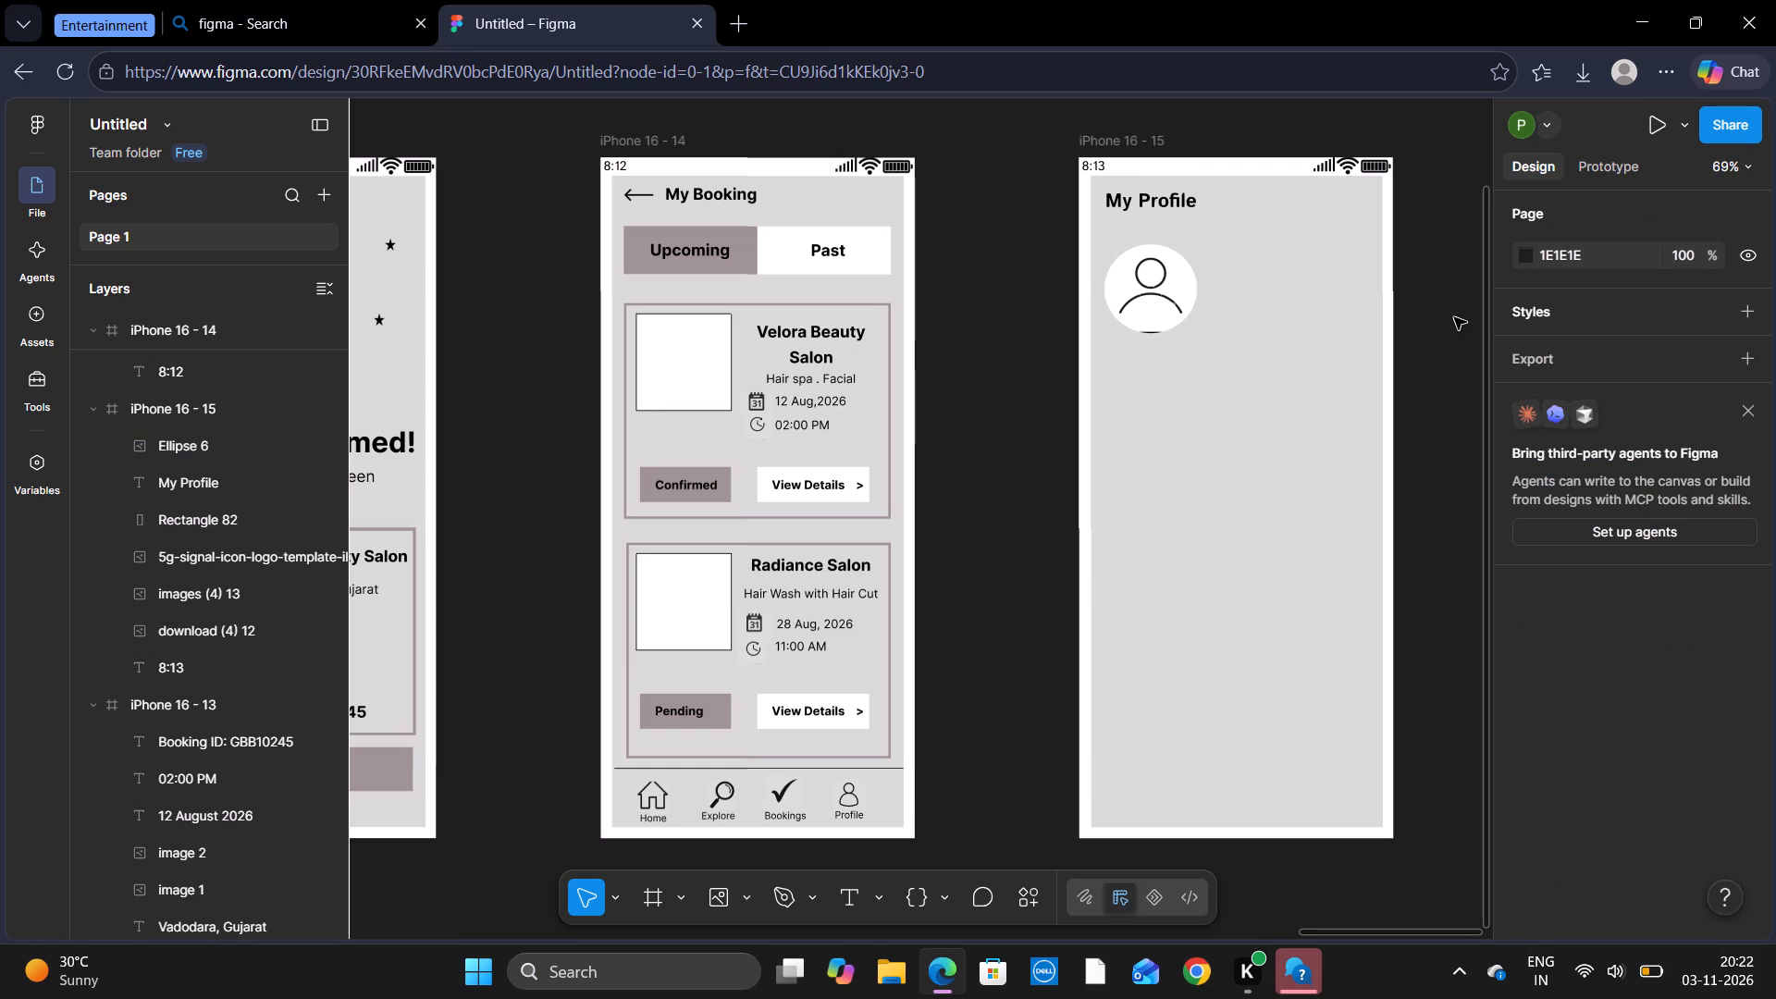
# Add the profile owner's full name as text beside the profile picture, capitalising the first name and surname.
pyautogui.click(849, 900)
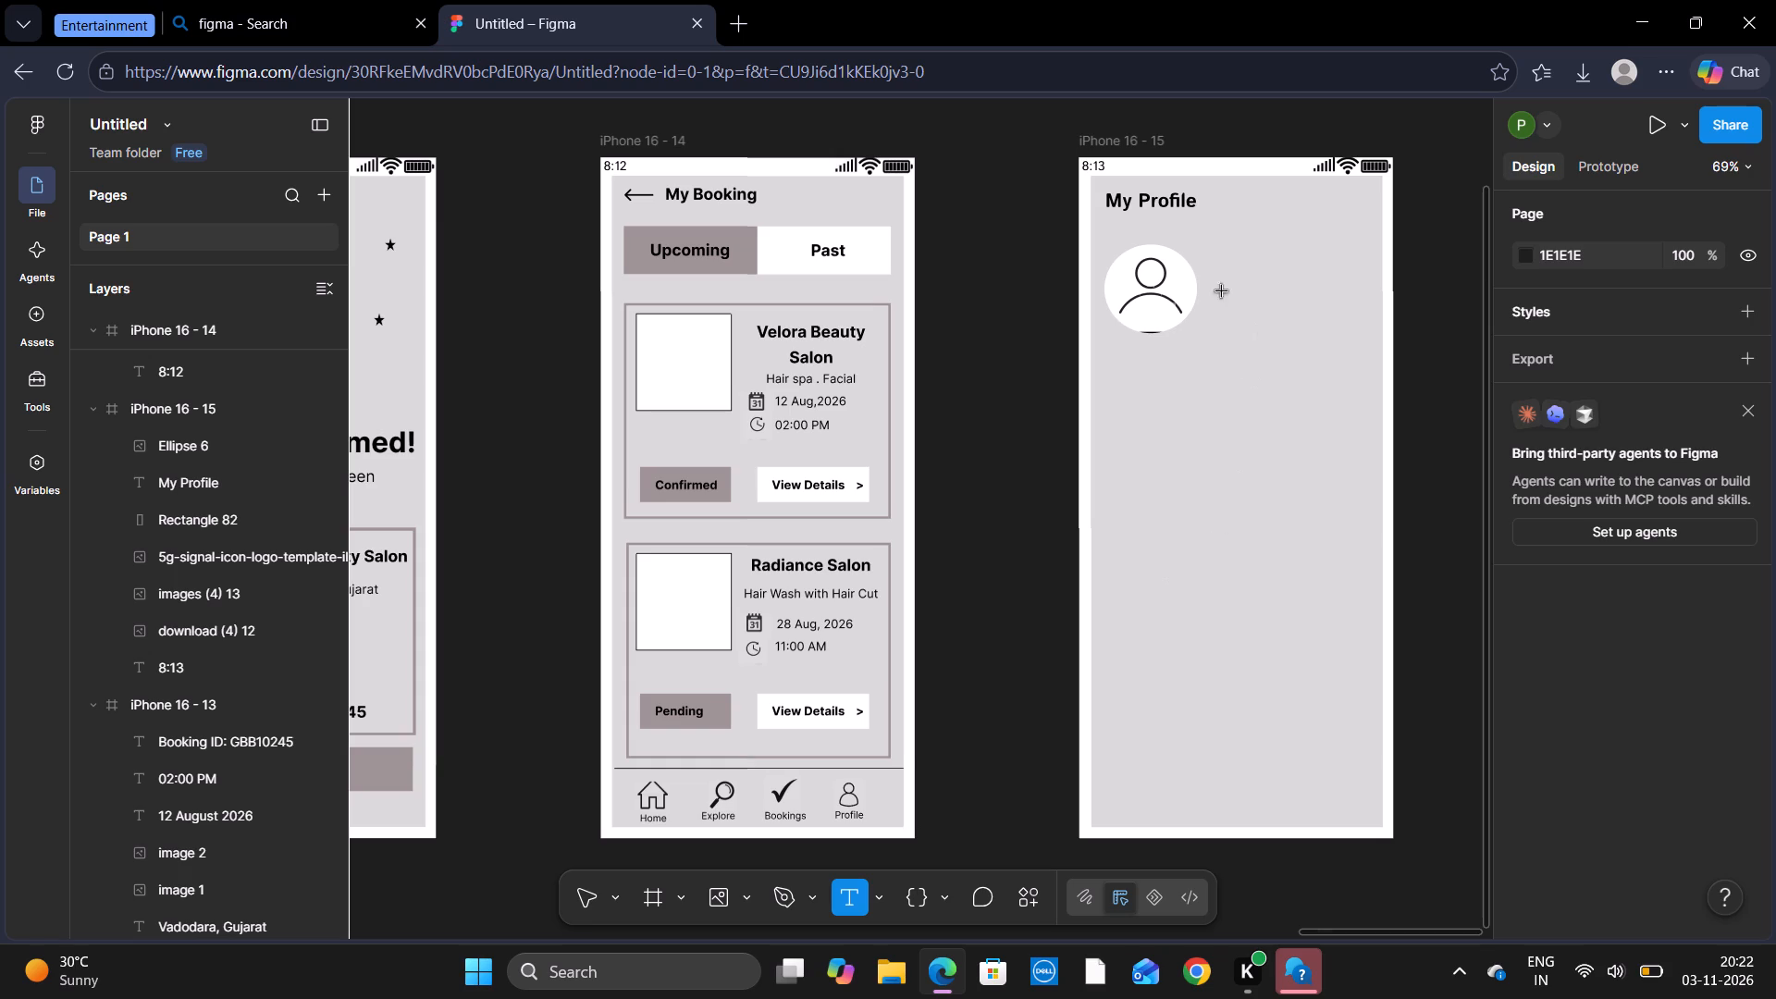
pyautogui.click(1210, 265)
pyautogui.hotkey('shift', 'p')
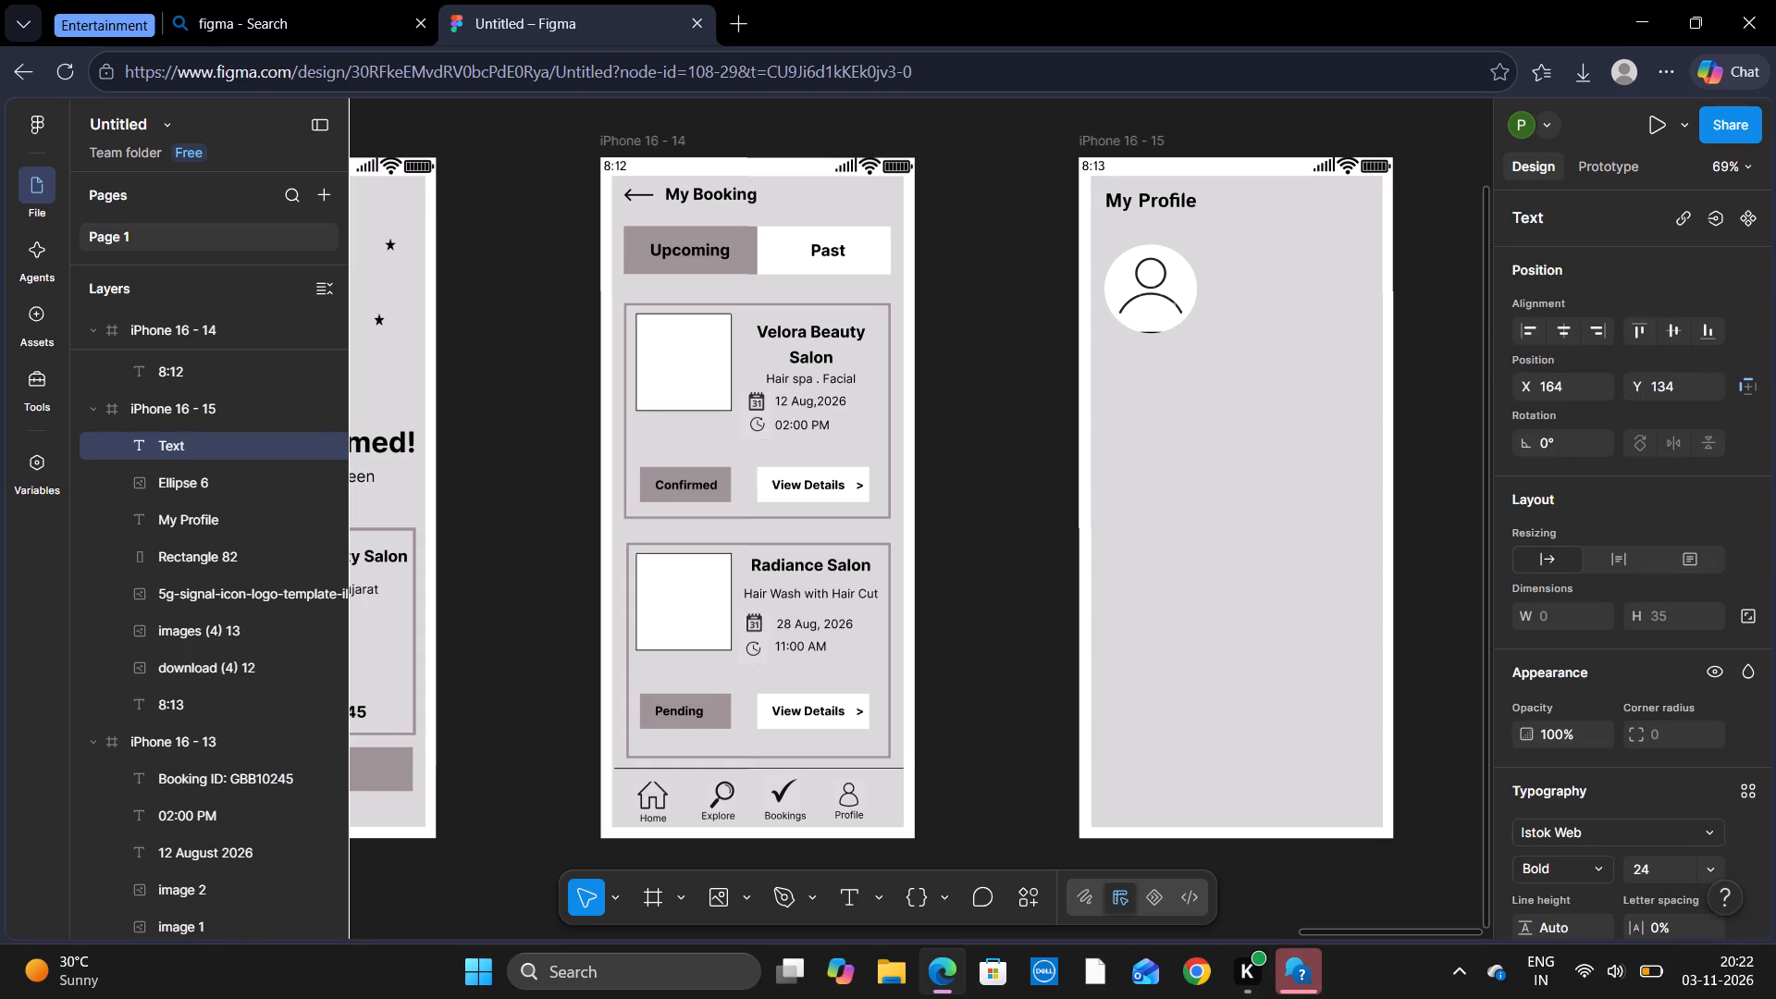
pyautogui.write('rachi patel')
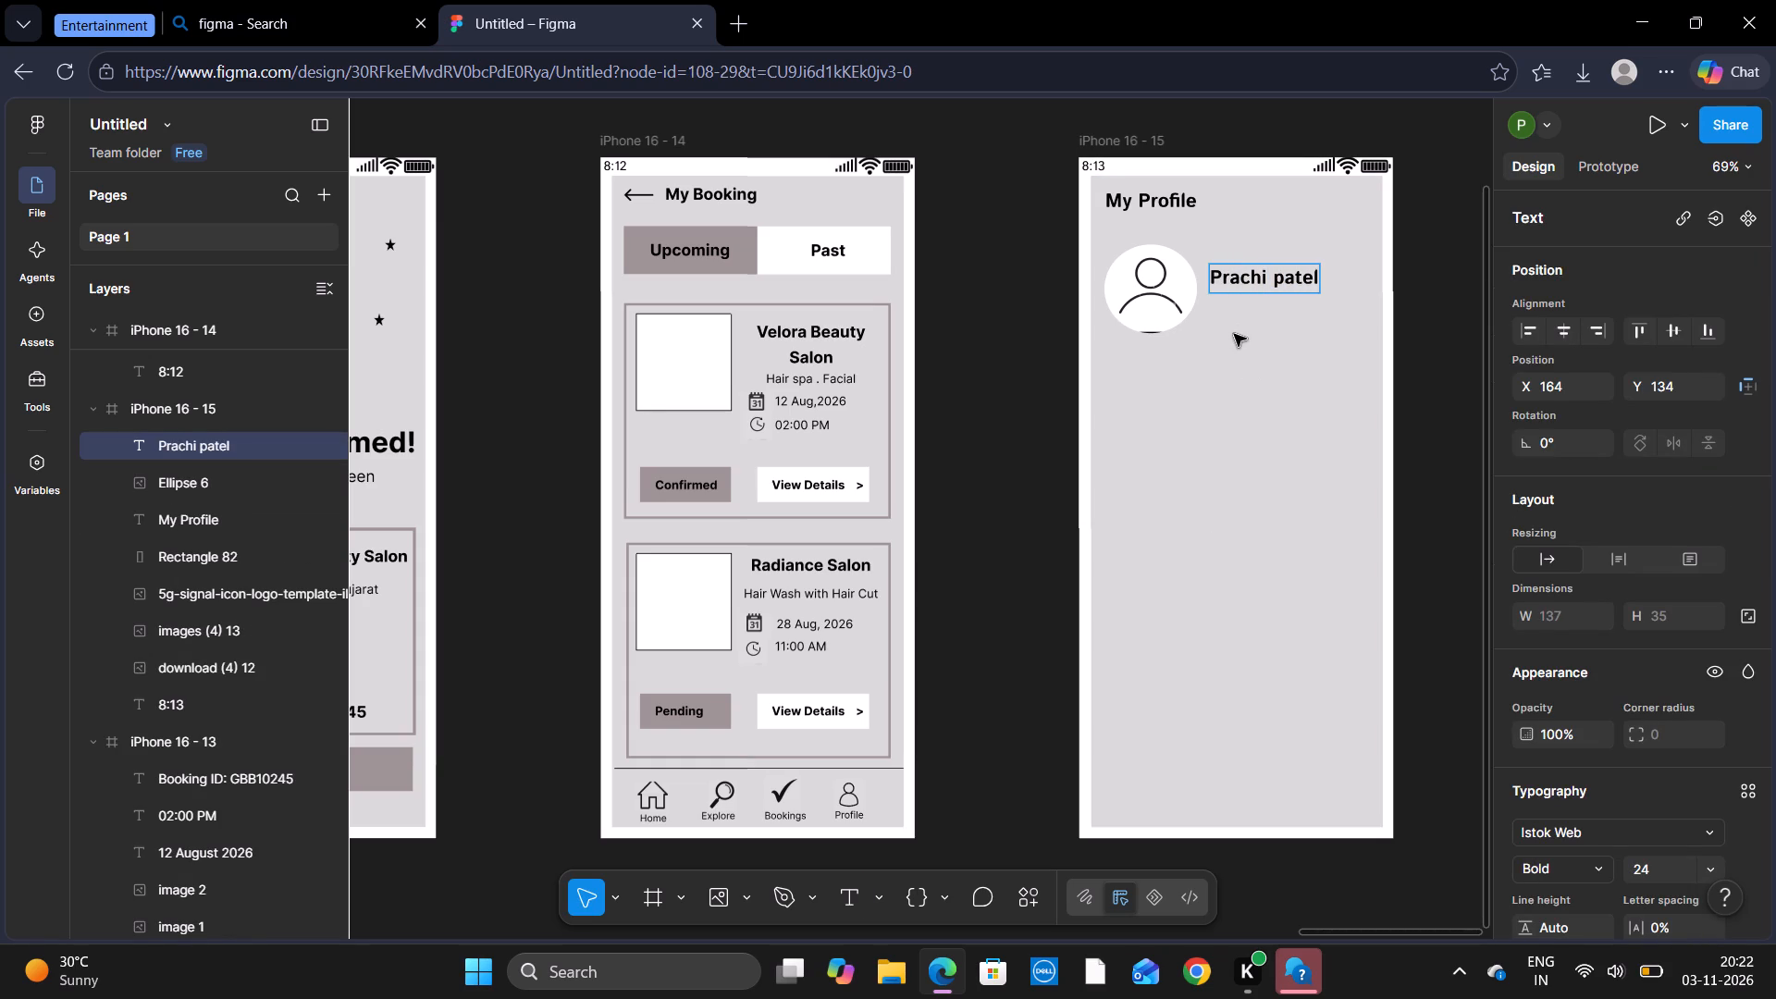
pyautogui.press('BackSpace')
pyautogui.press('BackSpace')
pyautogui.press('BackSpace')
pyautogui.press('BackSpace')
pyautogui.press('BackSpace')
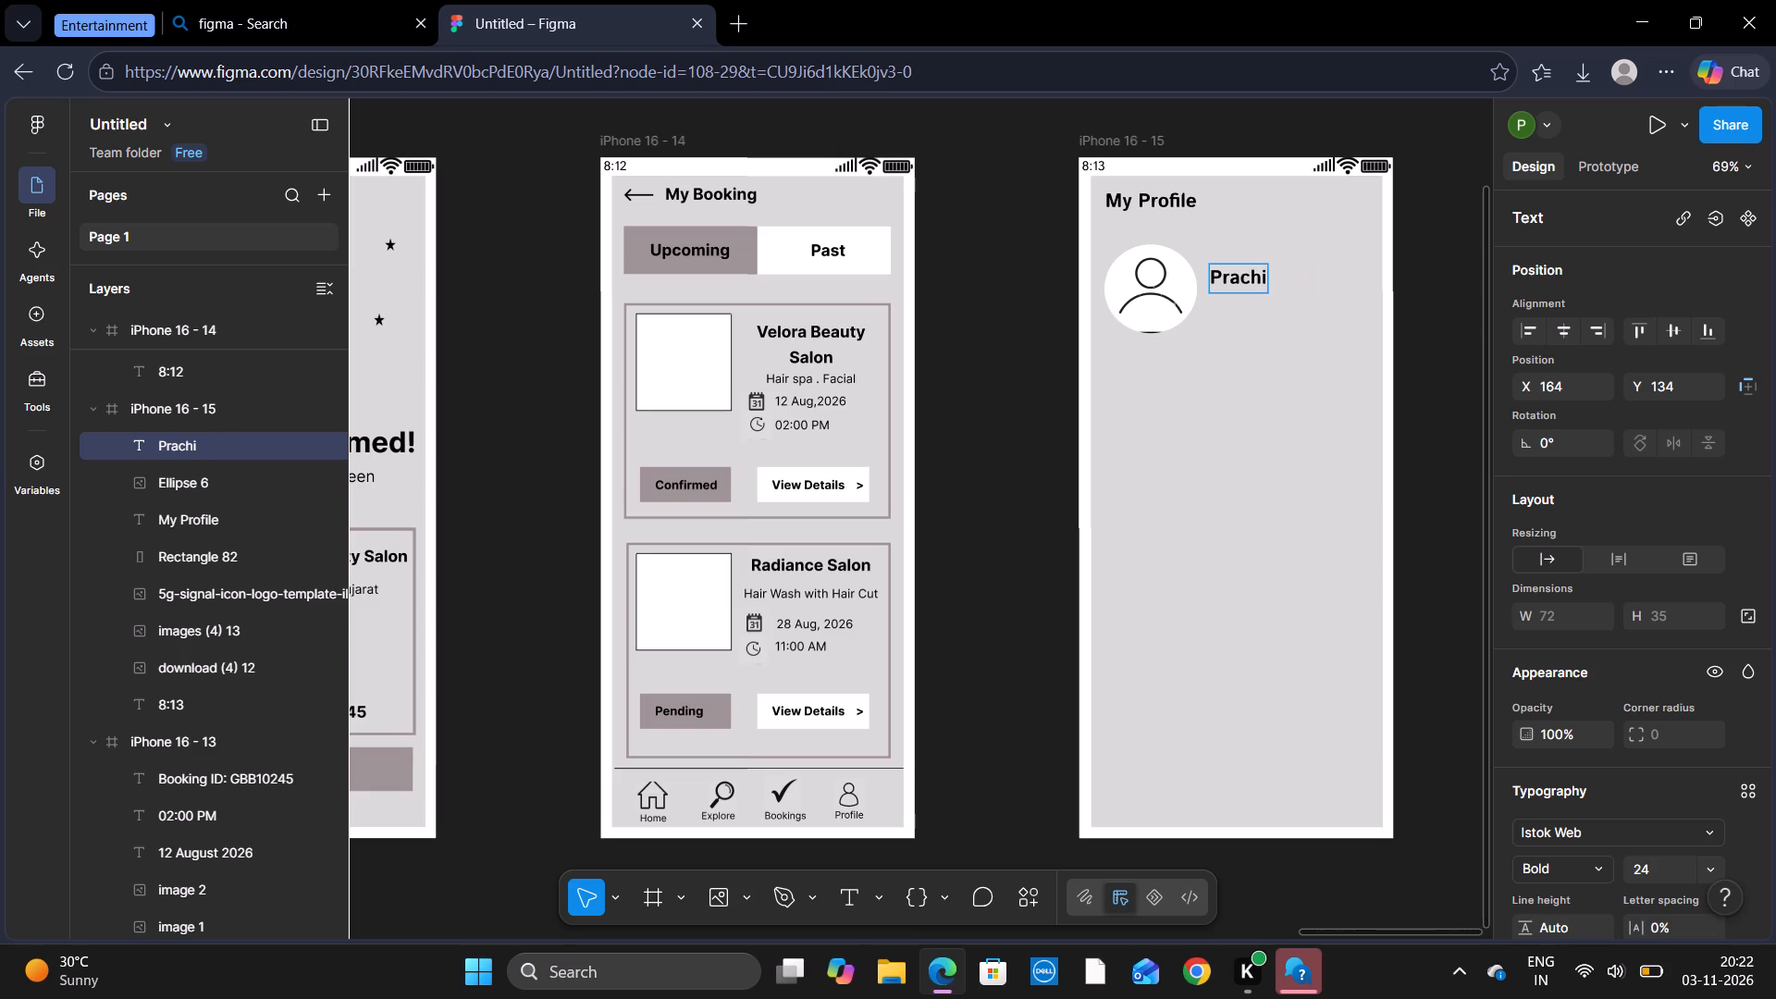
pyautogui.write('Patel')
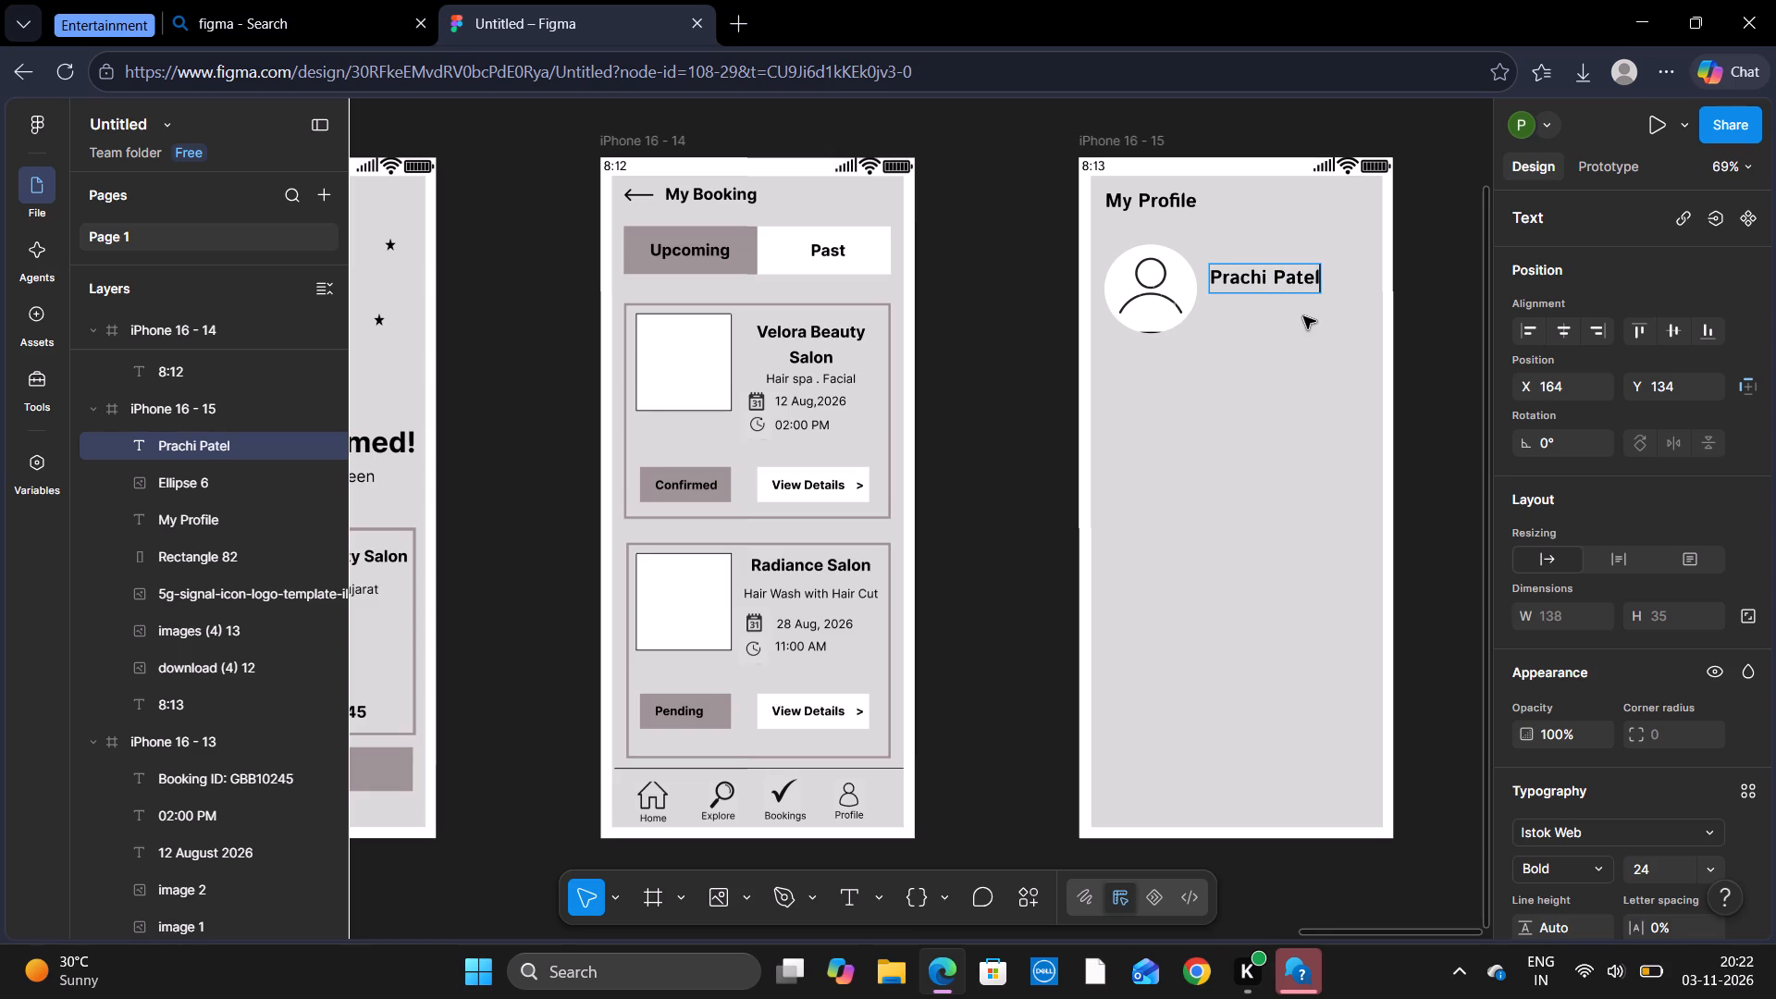
pyautogui.click(1303, 316)
# Move the profile name up so its top aligns with the profile picture's top edge, leaving a small gap beside the circle.
pyautogui.moveTo(1287, 281); pyautogui.dragTo(1320, 270)
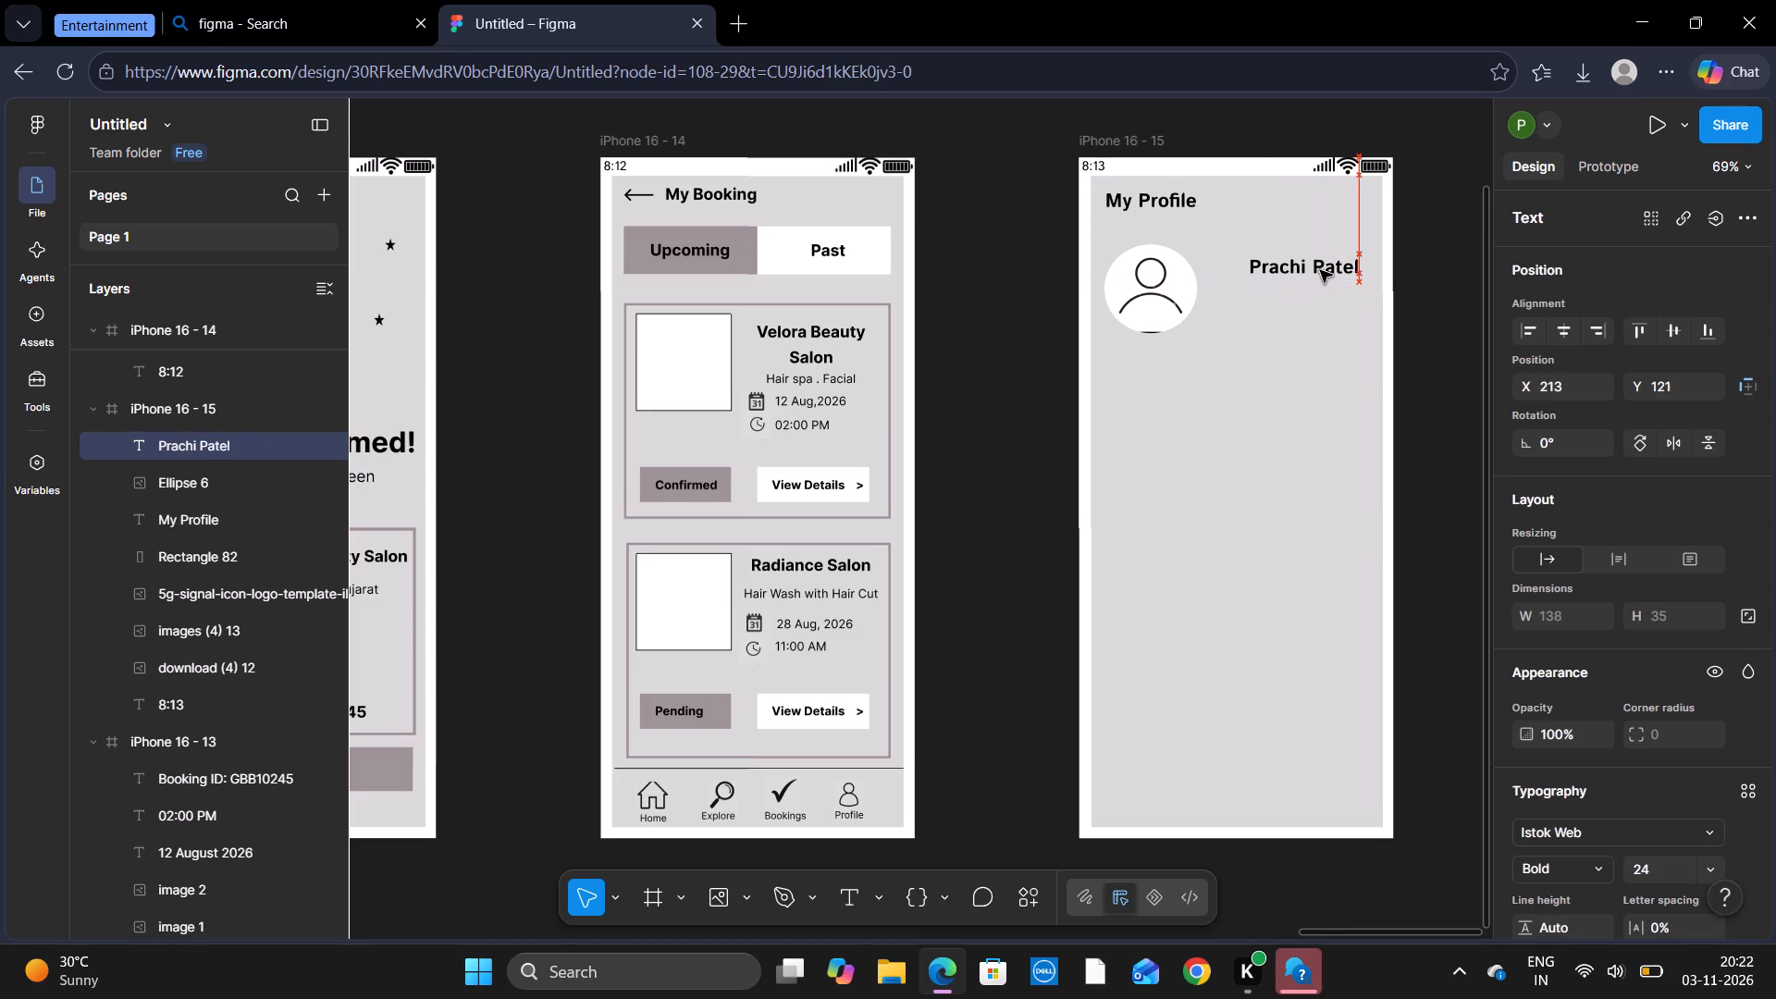
pyautogui.moveTo(1320, 270); pyautogui.dragTo(1308, 265)
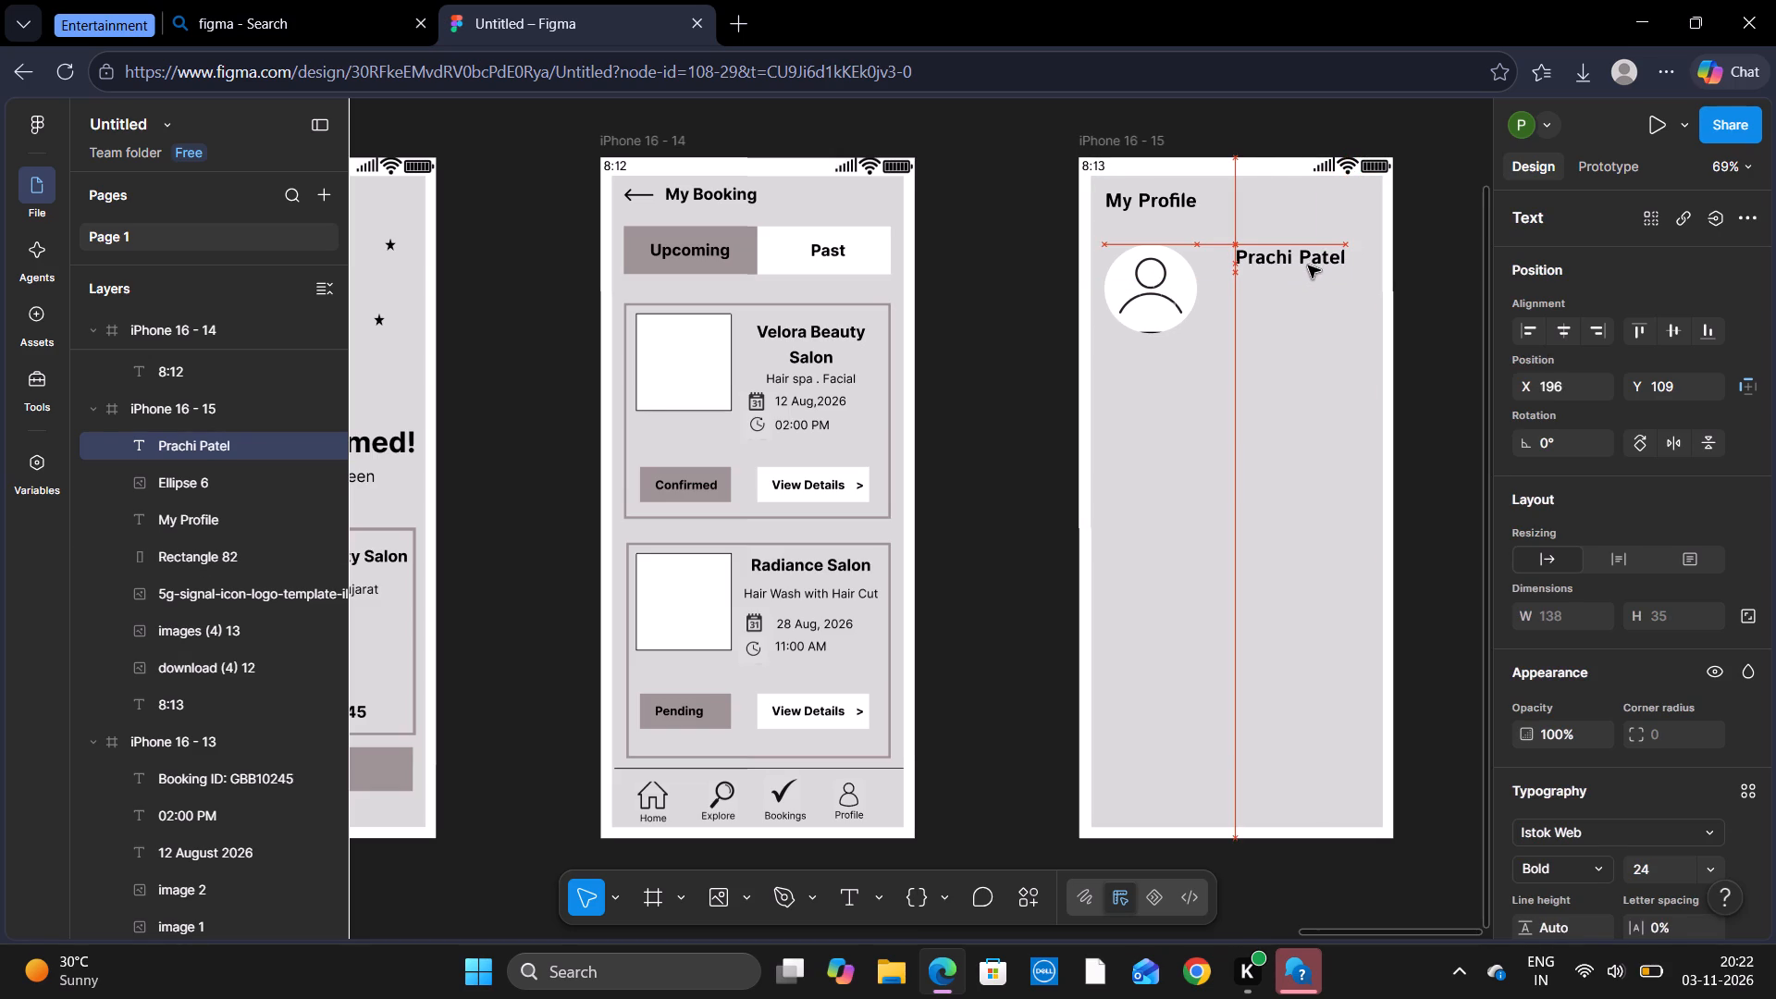
pyautogui.moveTo(1308, 265); pyautogui.dragTo(1298, 269)
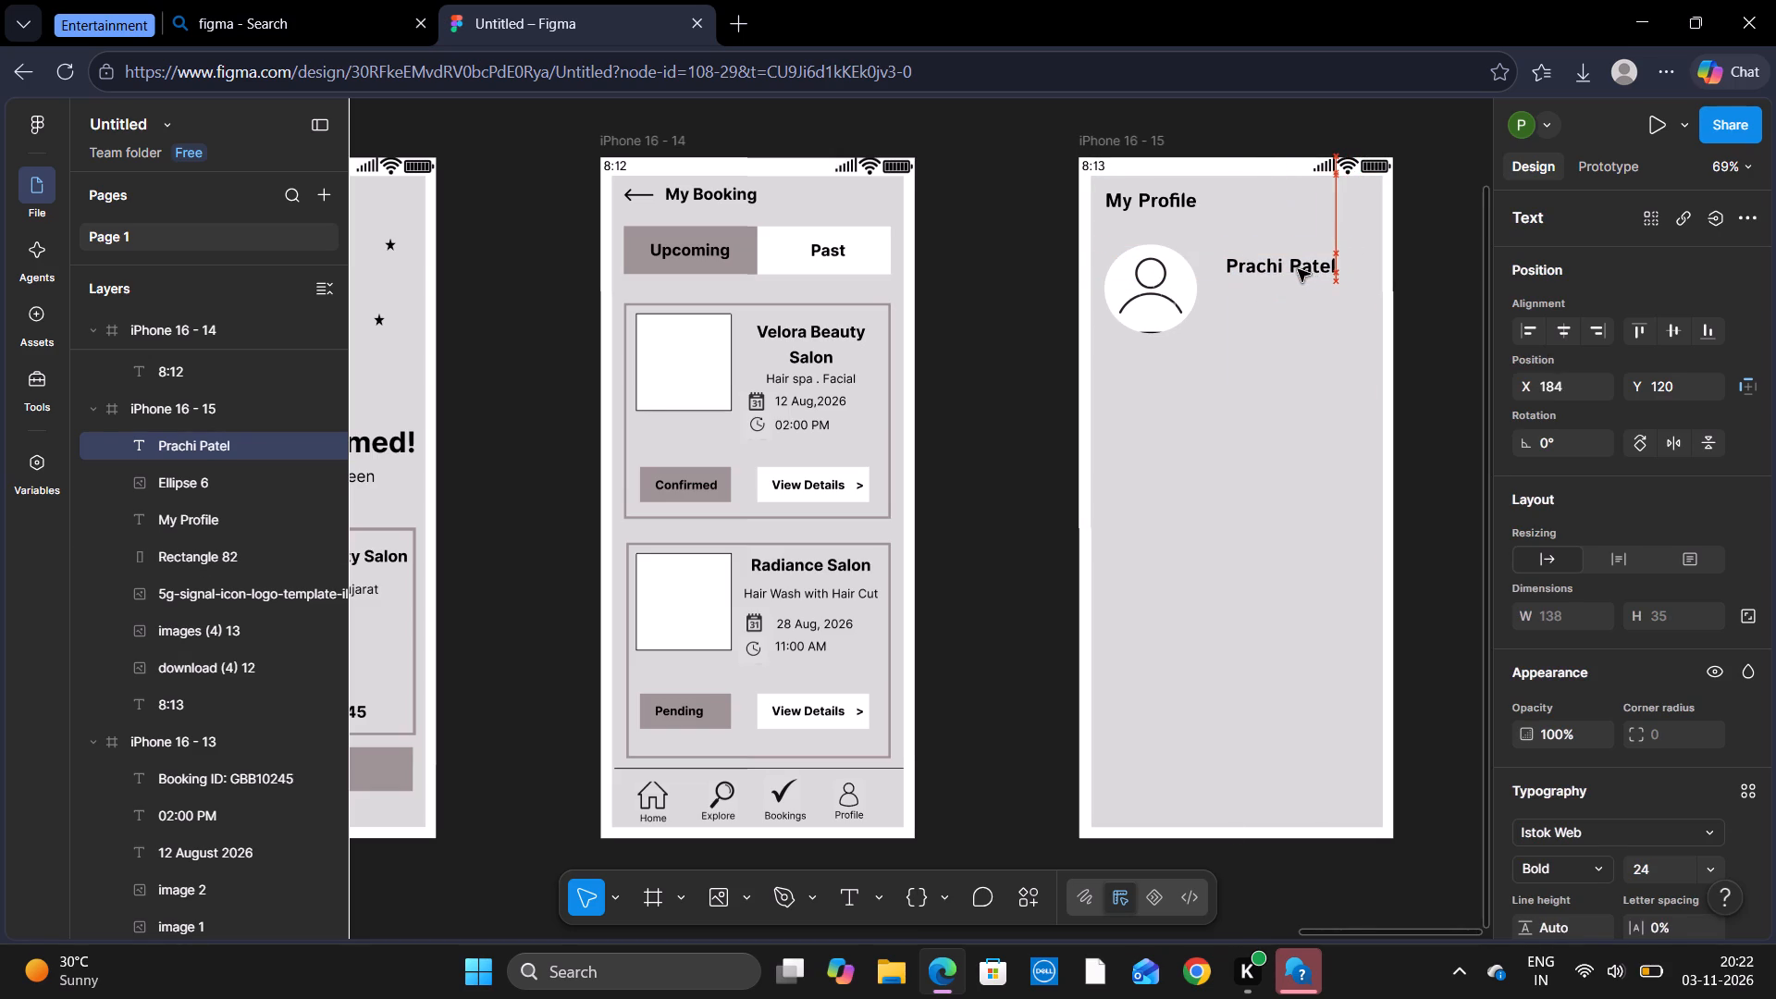
pyautogui.moveTo(1298, 269); pyautogui.dragTo(1296, 266)
pyautogui.click(1444, 345)
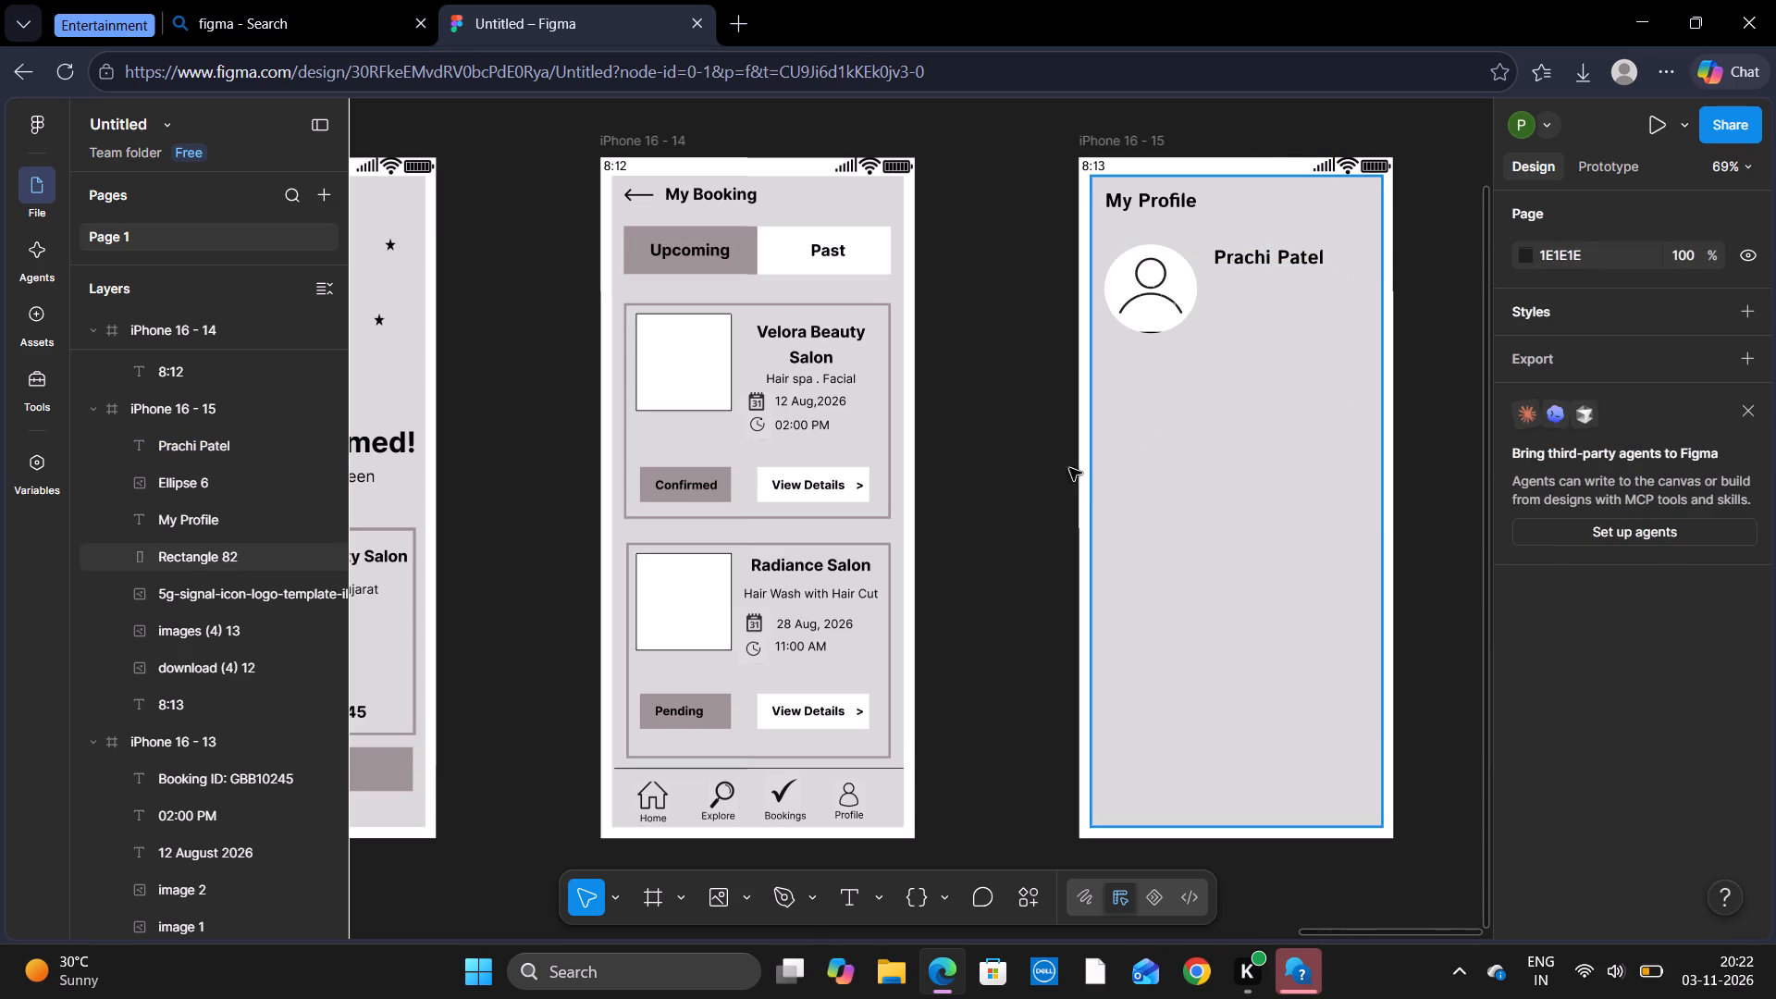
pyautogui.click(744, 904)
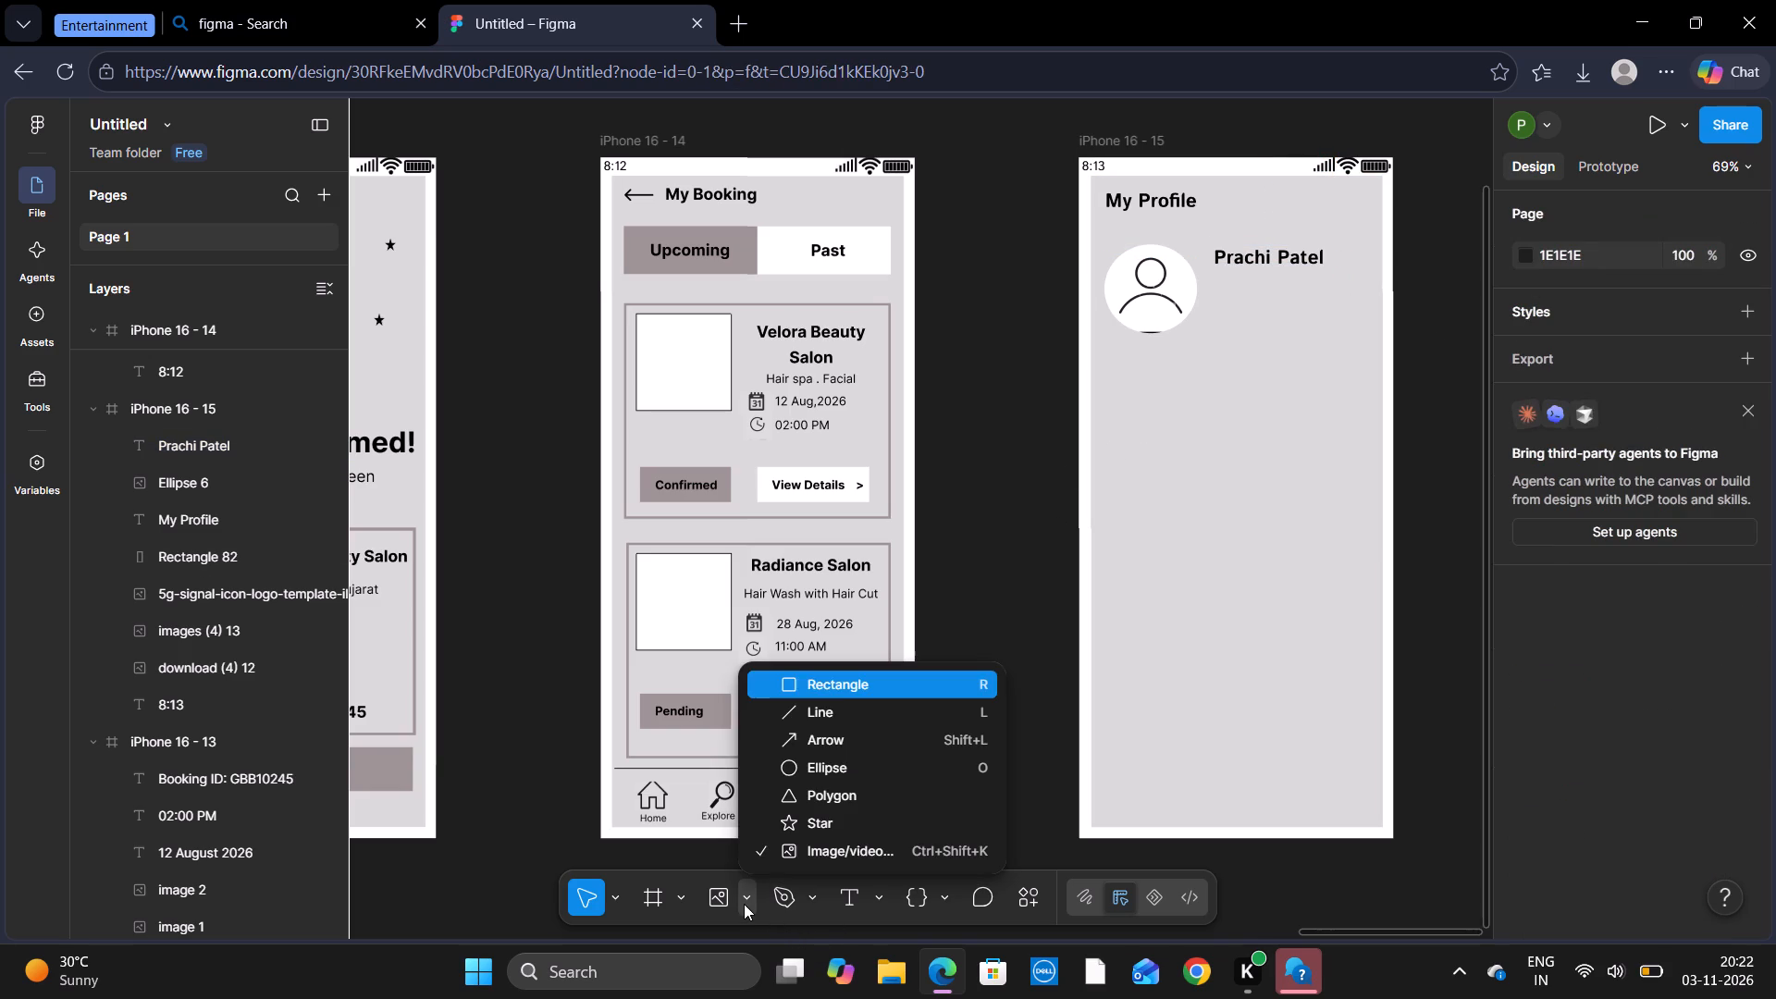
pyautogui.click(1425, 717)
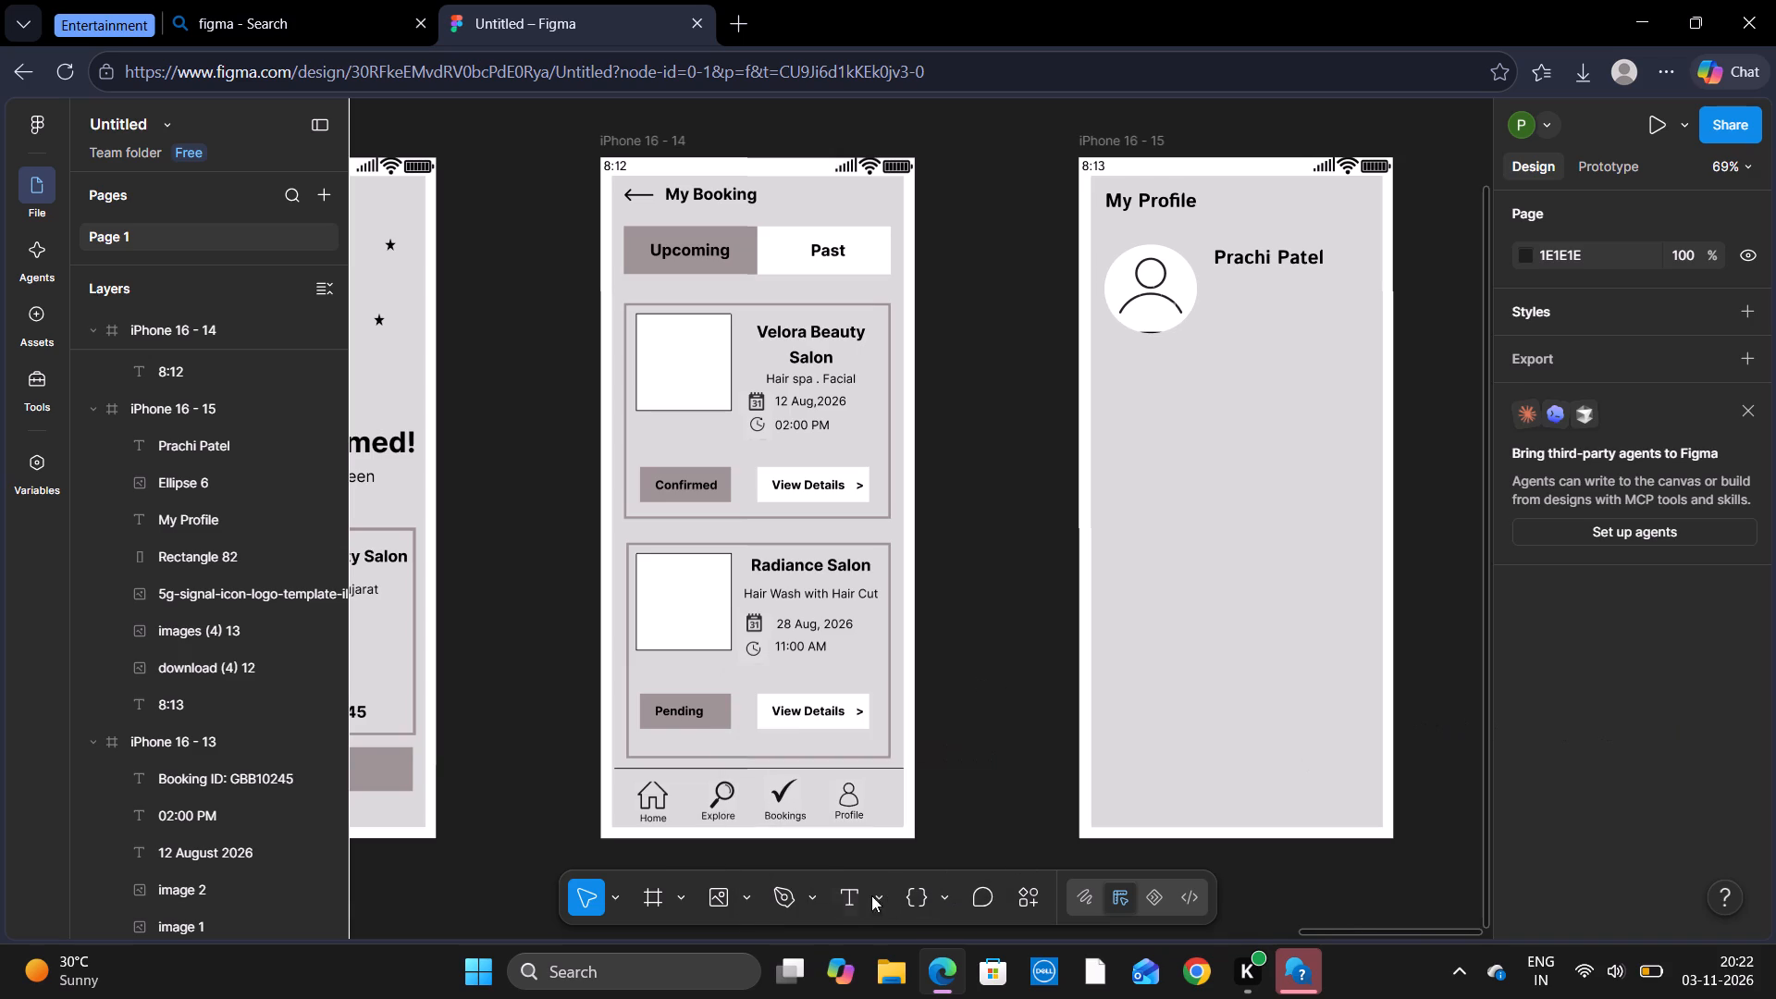
# Start a text below the profile name at about X 179, Y 153, set its size to 20 and open its font weight choices.
pyautogui.click(851, 894)
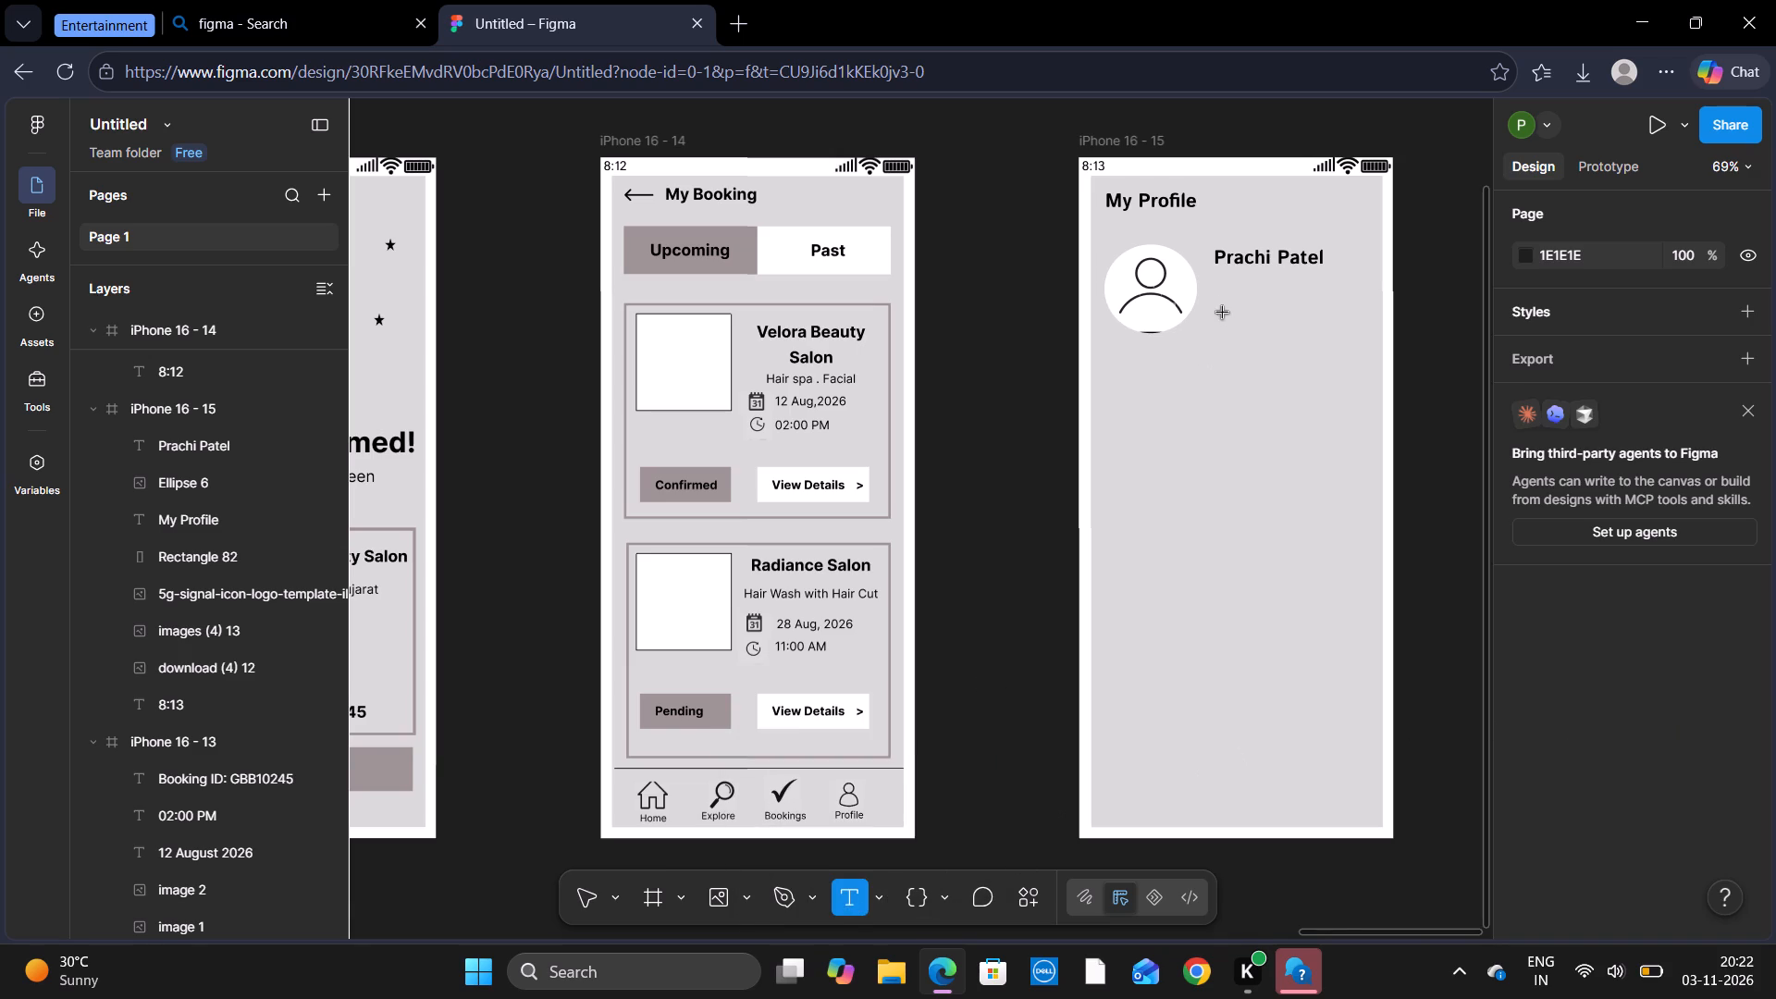
pyautogui.click(1221, 279)
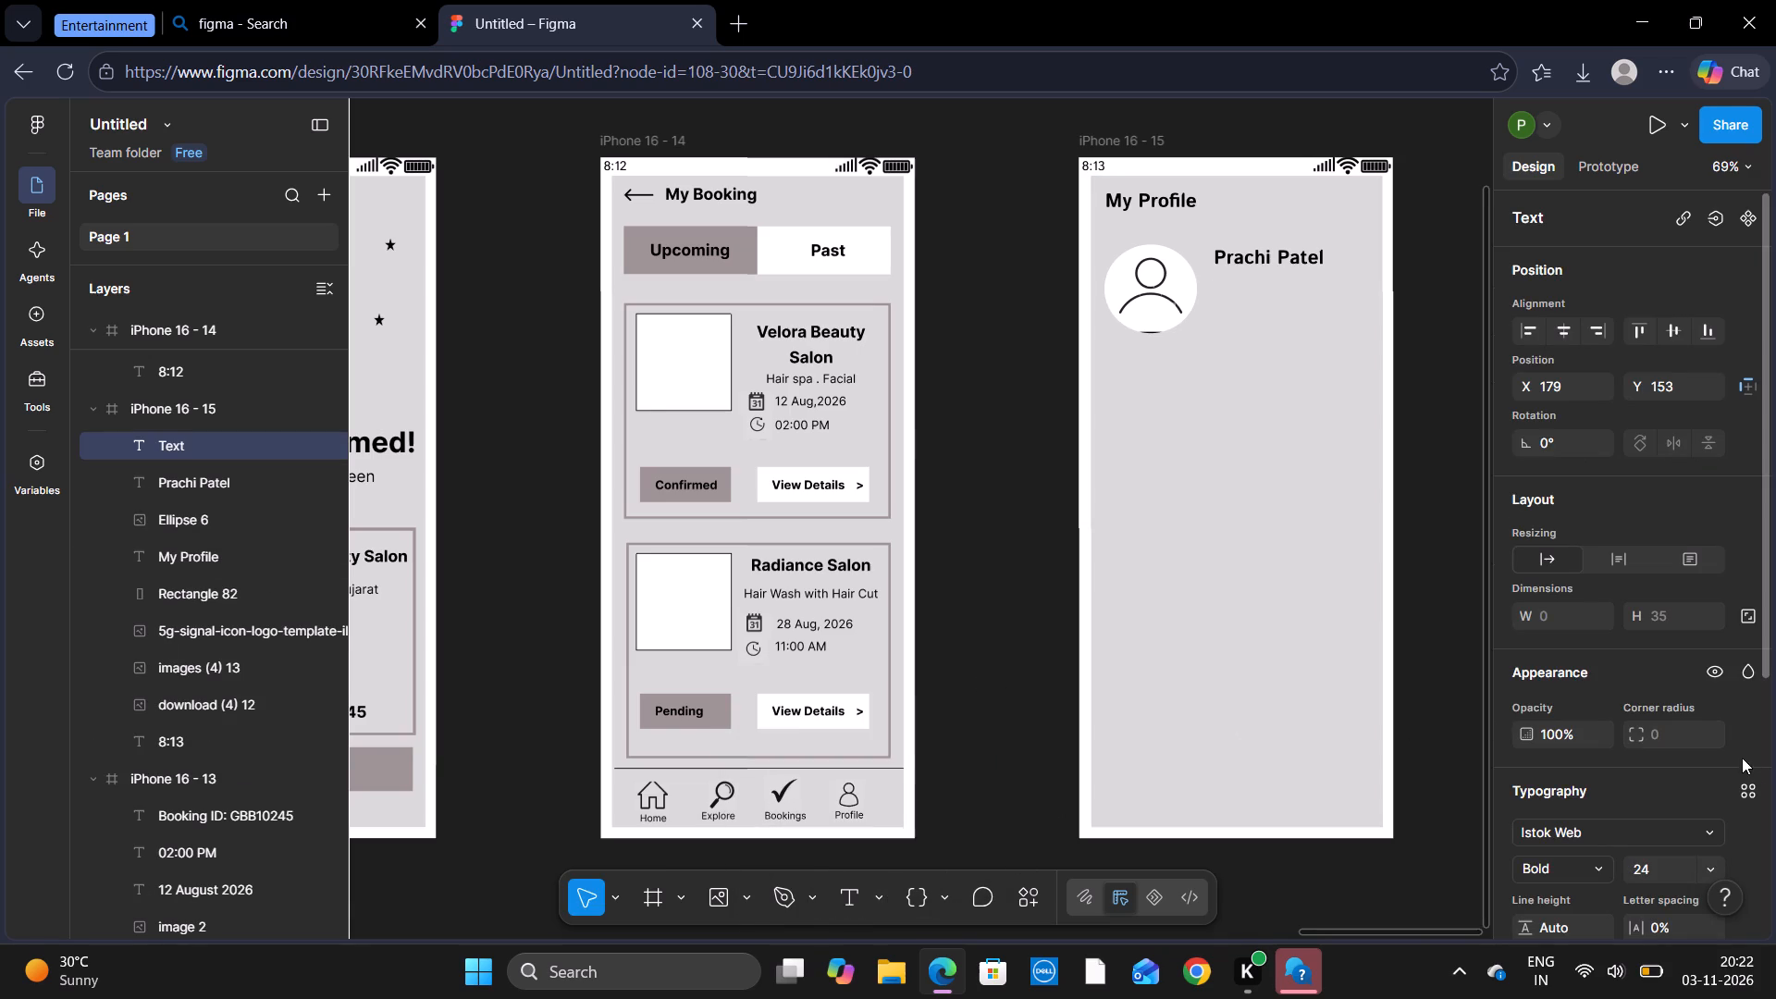
pyautogui.click(1704, 869)
pyautogui.click(1686, 623)
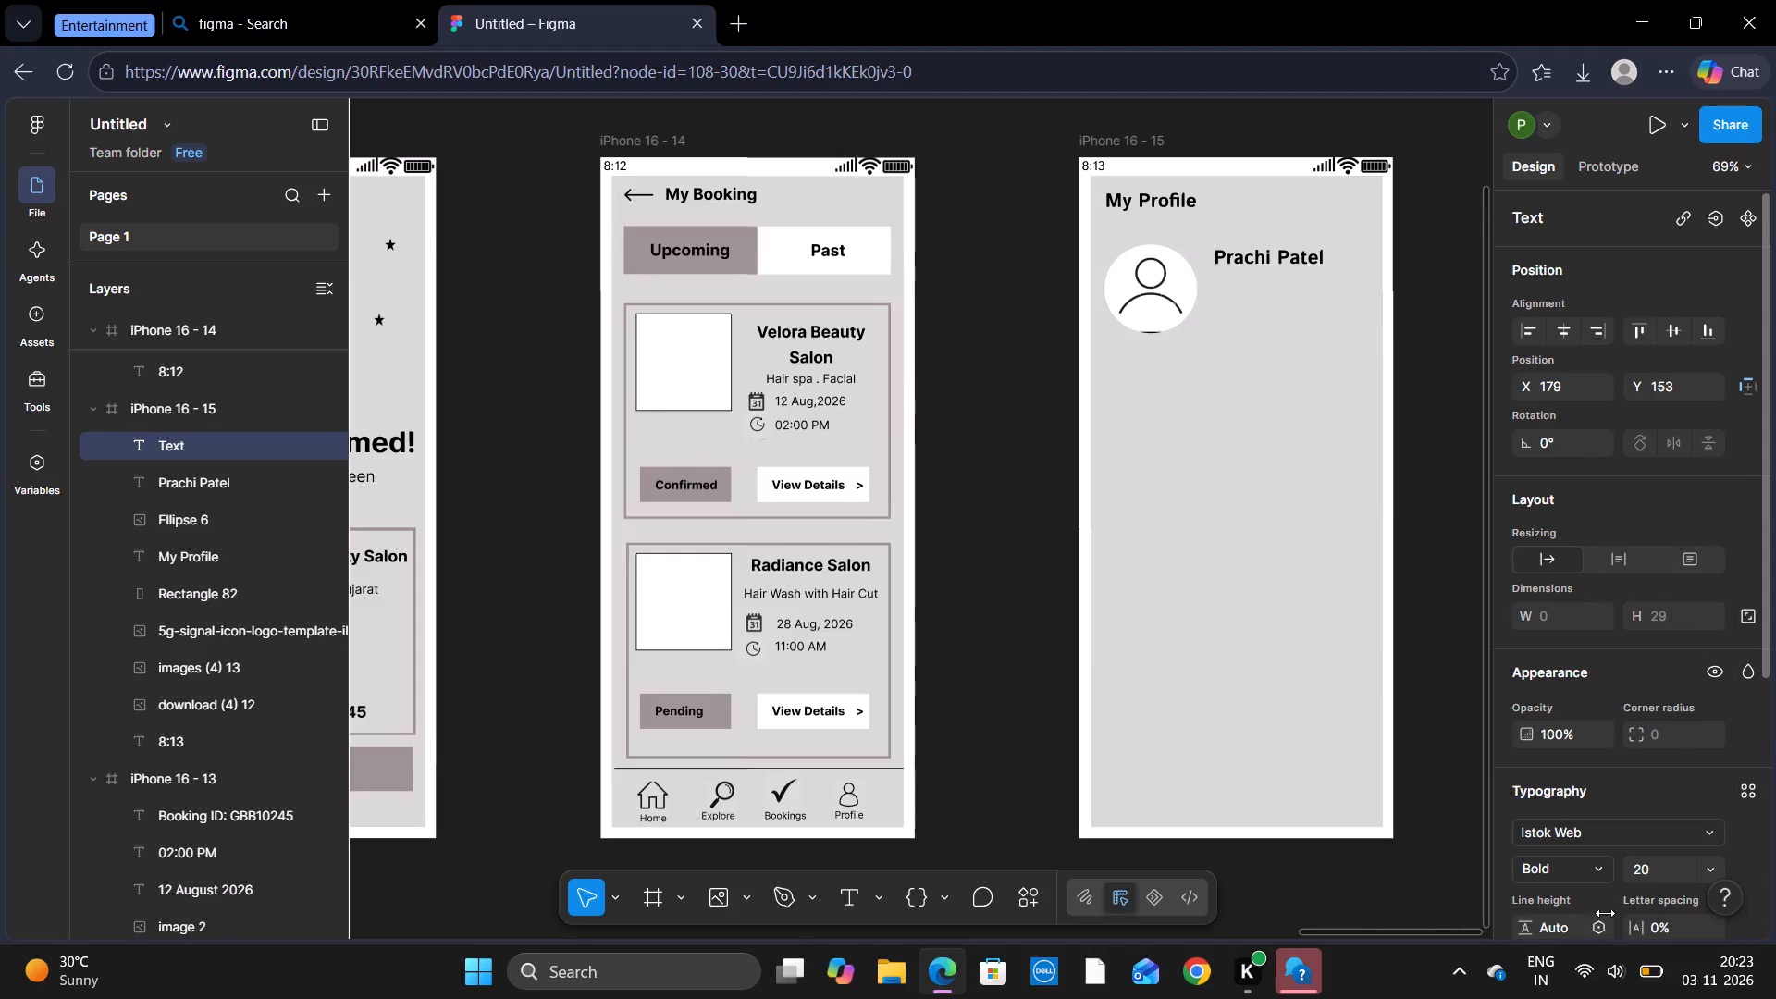
pyautogui.click(1599, 867)
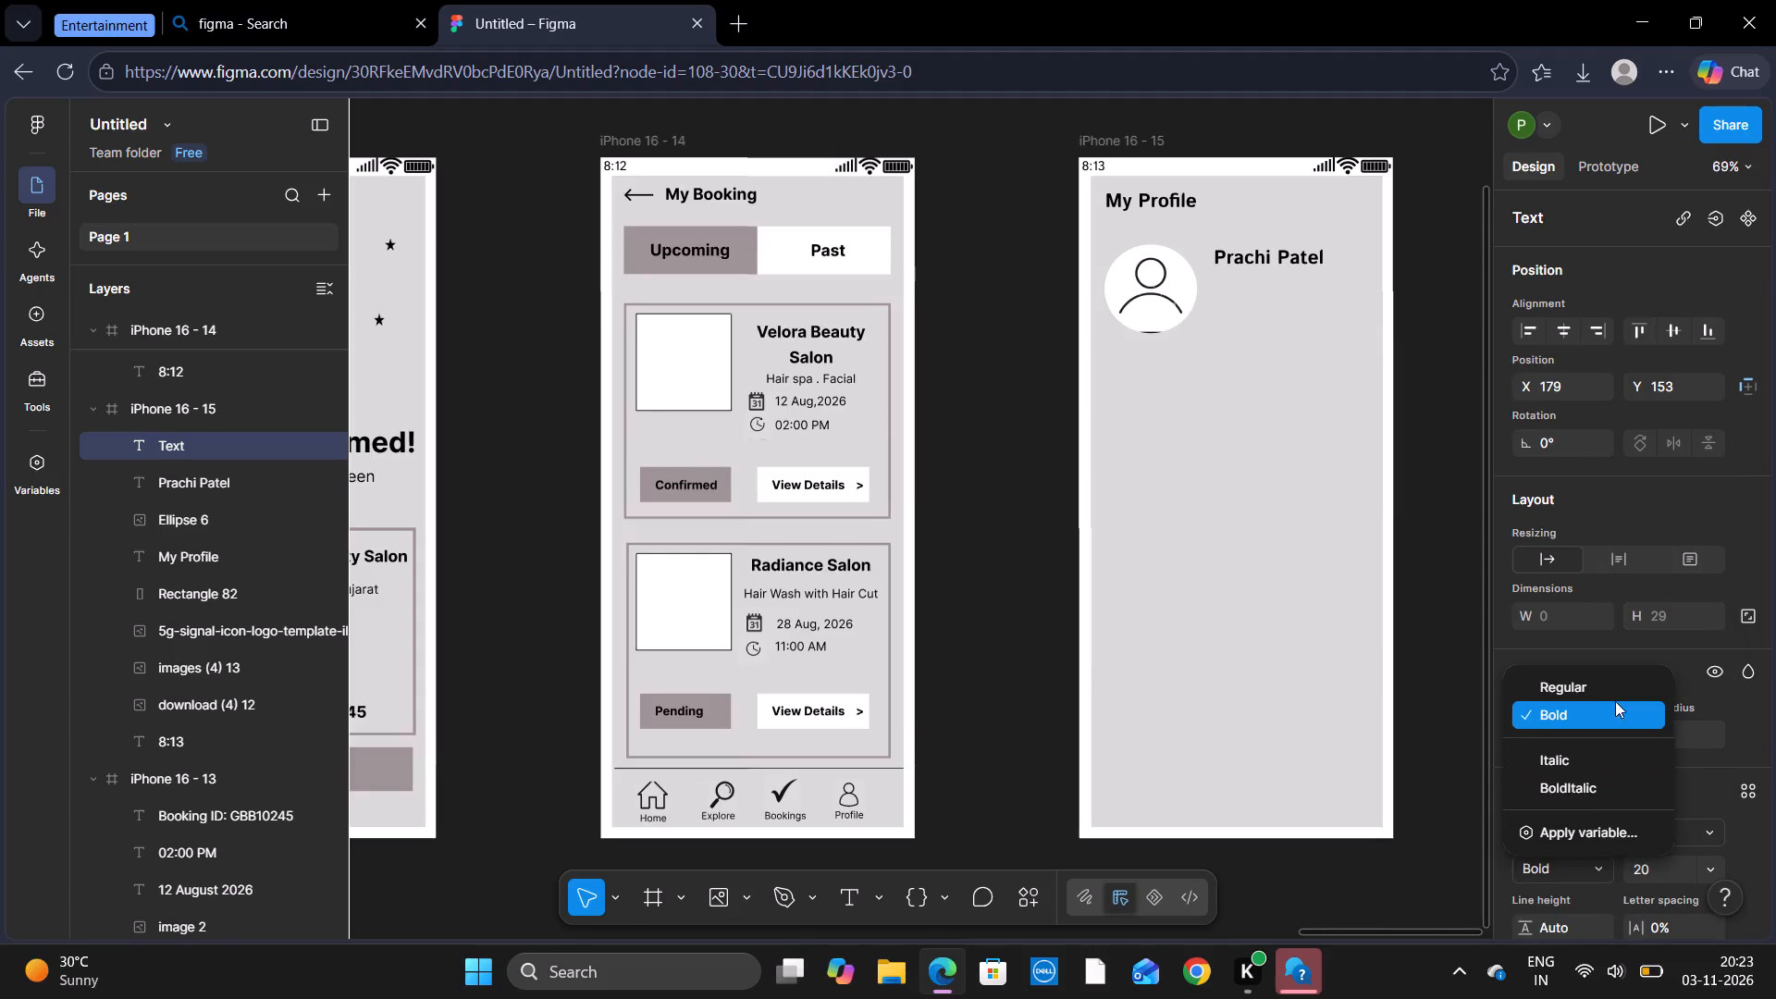
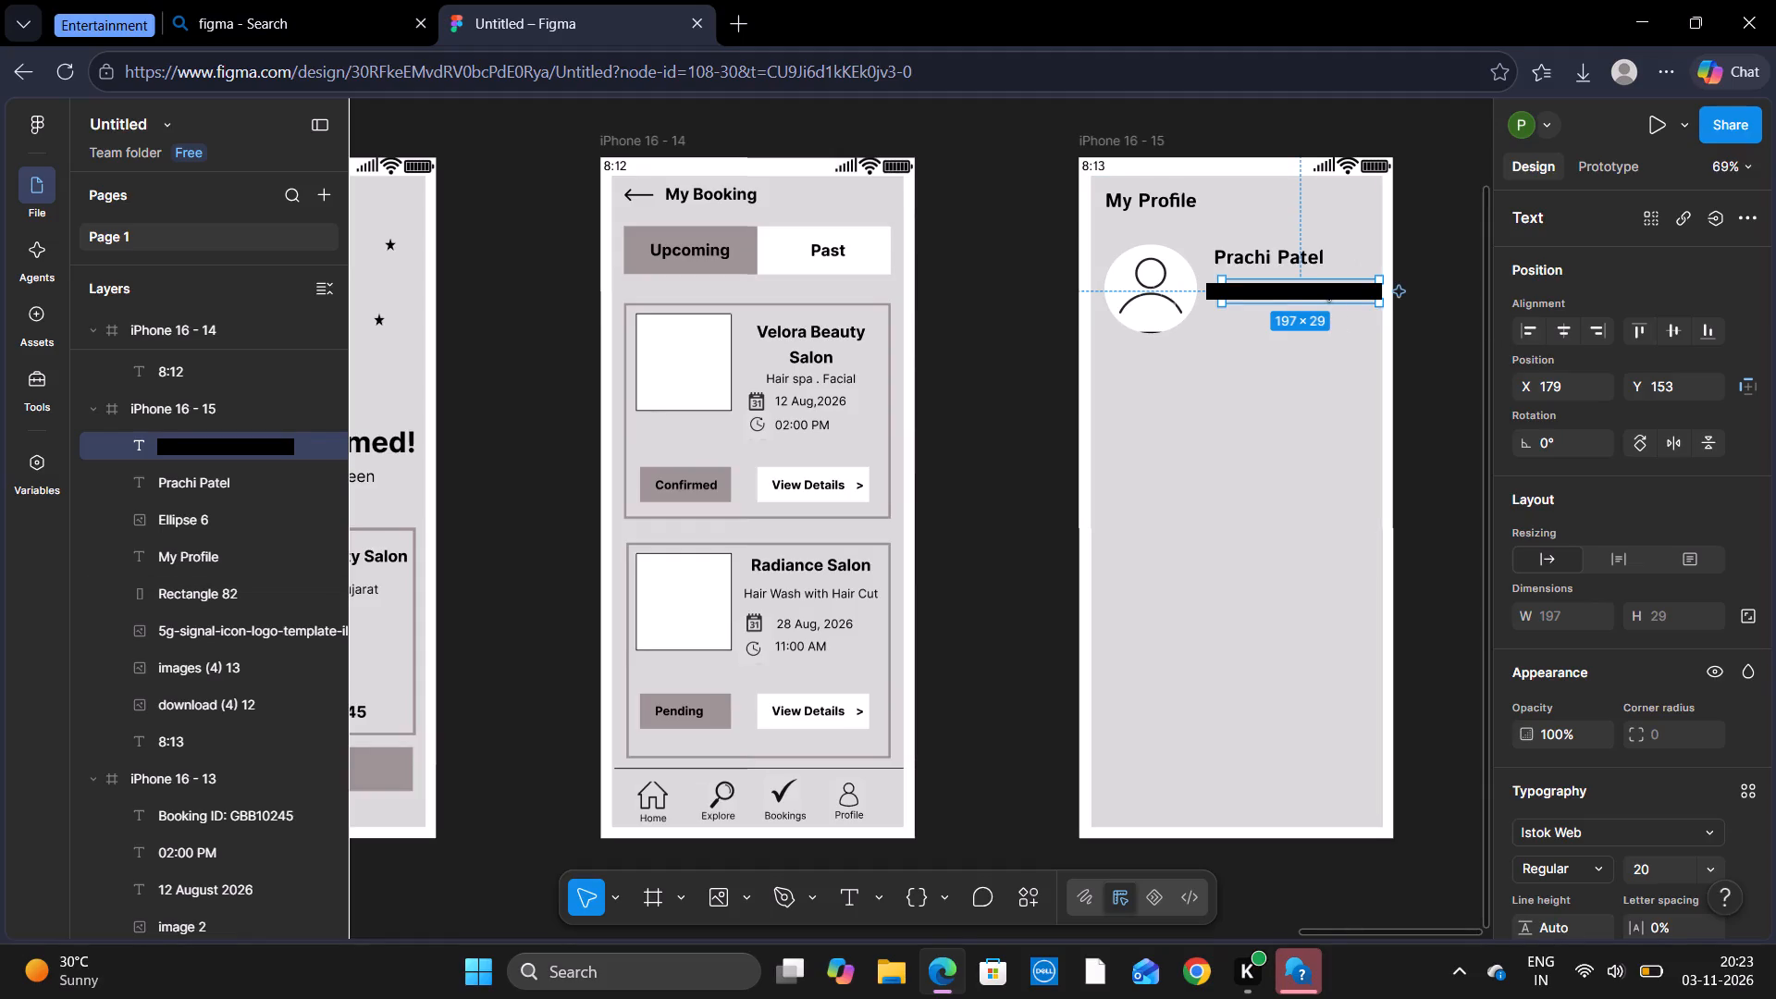
# Move the detail line below the profile name to about X 169, Y 165, lining up its left edge with the name.
pyautogui.moveTo(1325, 288); pyautogui.dragTo(1315, 284)
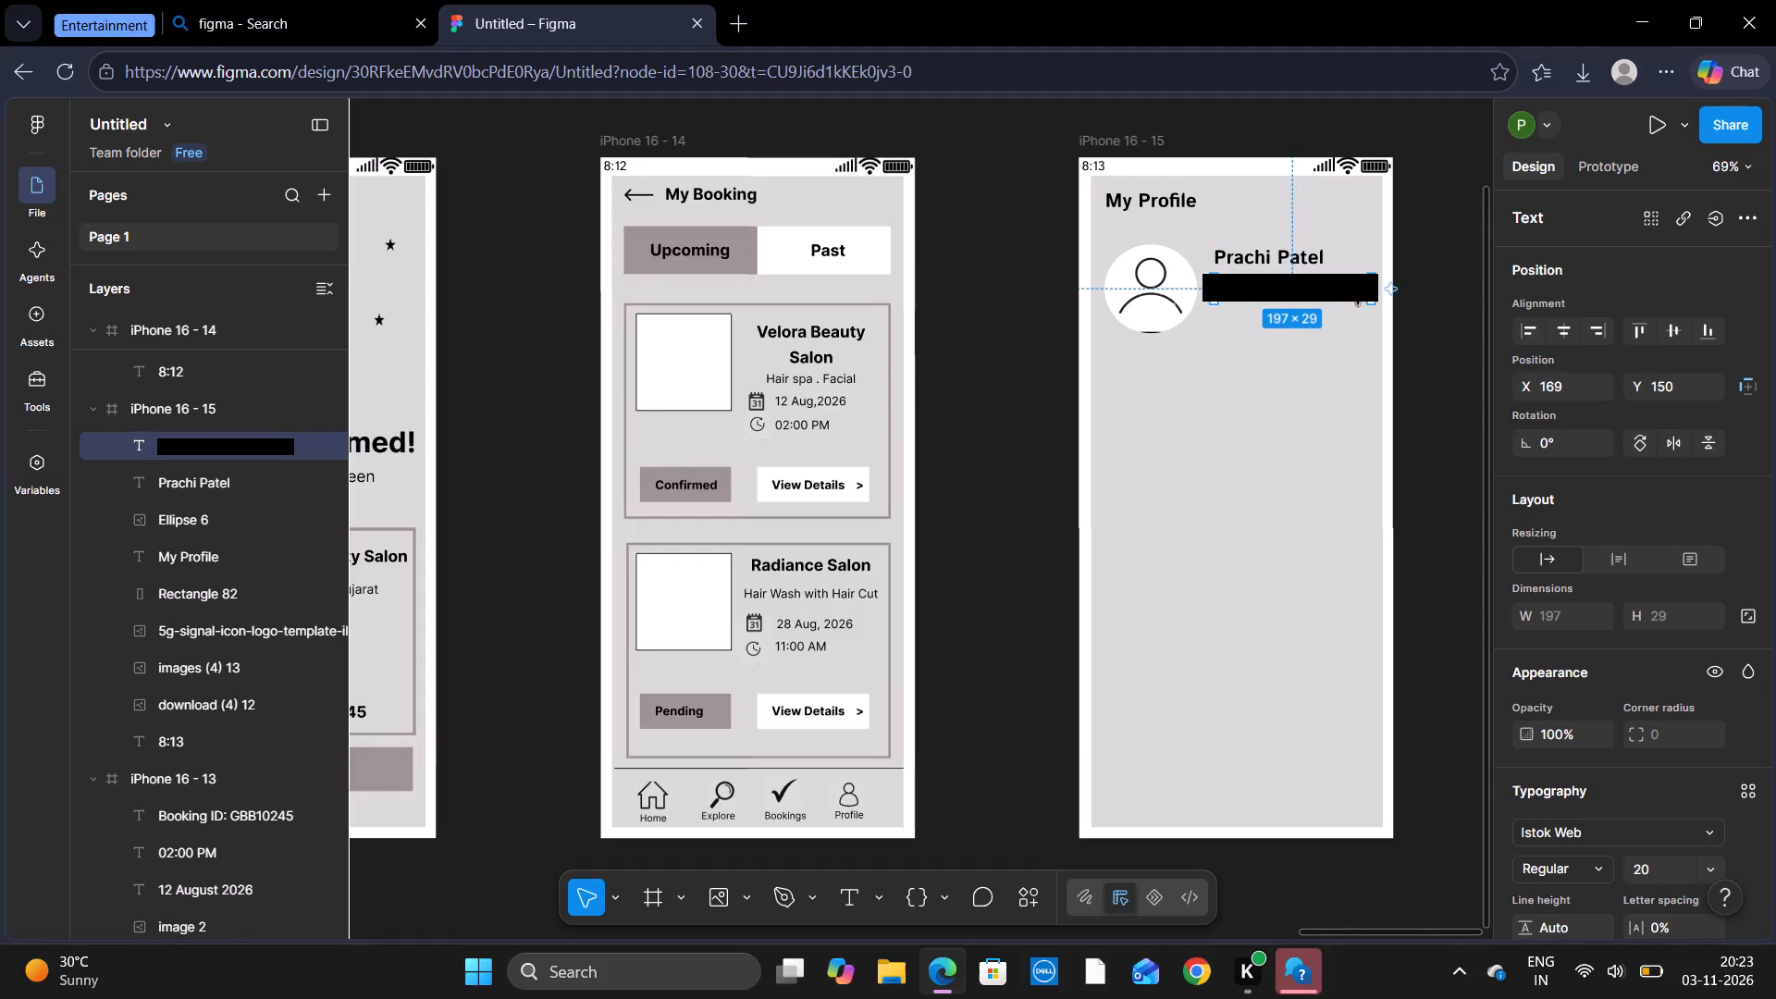
pyautogui.click(1427, 334)
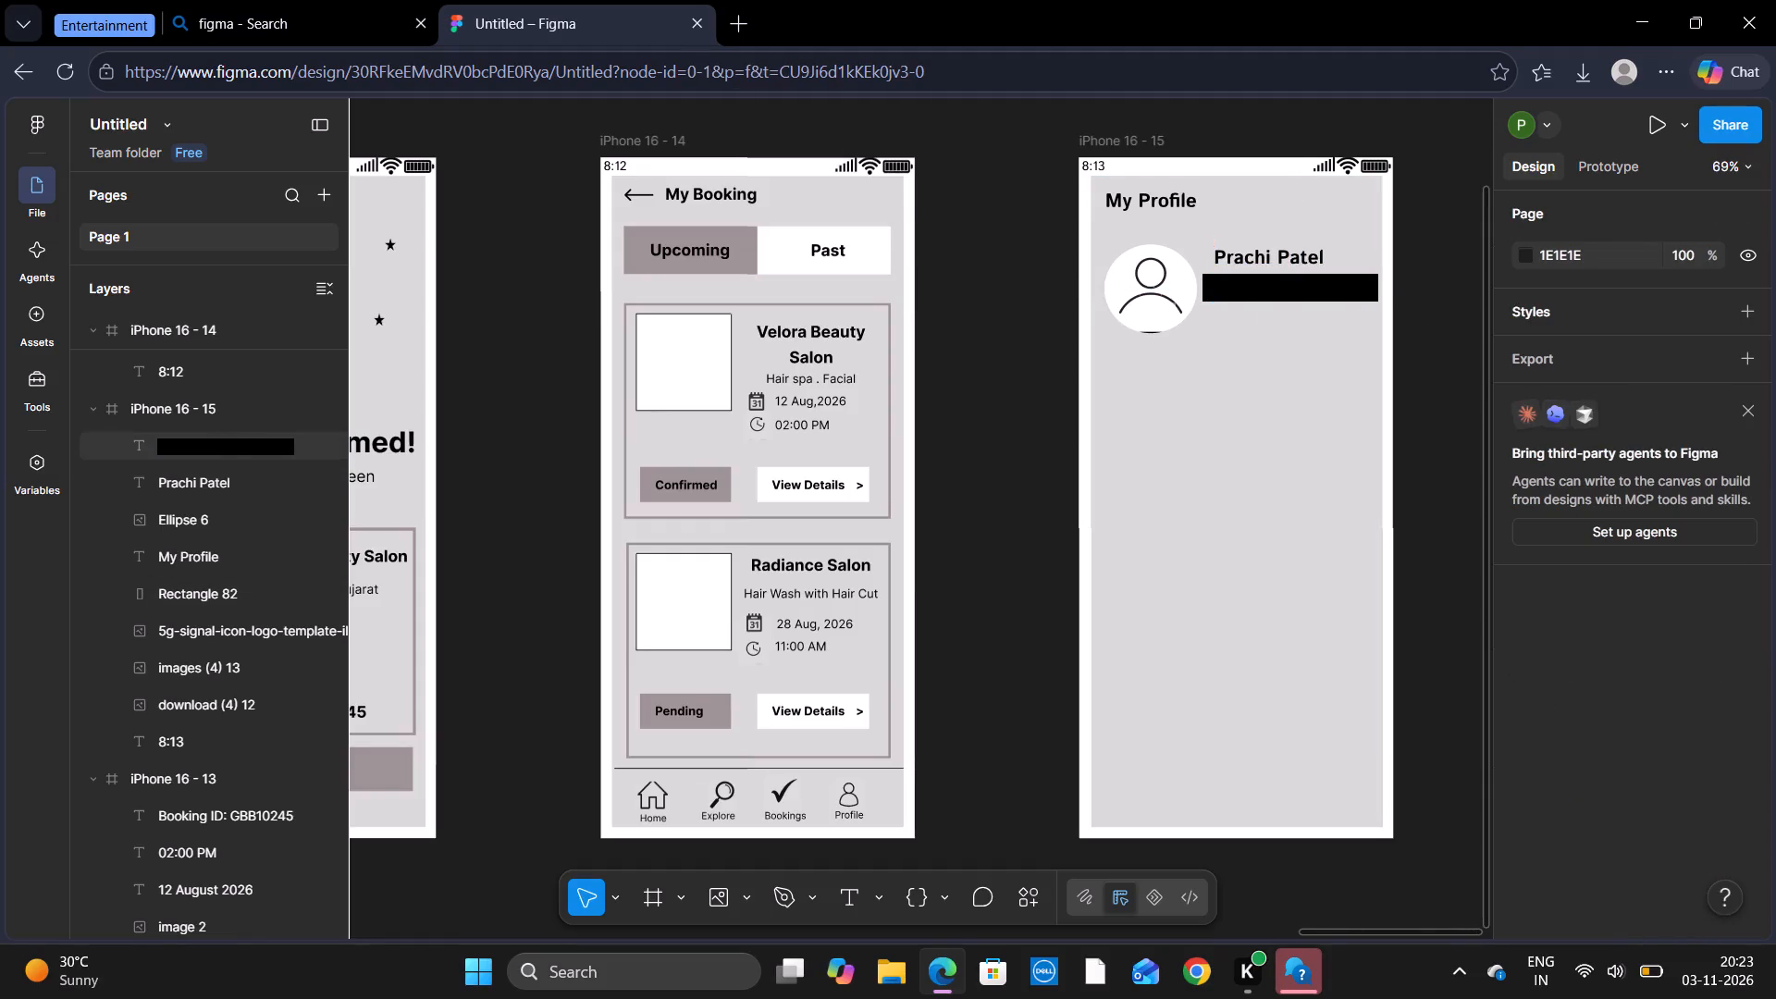
pyautogui.moveTo(1264, 294); pyautogui.dragTo(1260, 304)
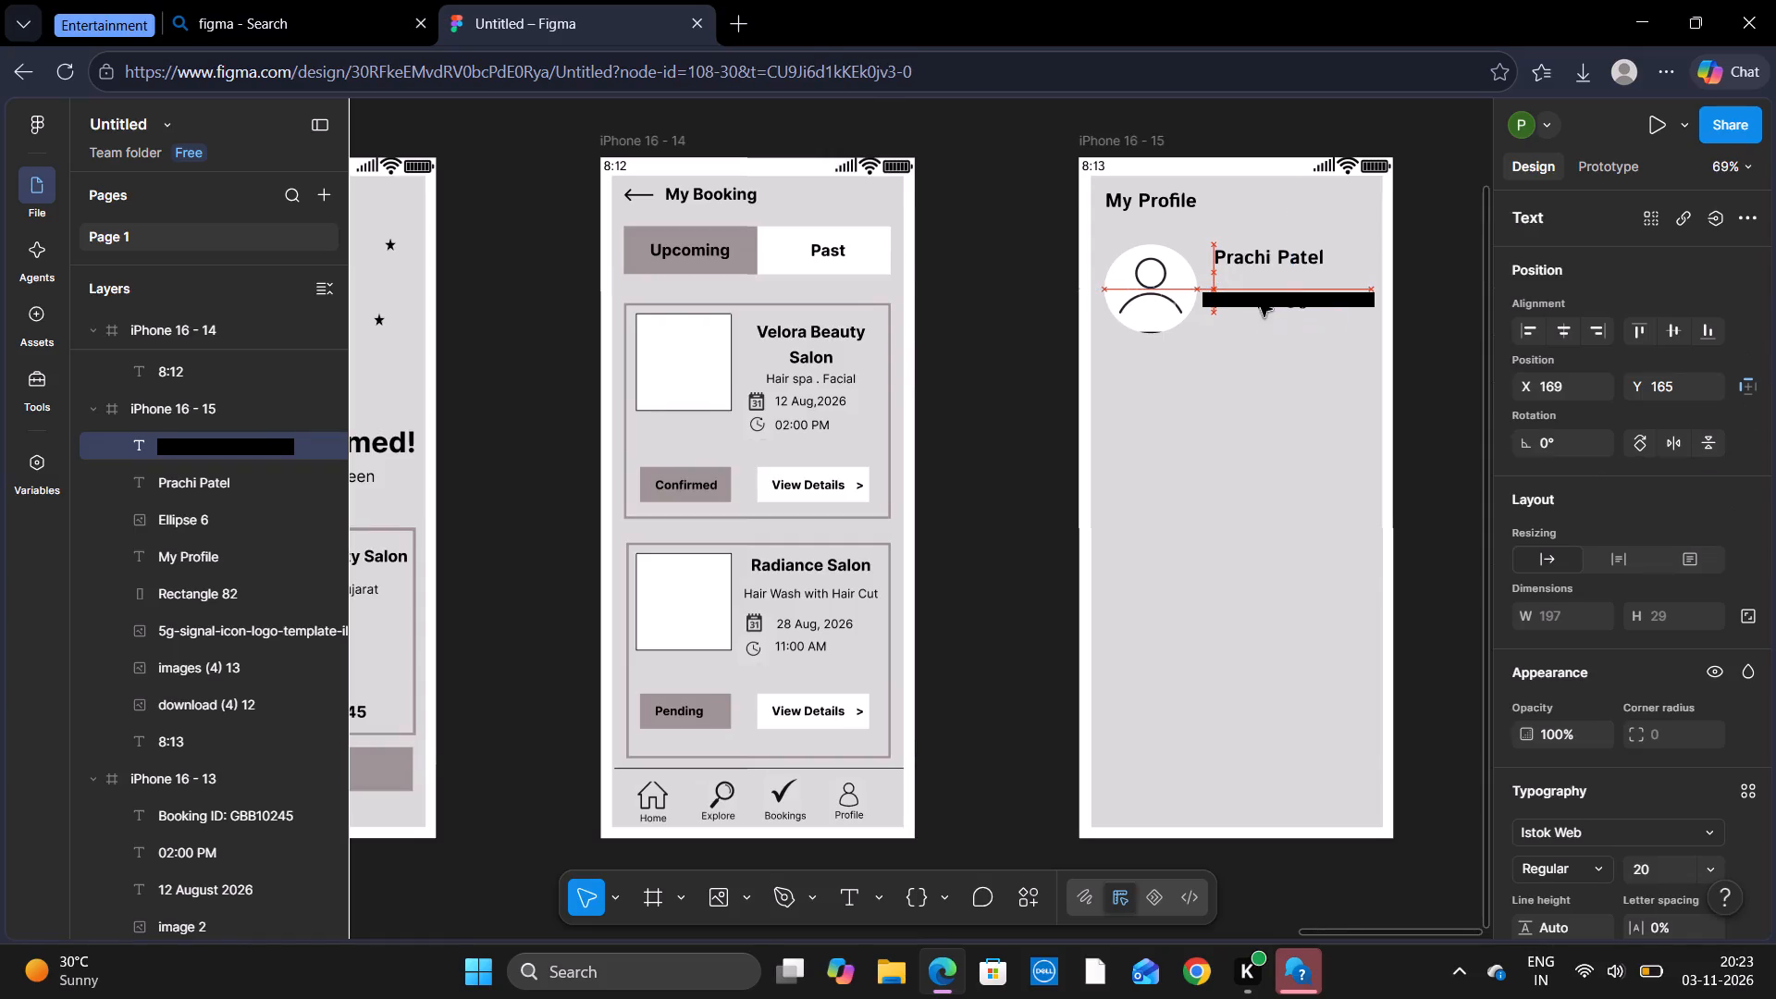
pyautogui.moveTo(1260, 304); pyautogui.dragTo(1261, 304)
# Move the profile name down to X 169, Y 130, so it sits just above the detail line beside the picture.
pyautogui.moveTo(1262, 269); pyautogui.dragTo(1258, 243)
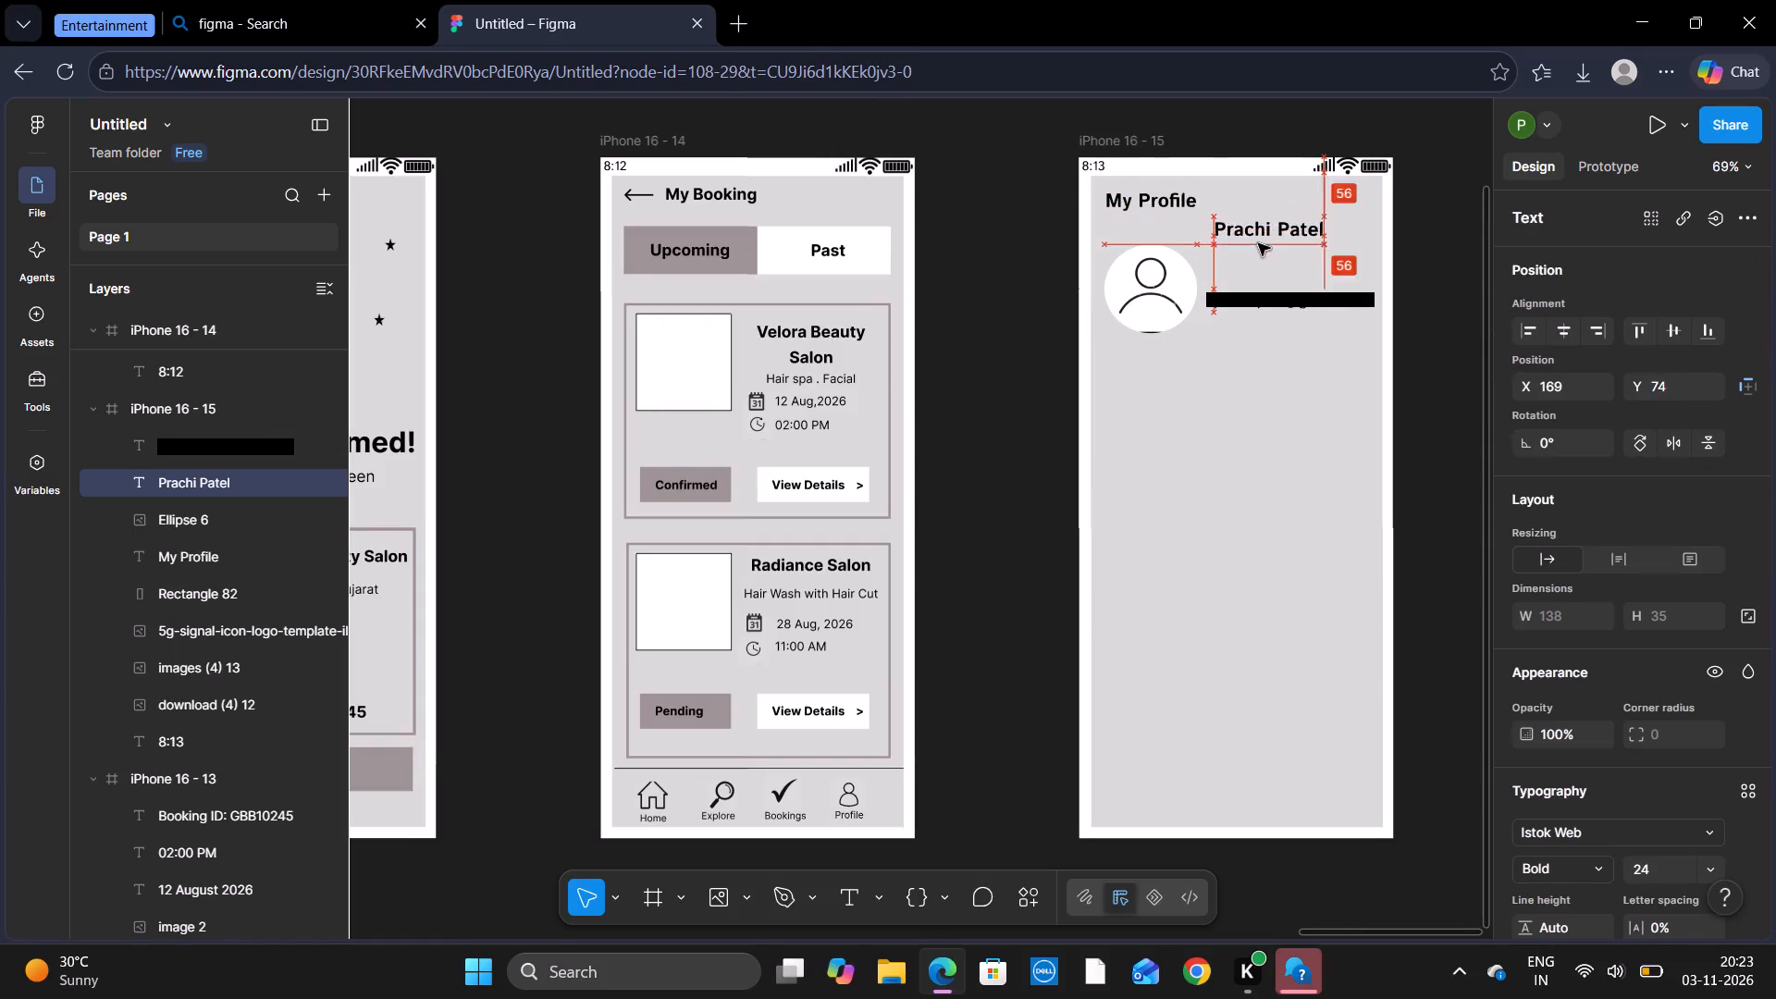
pyautogui.moveTo(1258, 243); pyautogui.dragTo(1262, 270)
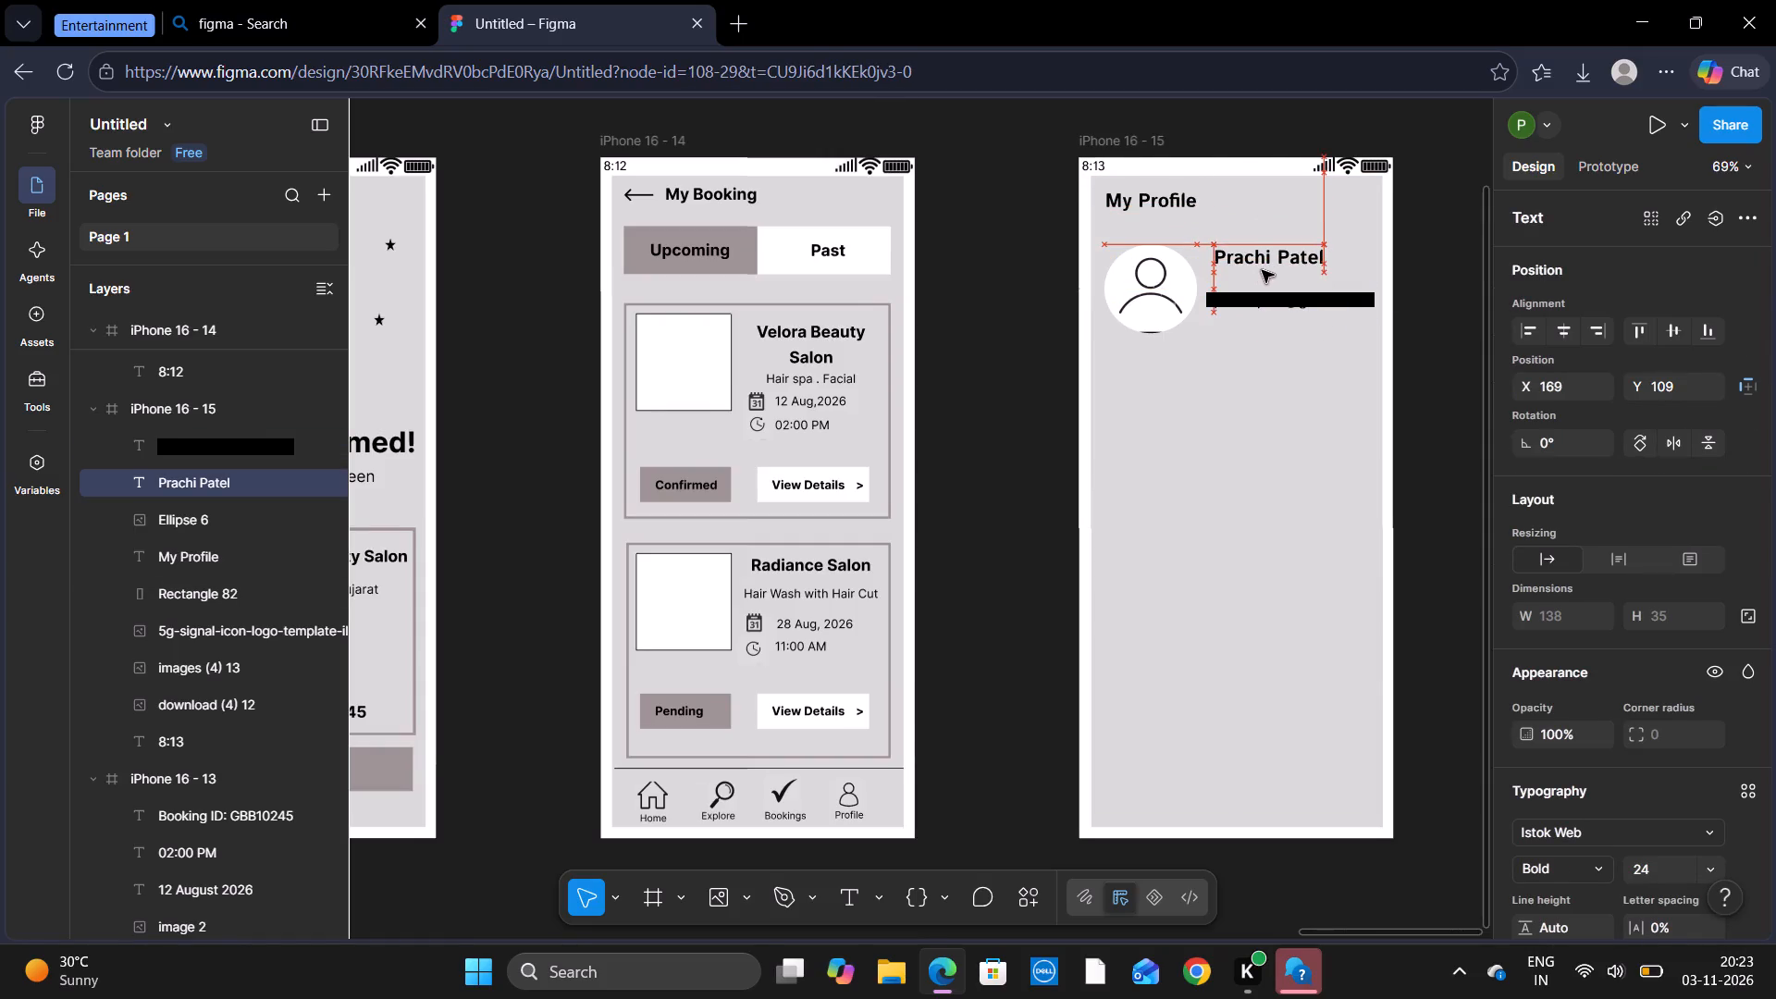
pyautogui.moveTo(1262, 270); pyautogui.dragTo(1261, 282)
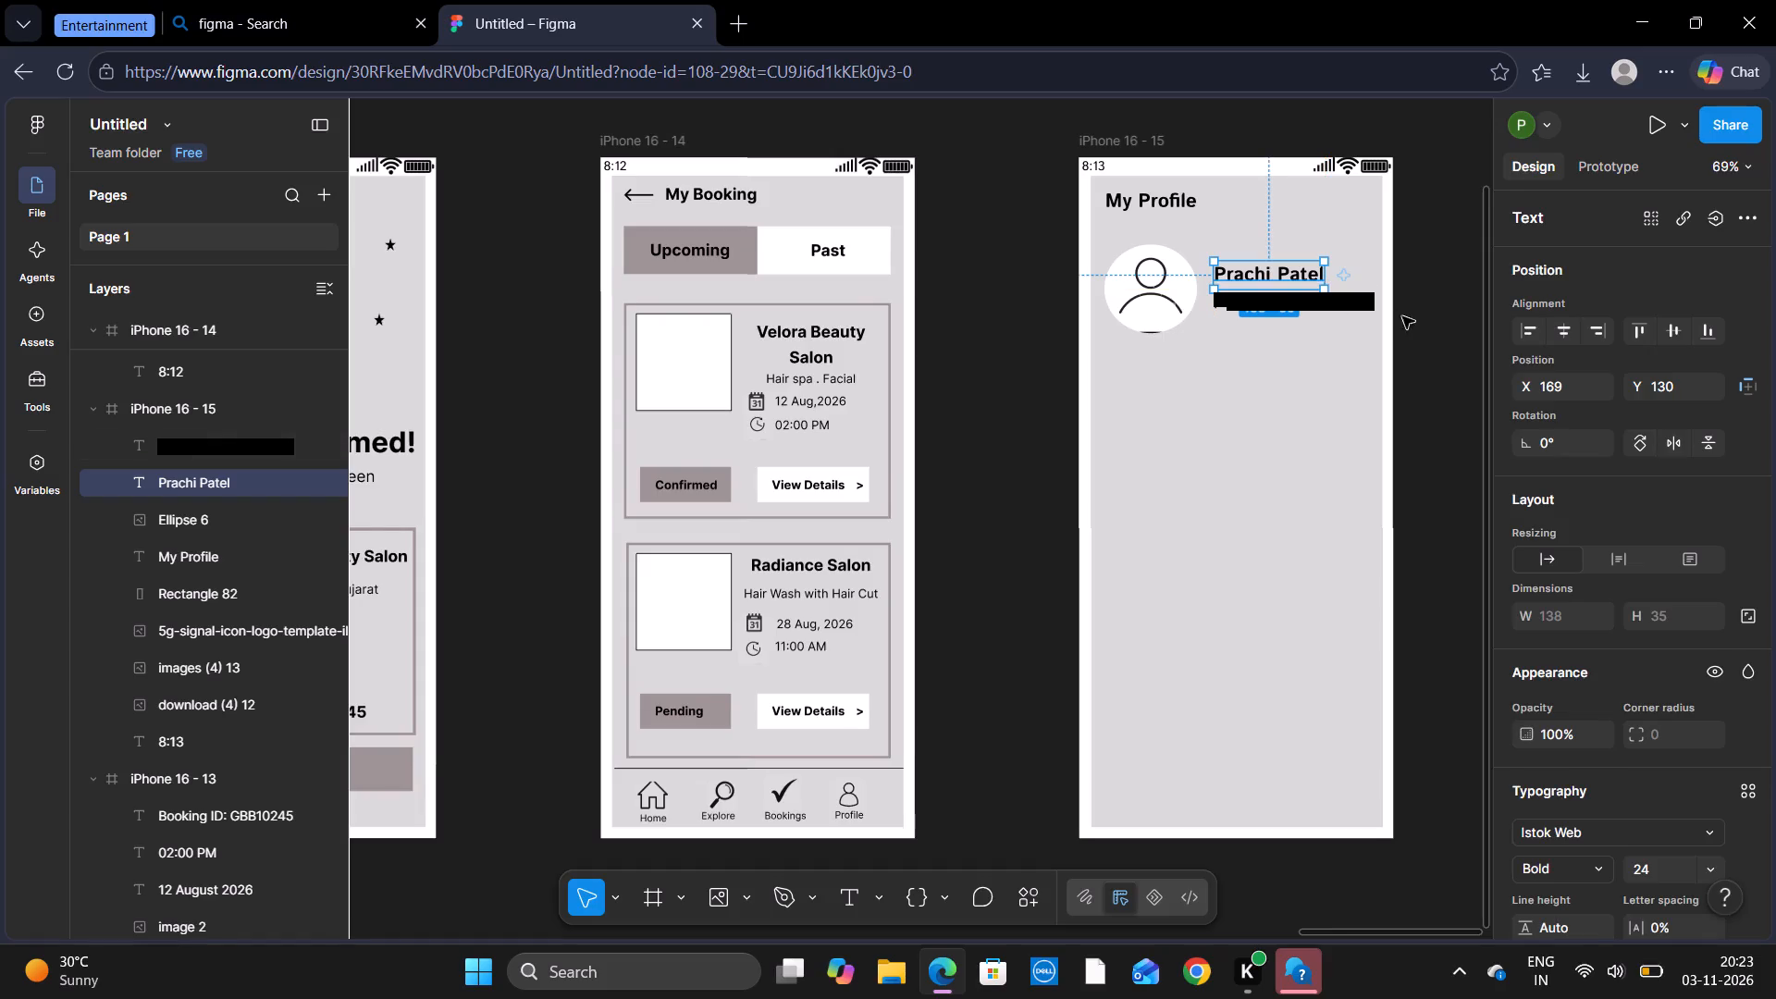
pyautogui.click(1415, 316)
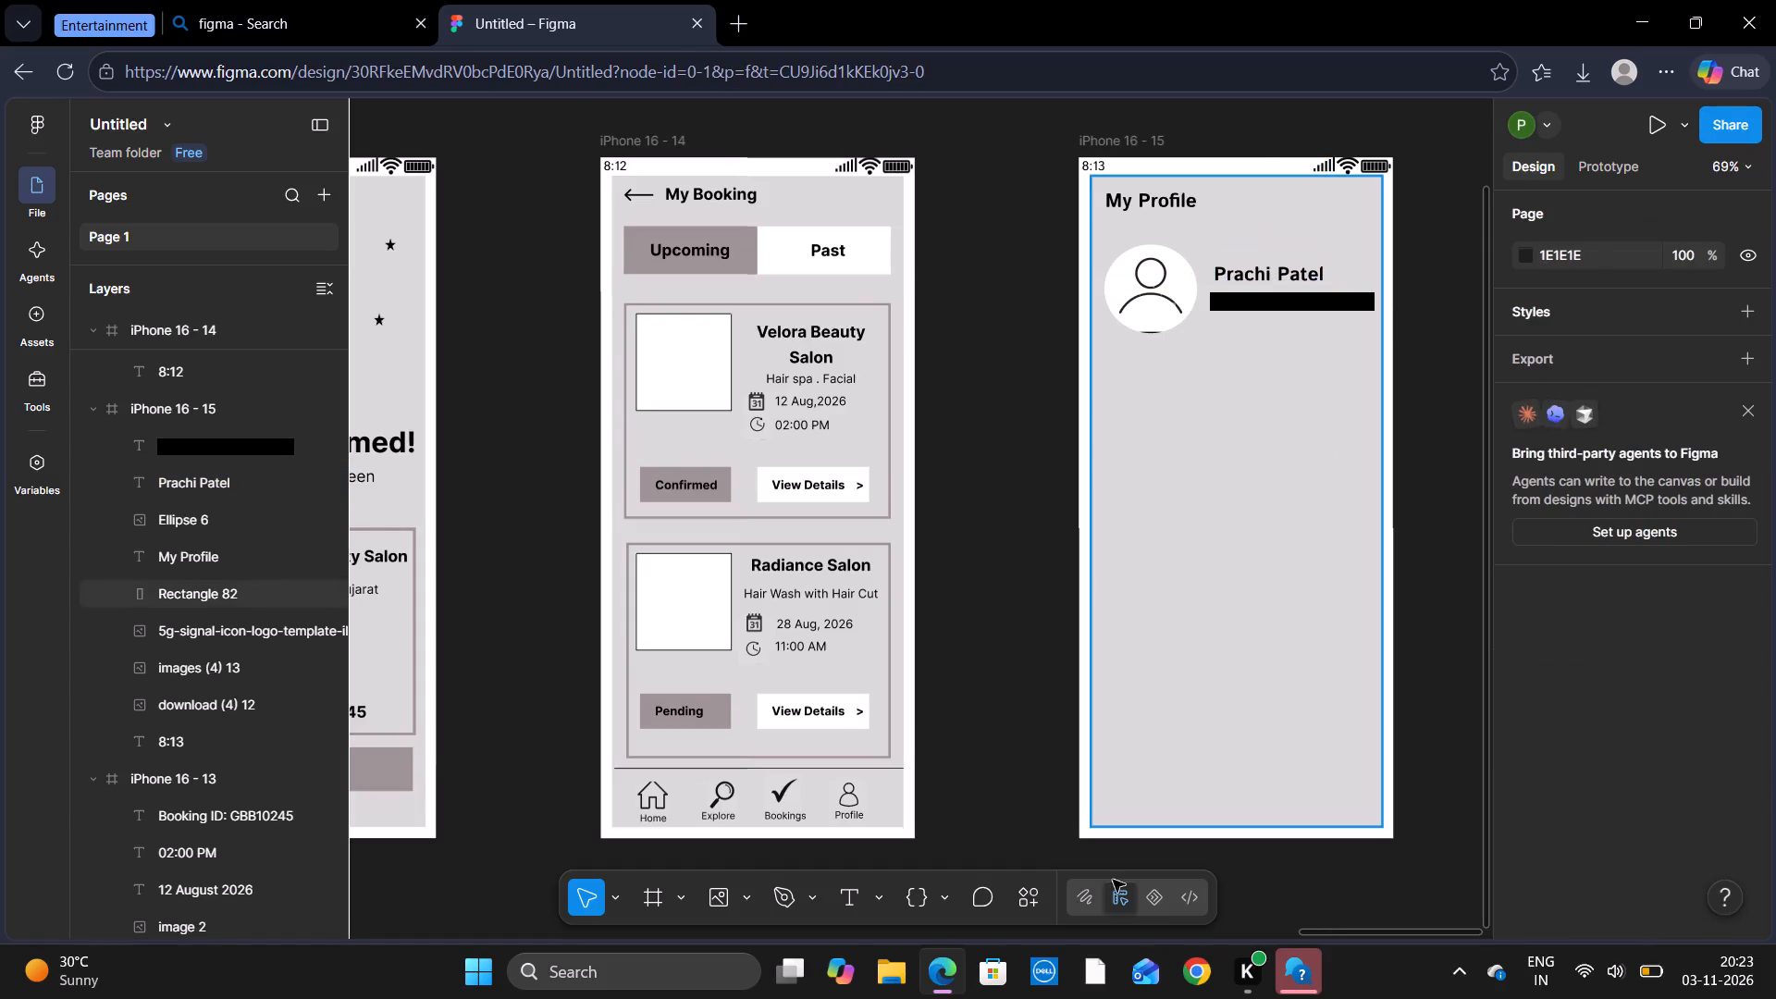
# Start a new text below the detail line at about X 177, Y 217.
pyautogui.click(844, 913)
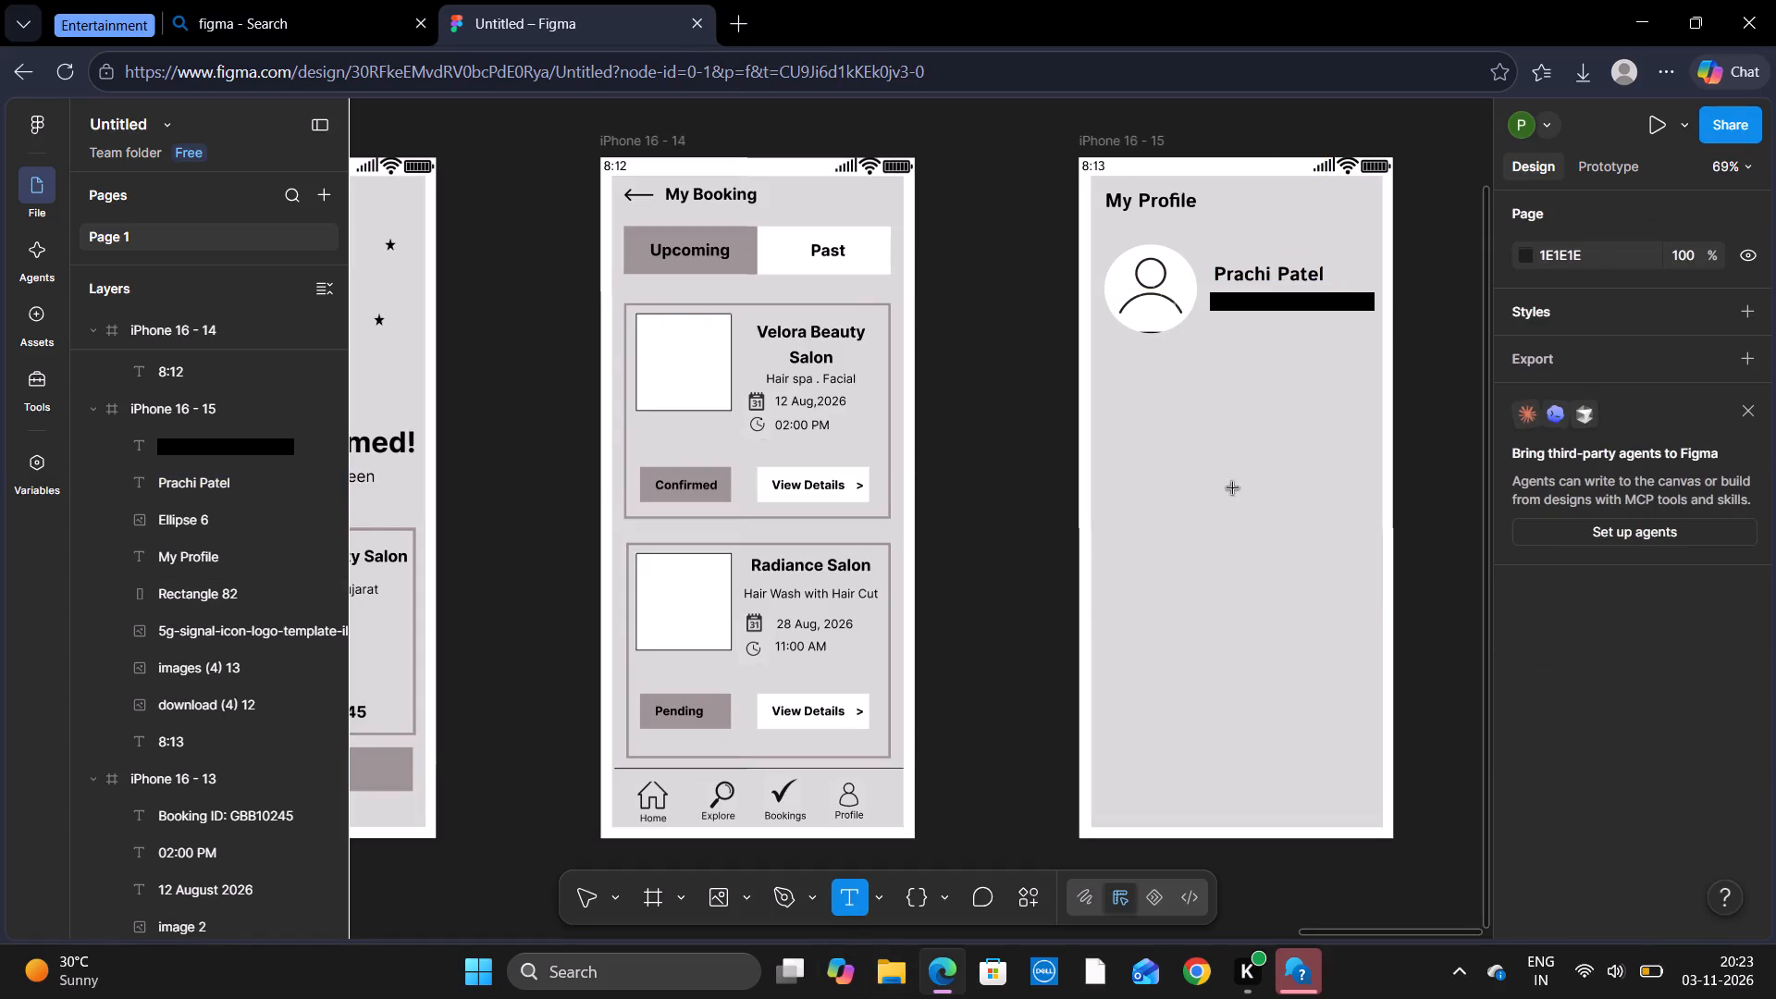
pyautogui.click(1220, 330)
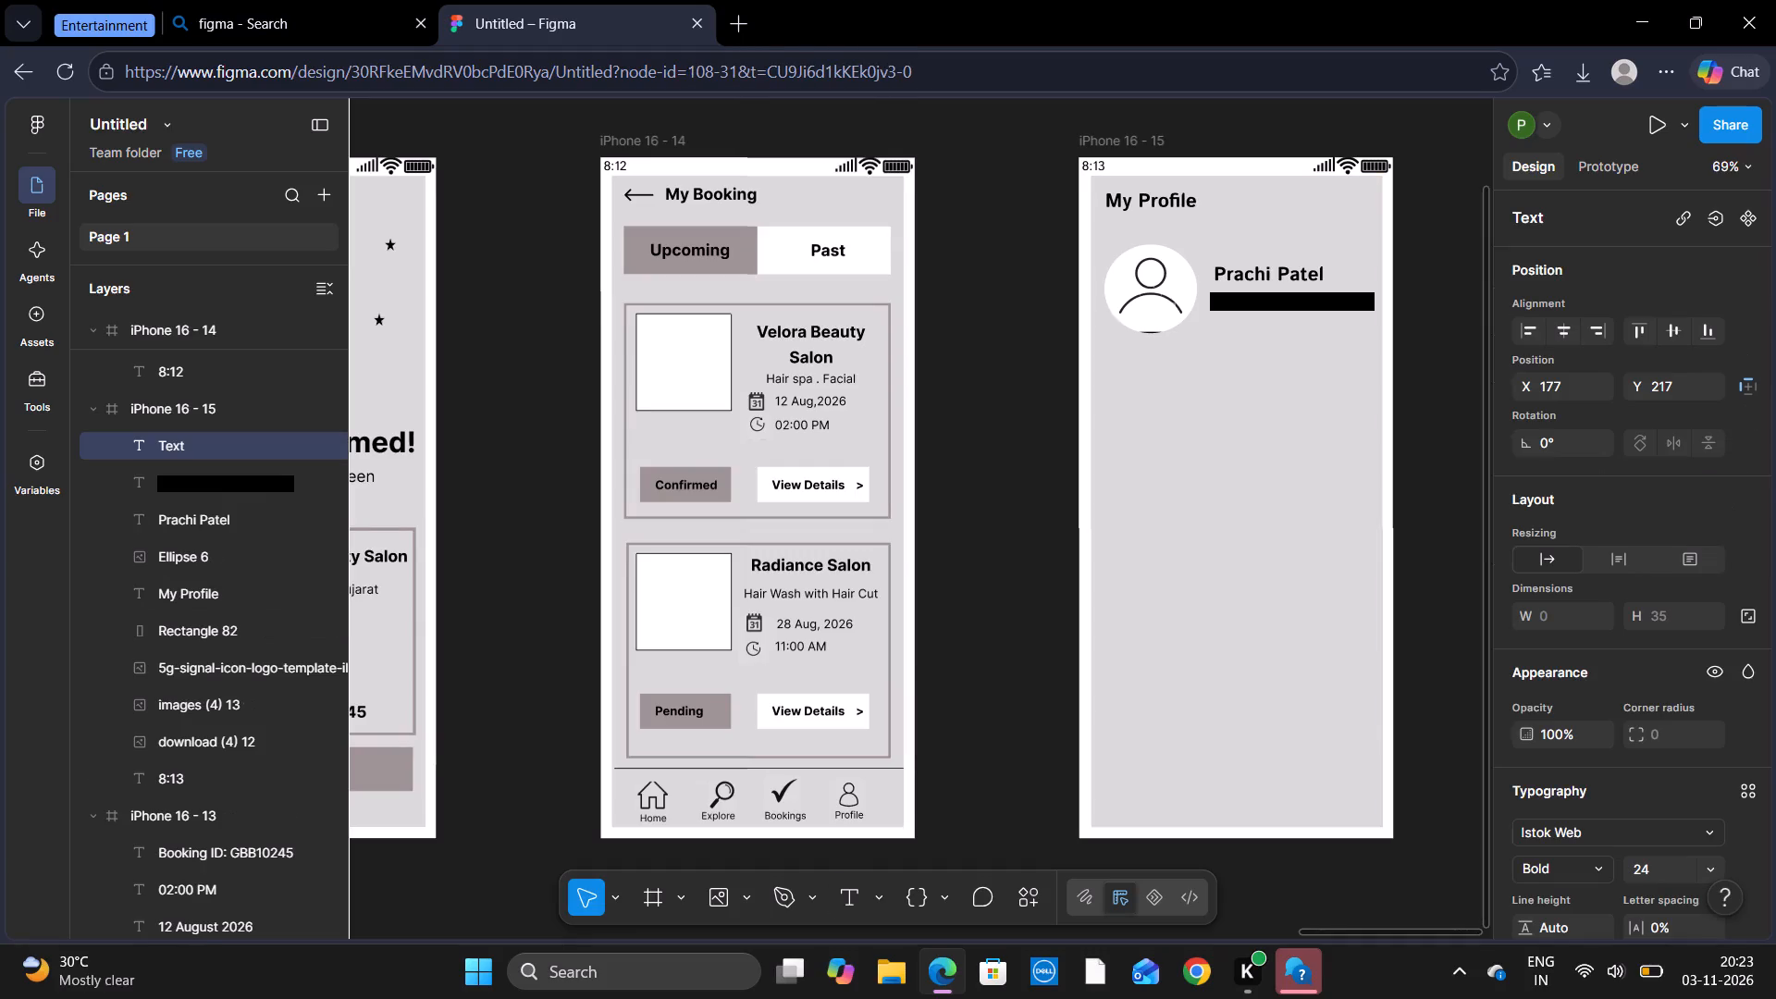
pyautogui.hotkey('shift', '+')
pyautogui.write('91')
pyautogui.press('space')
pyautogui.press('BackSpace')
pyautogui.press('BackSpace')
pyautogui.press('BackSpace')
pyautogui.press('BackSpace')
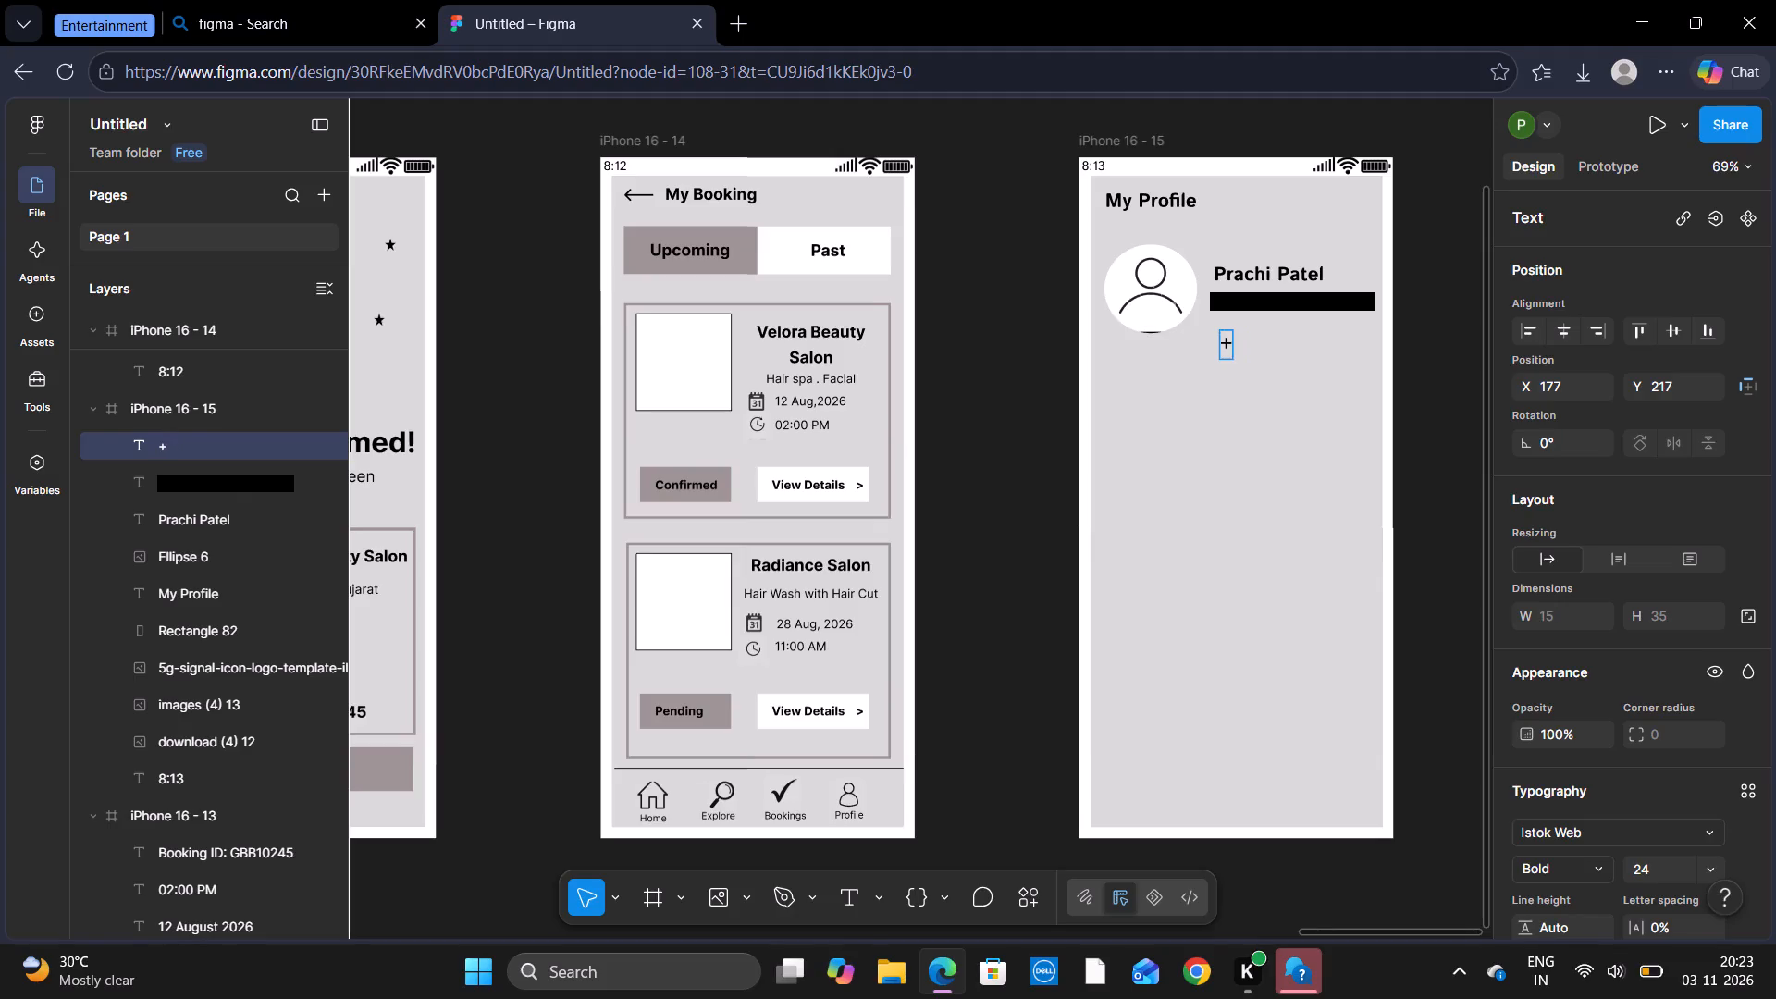
# Set the new empty text's size to 20 and open its font weight choices.
pyautogui.click(1719, 866)
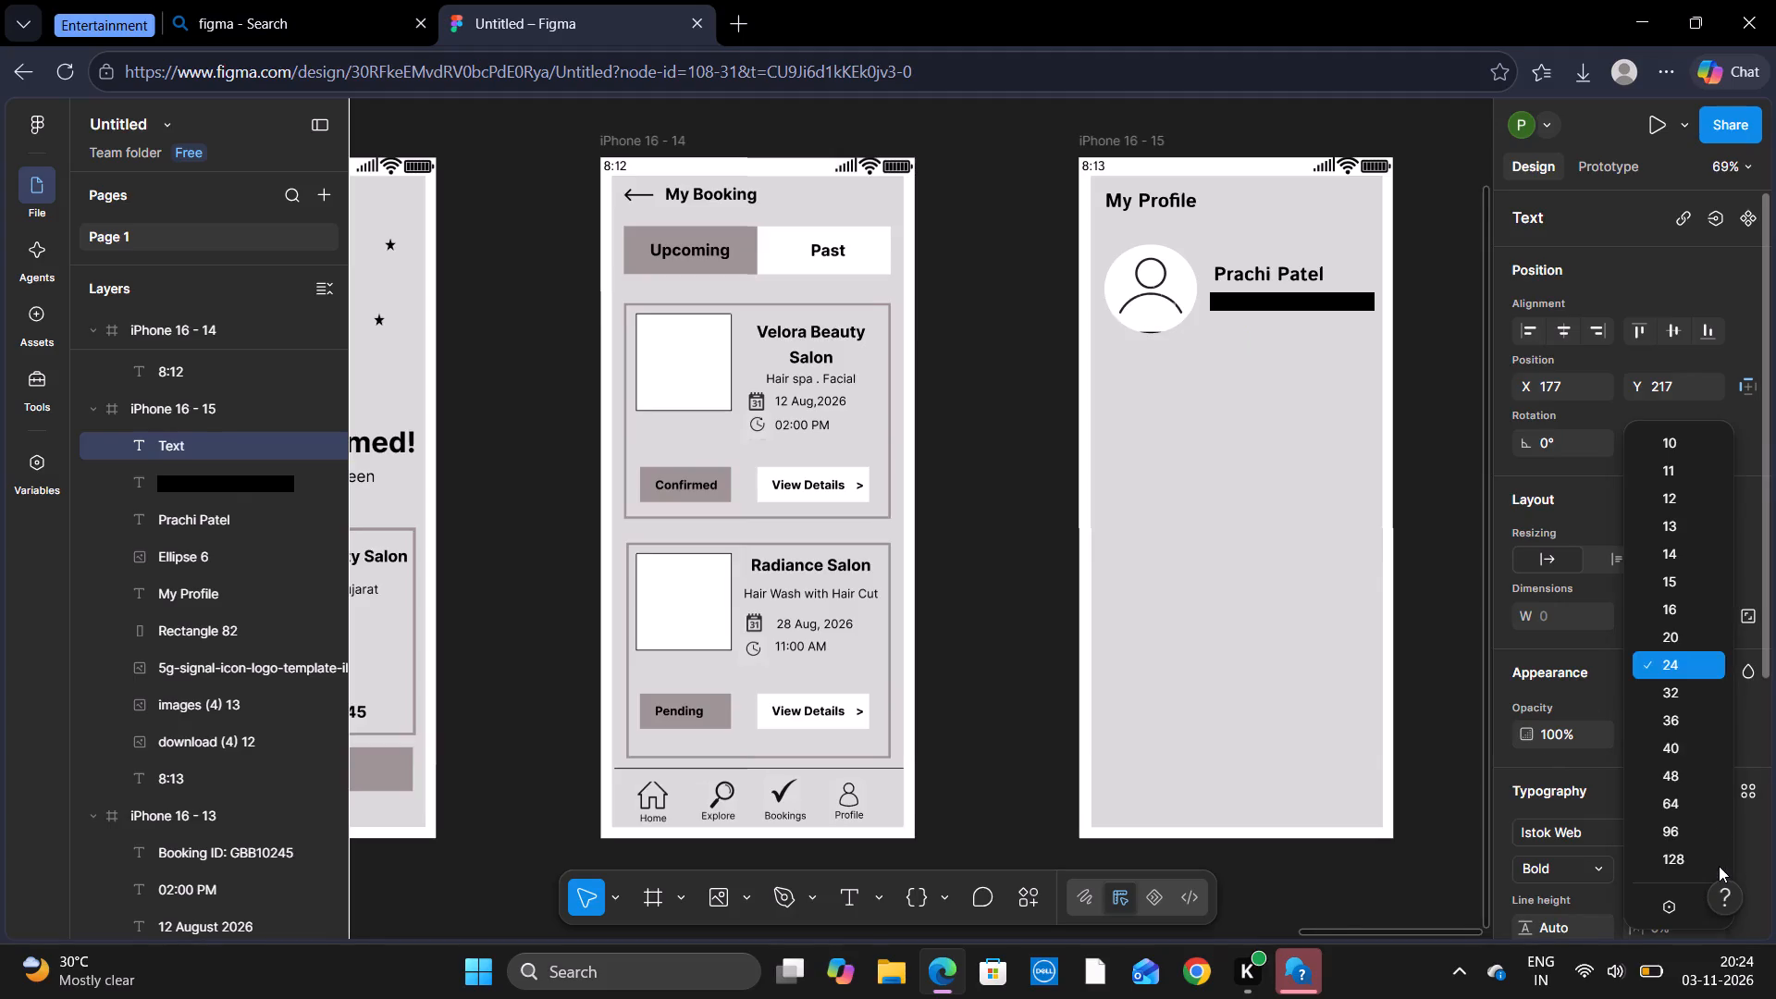
pyautogui.click(1698, 638)
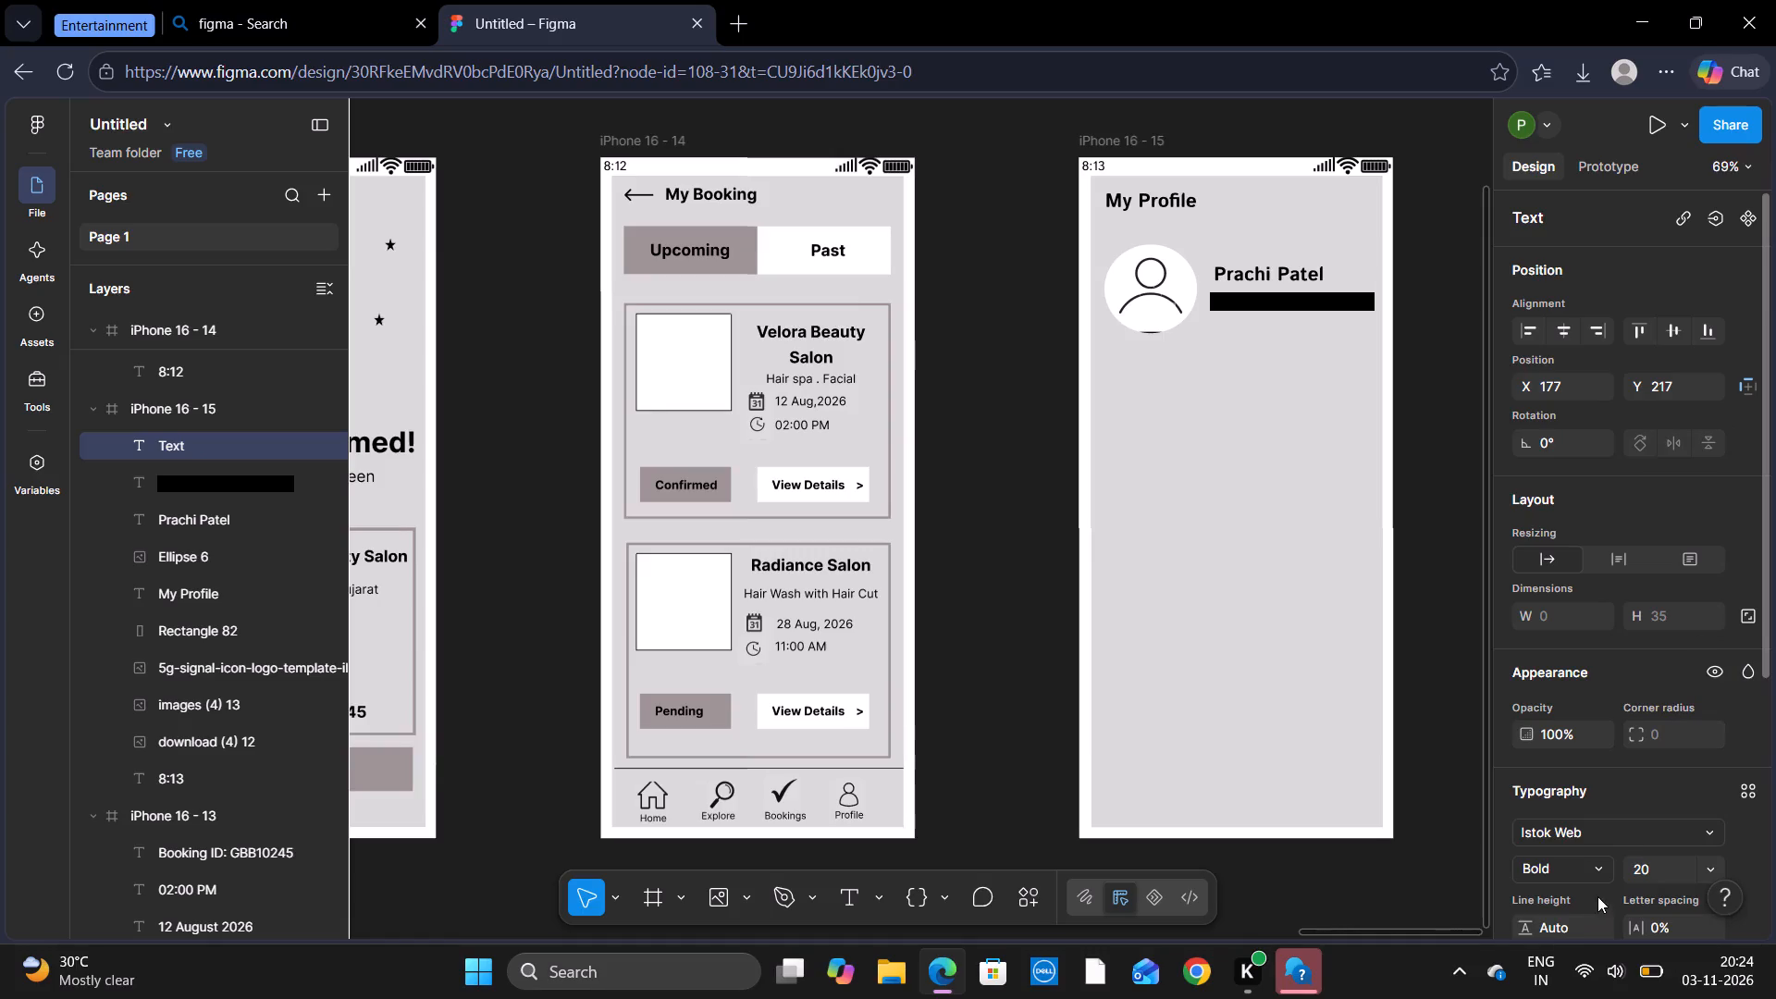
pyautogui.click(1596, 880)
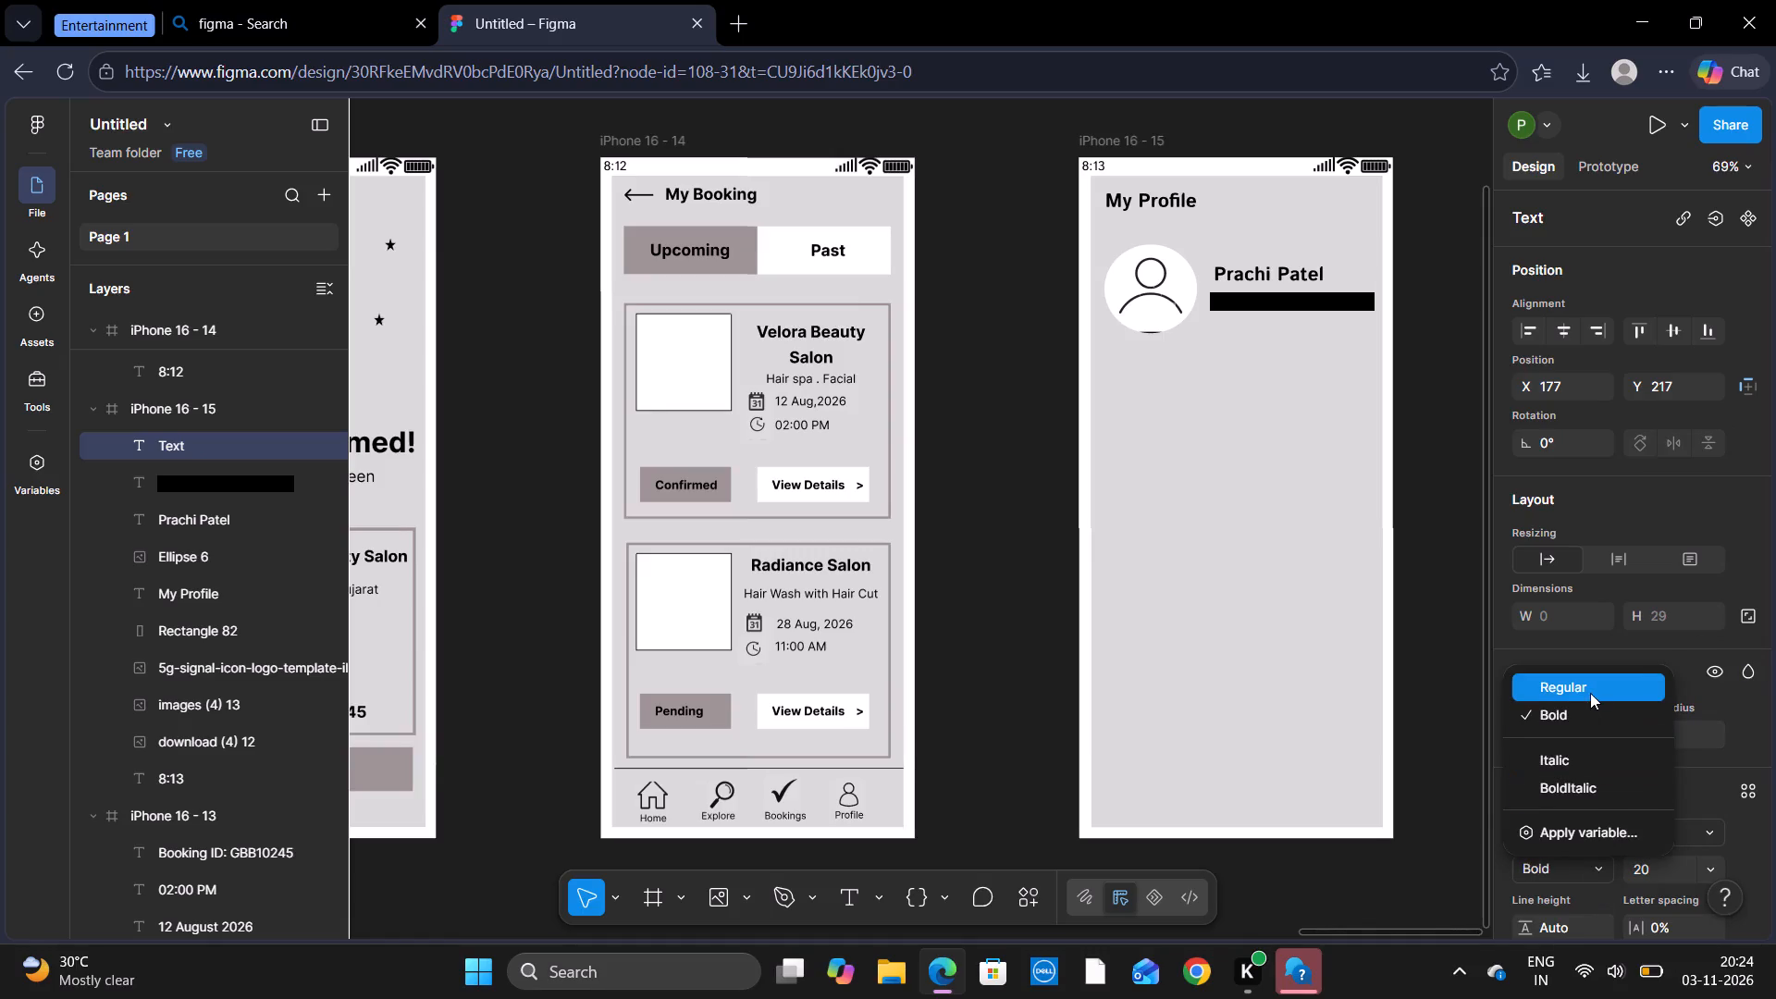
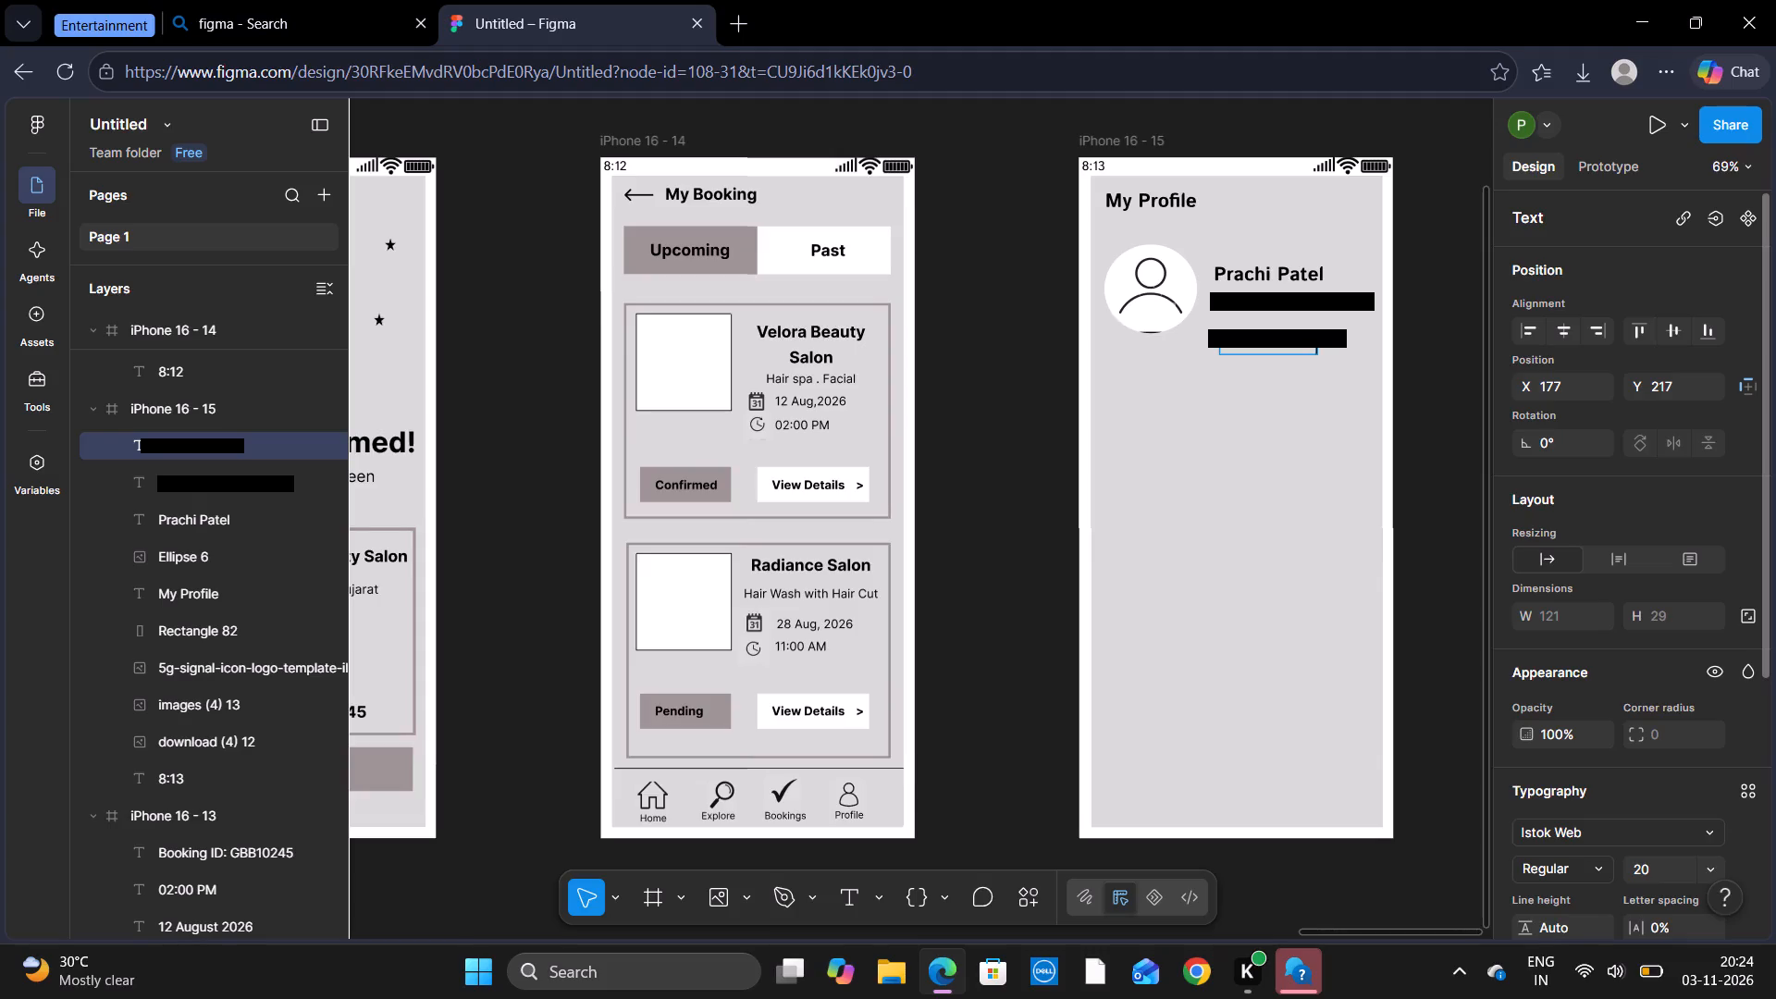
# Finish entering the phone number in the new text below the detail line.
pyautogui.write('210')
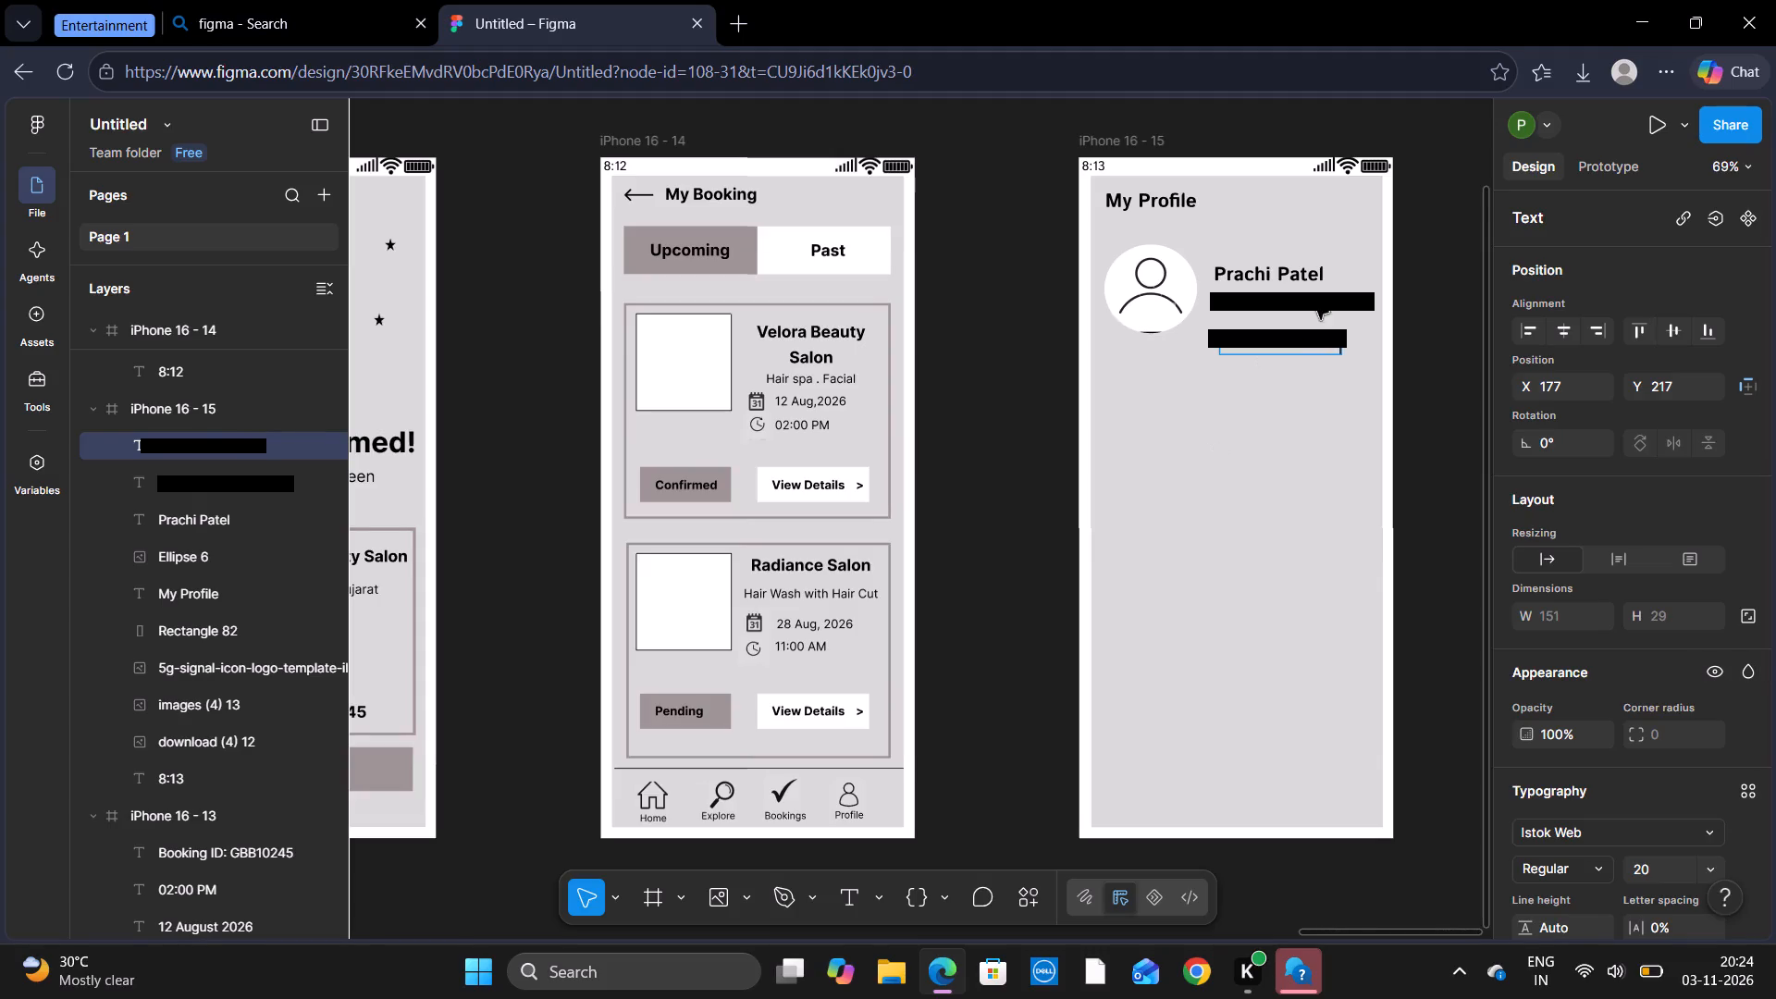
pyautogui.click(1315, 388)
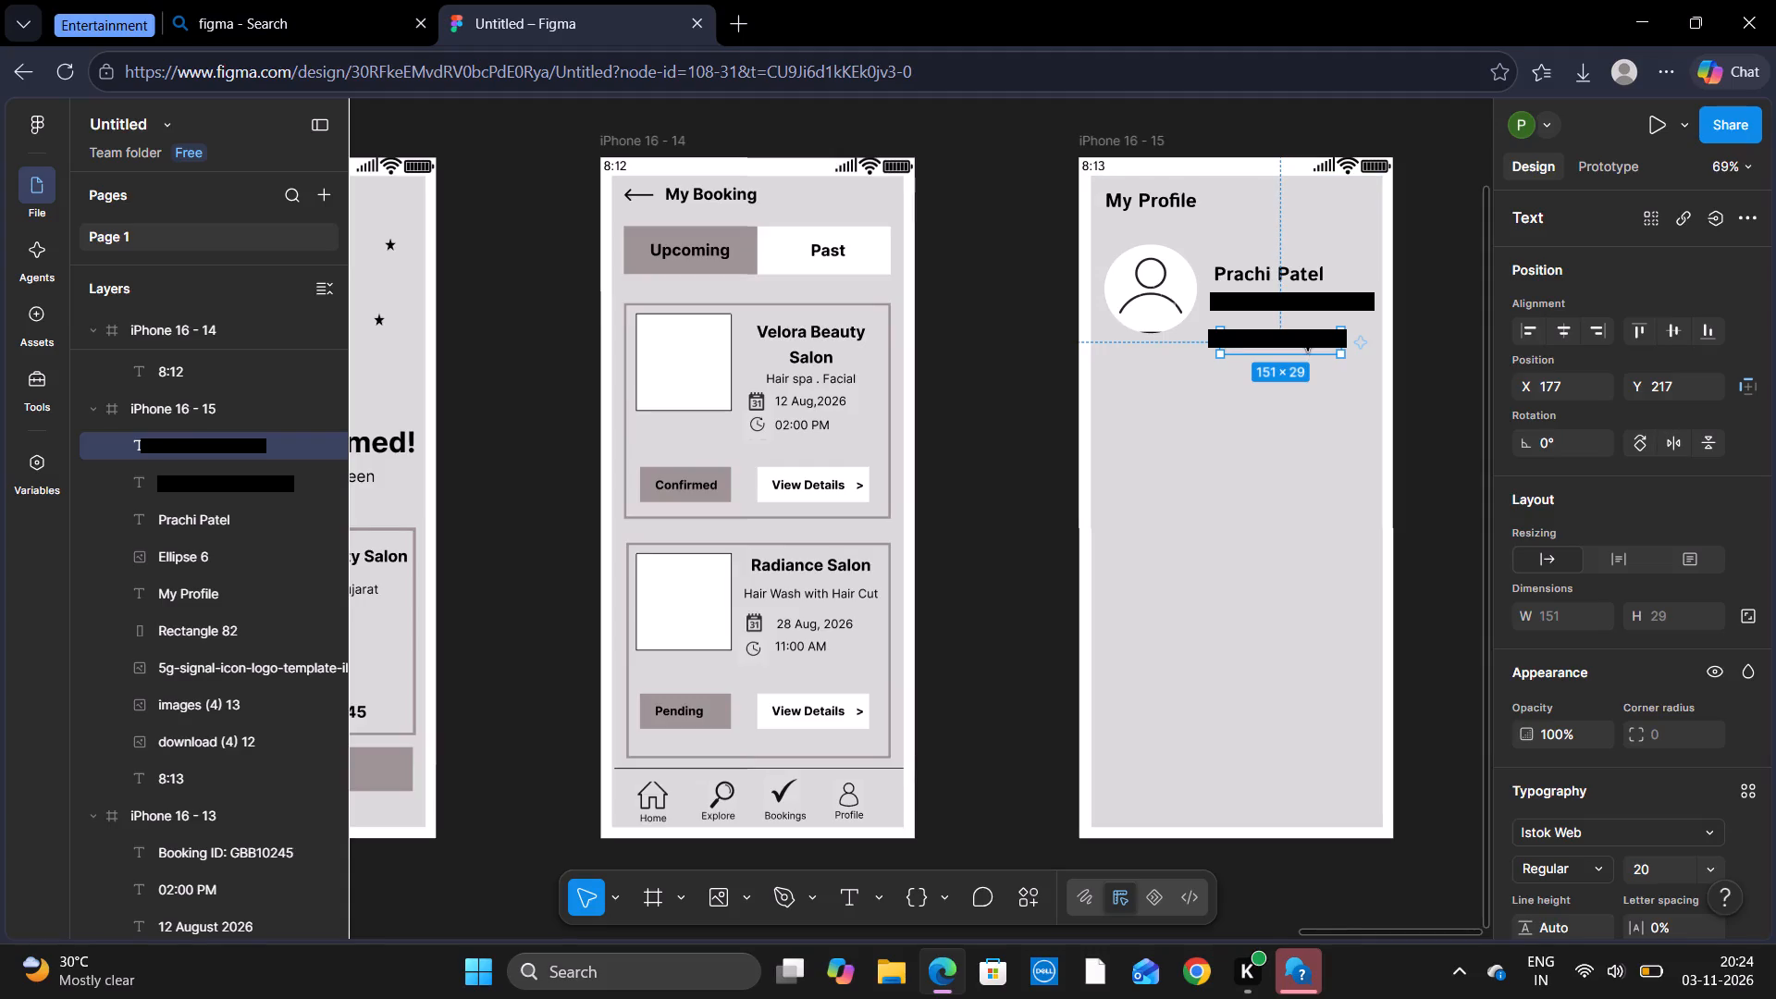
# Move the phone number text up to about X 163, Y 200, just below the detail line beside the picture.
pyautogui.moveTo(1303, 339); pyautogui.dragTo(1290, 326)
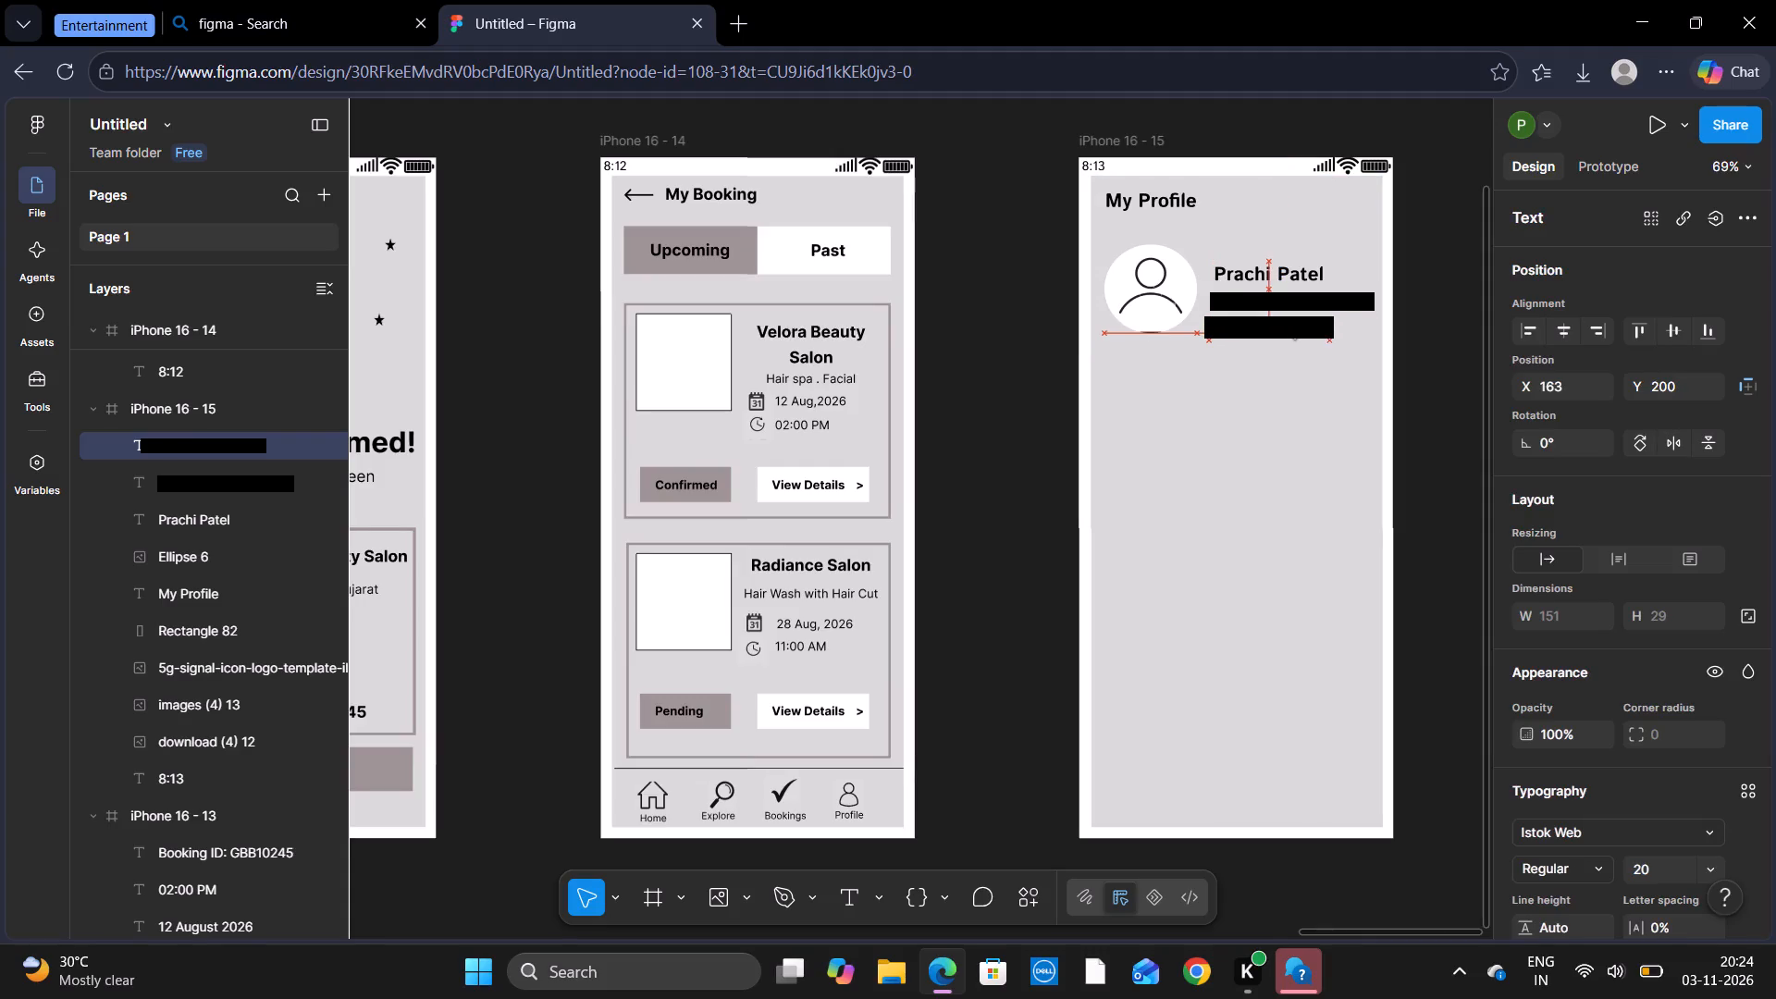
pyautogui.moveTo(1290, 326); pyautogui.dragTo(1291, 324)
pyautogui.moveTo(1291, 324); pyautogui.dragTo(1290, 323)
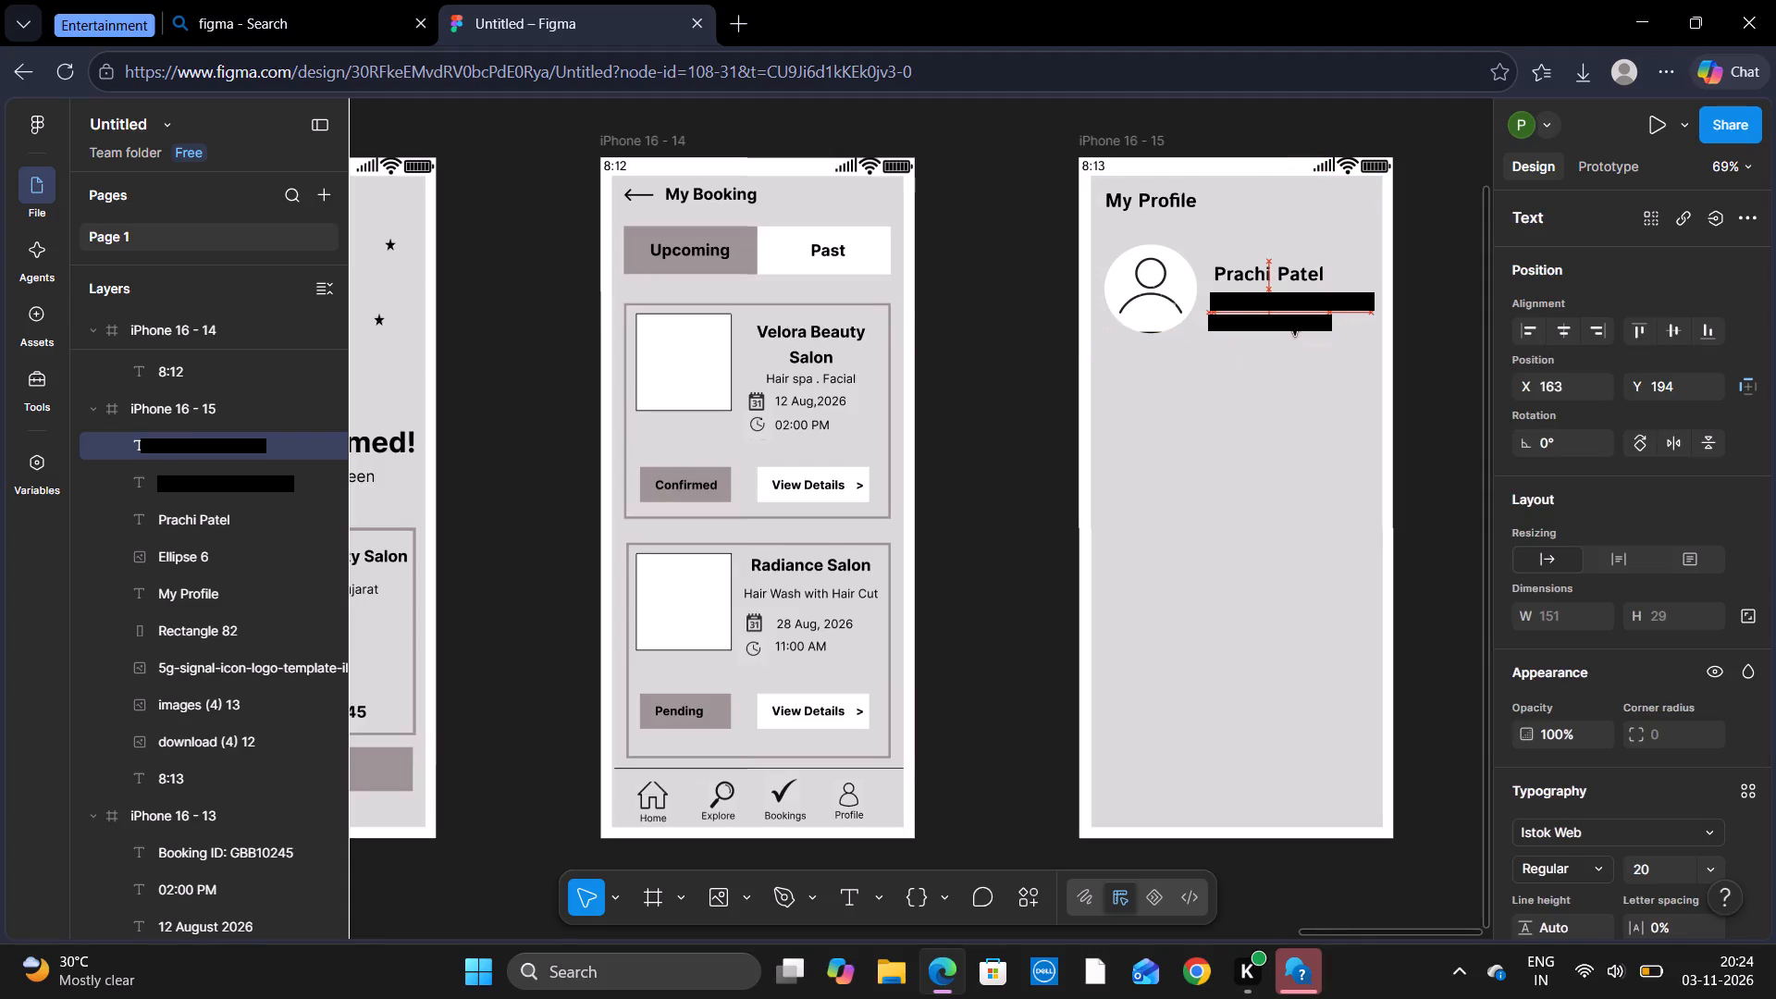
pyautogui.moveTo(1290, 323); pyautogui.dragTo(1291, 324)
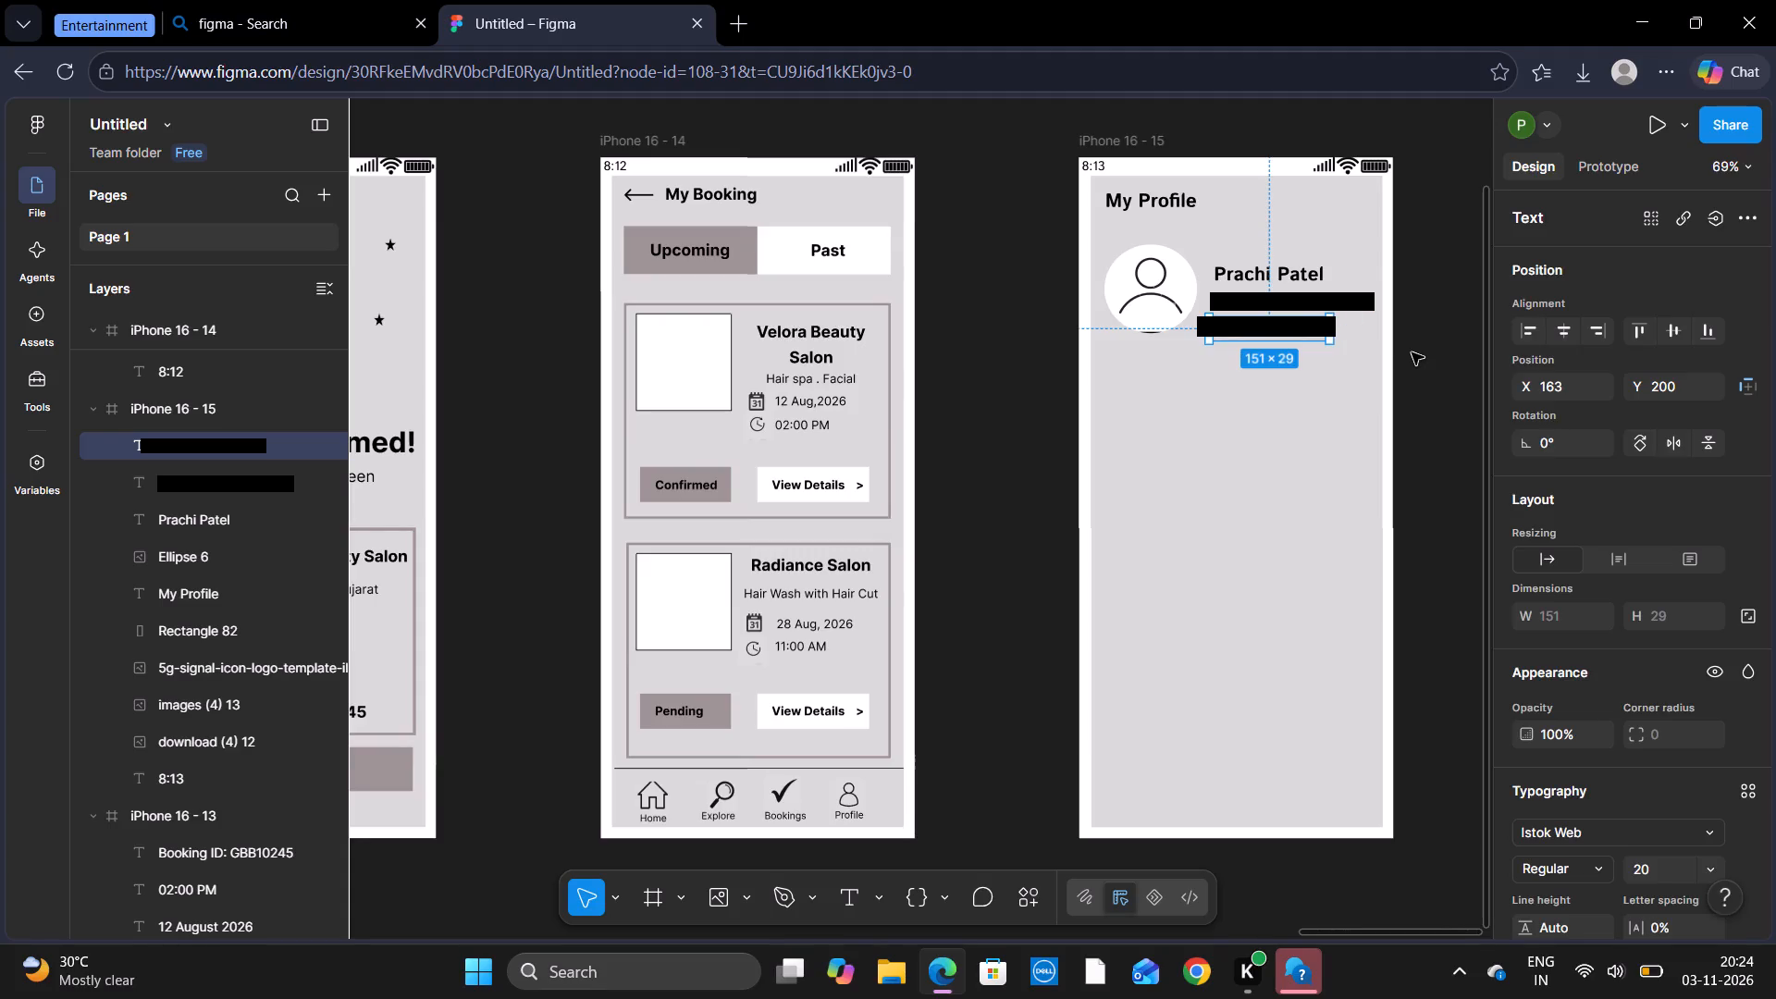
pyautogui.click(1412, 352)
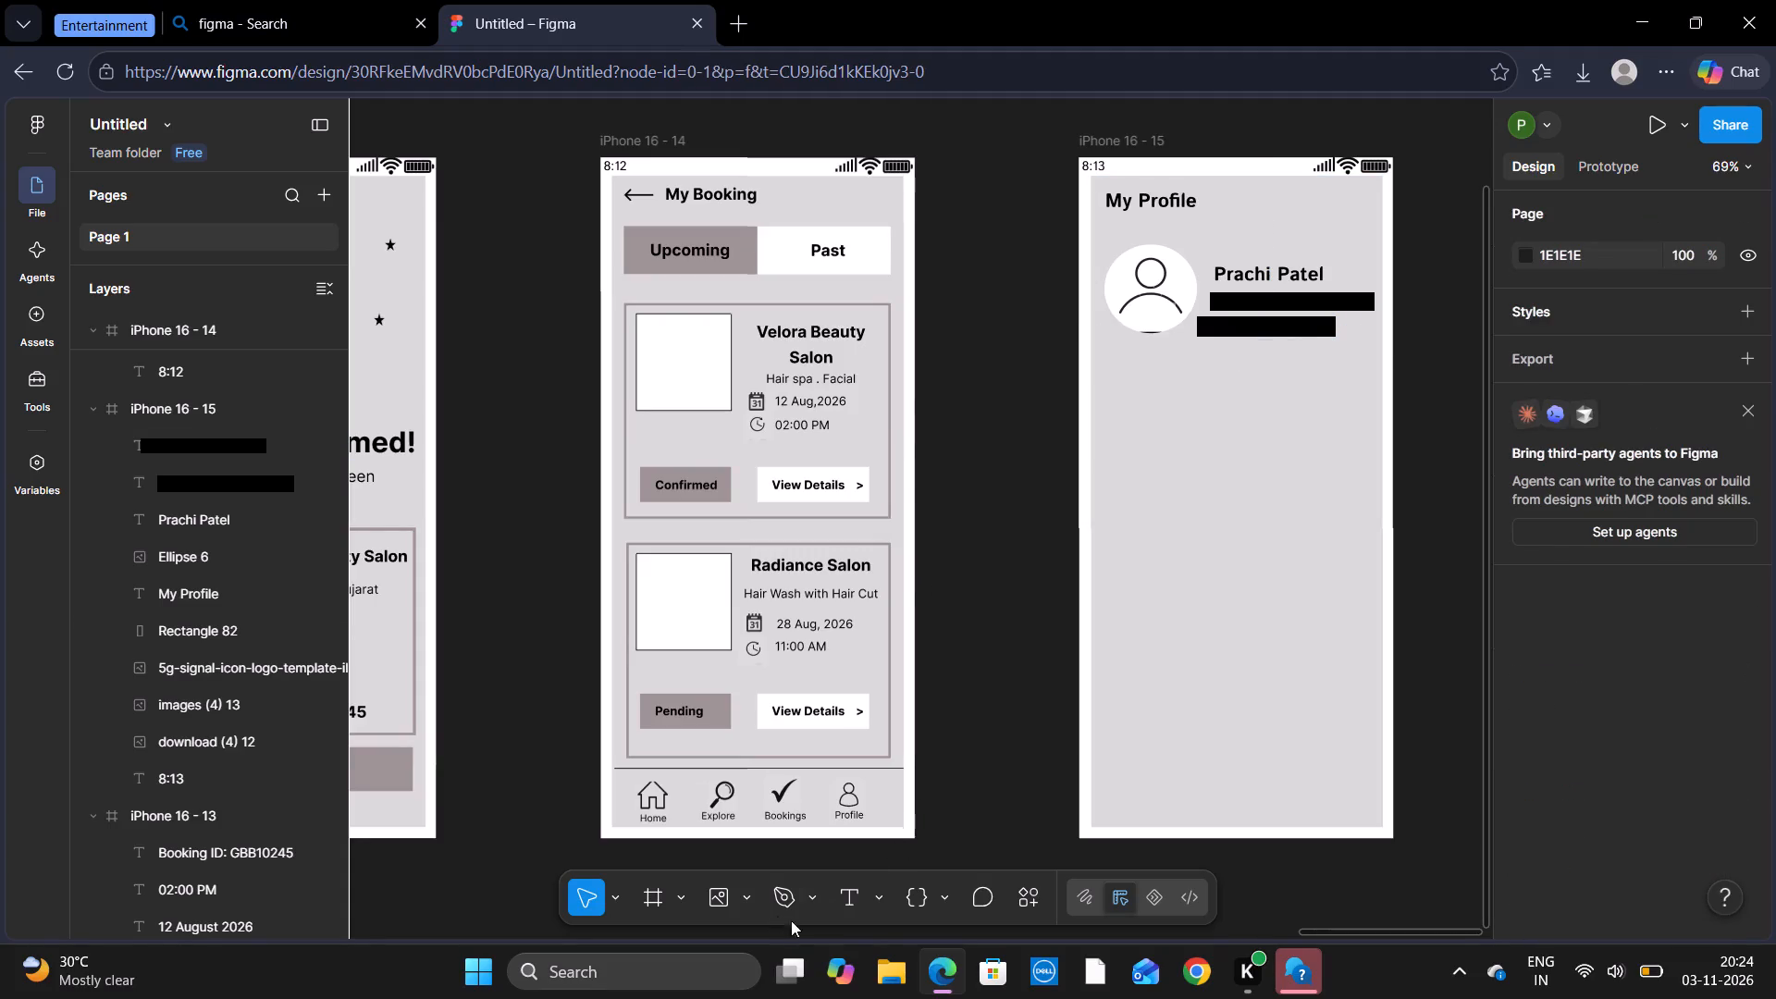
# Draw a horizontal divider line about 333 wide below the profile details, at about X 33, Y 281 with 0° rotation.
pyautogui.click(756, 898)
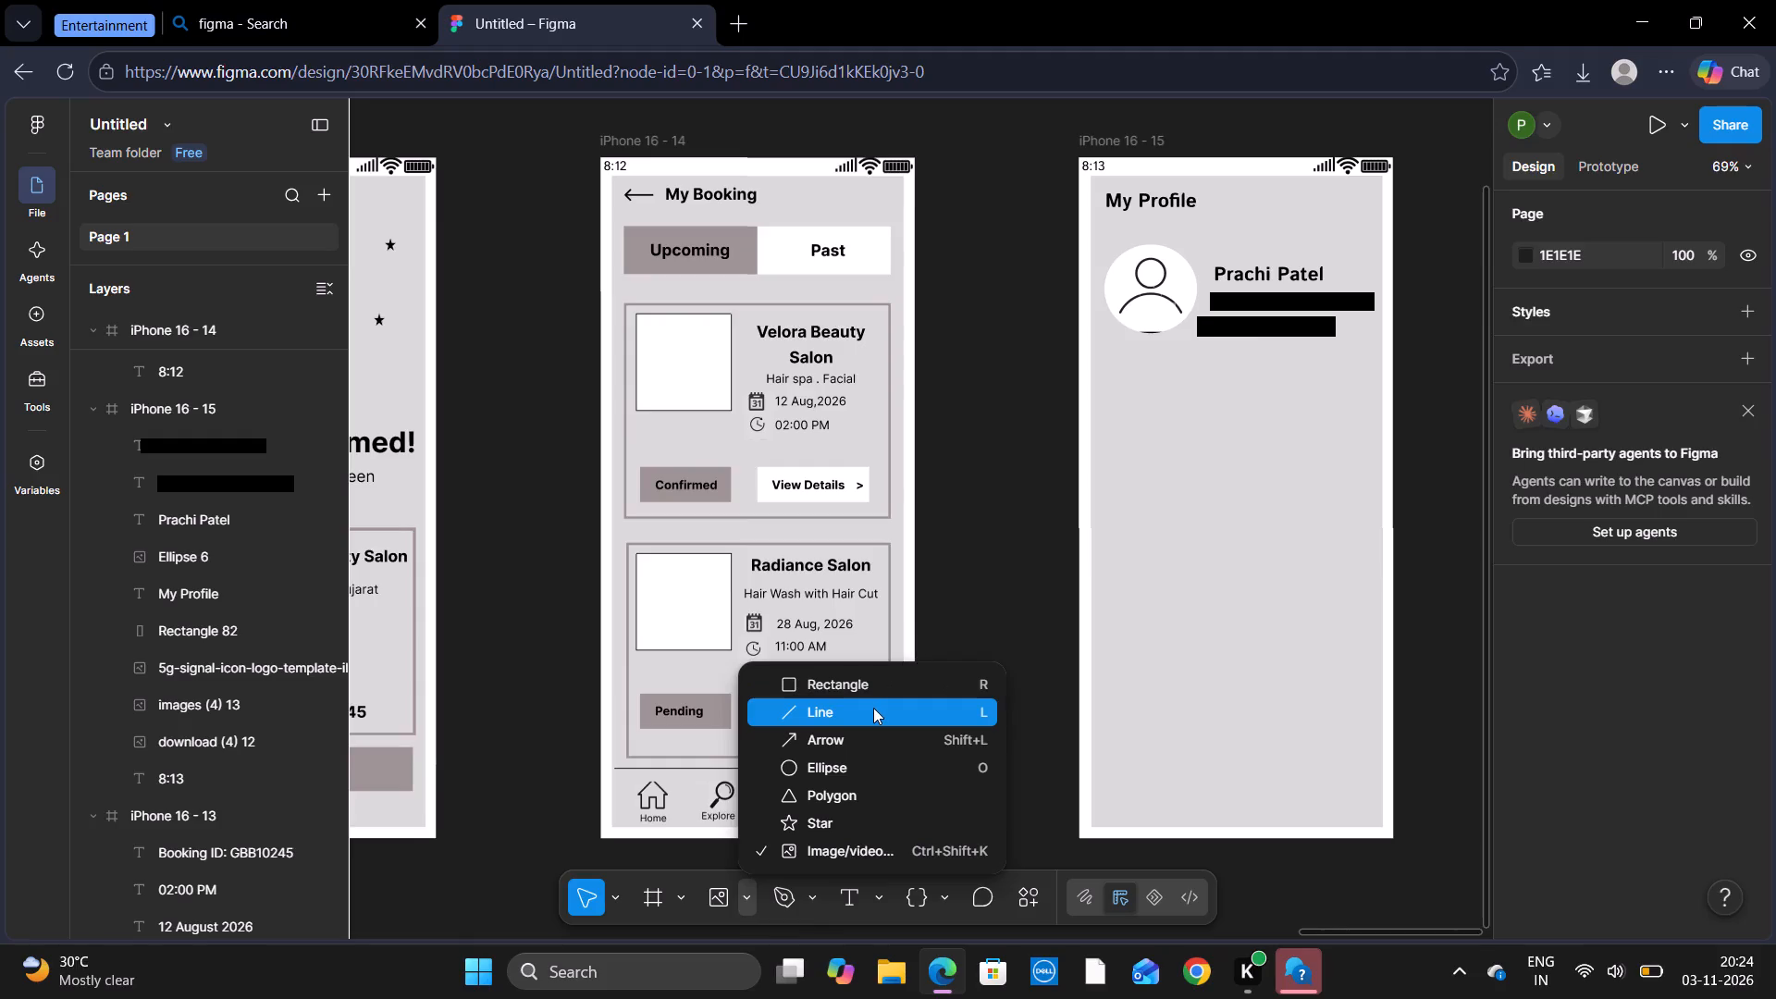
pyautogui.click(873, 708)
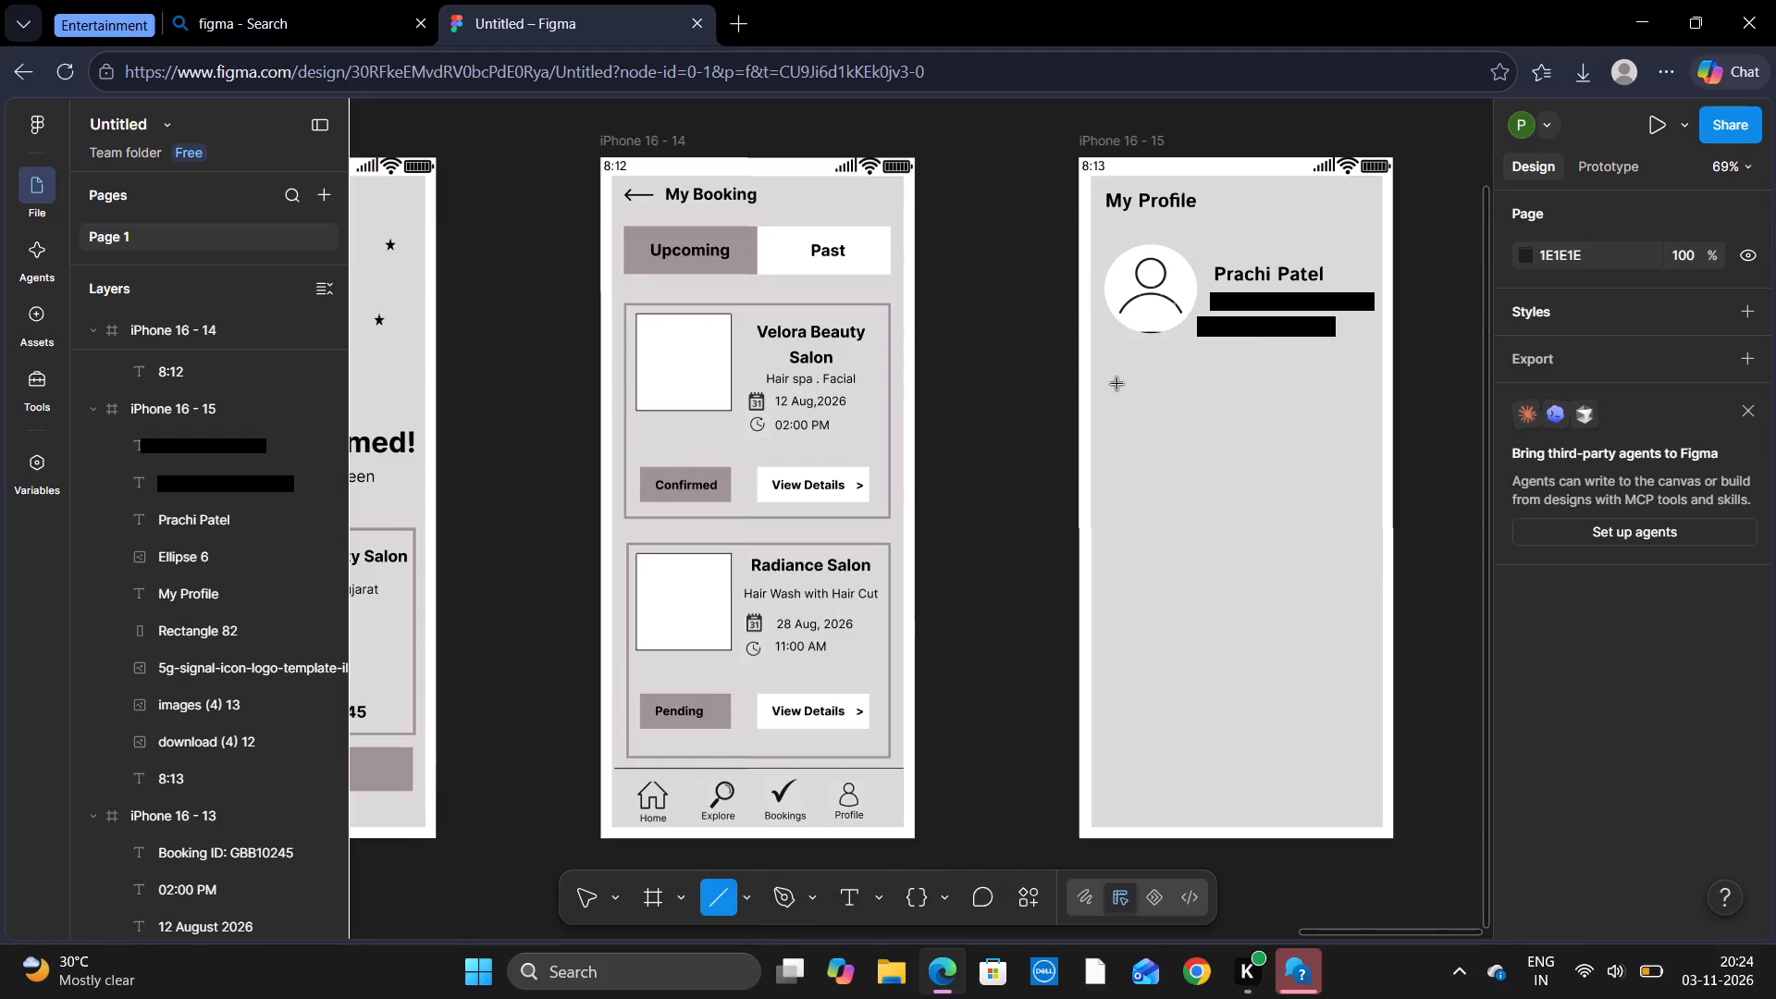
pyautogui.moveTo(1117, 384); pyautogui.dragTo(1341, 384)
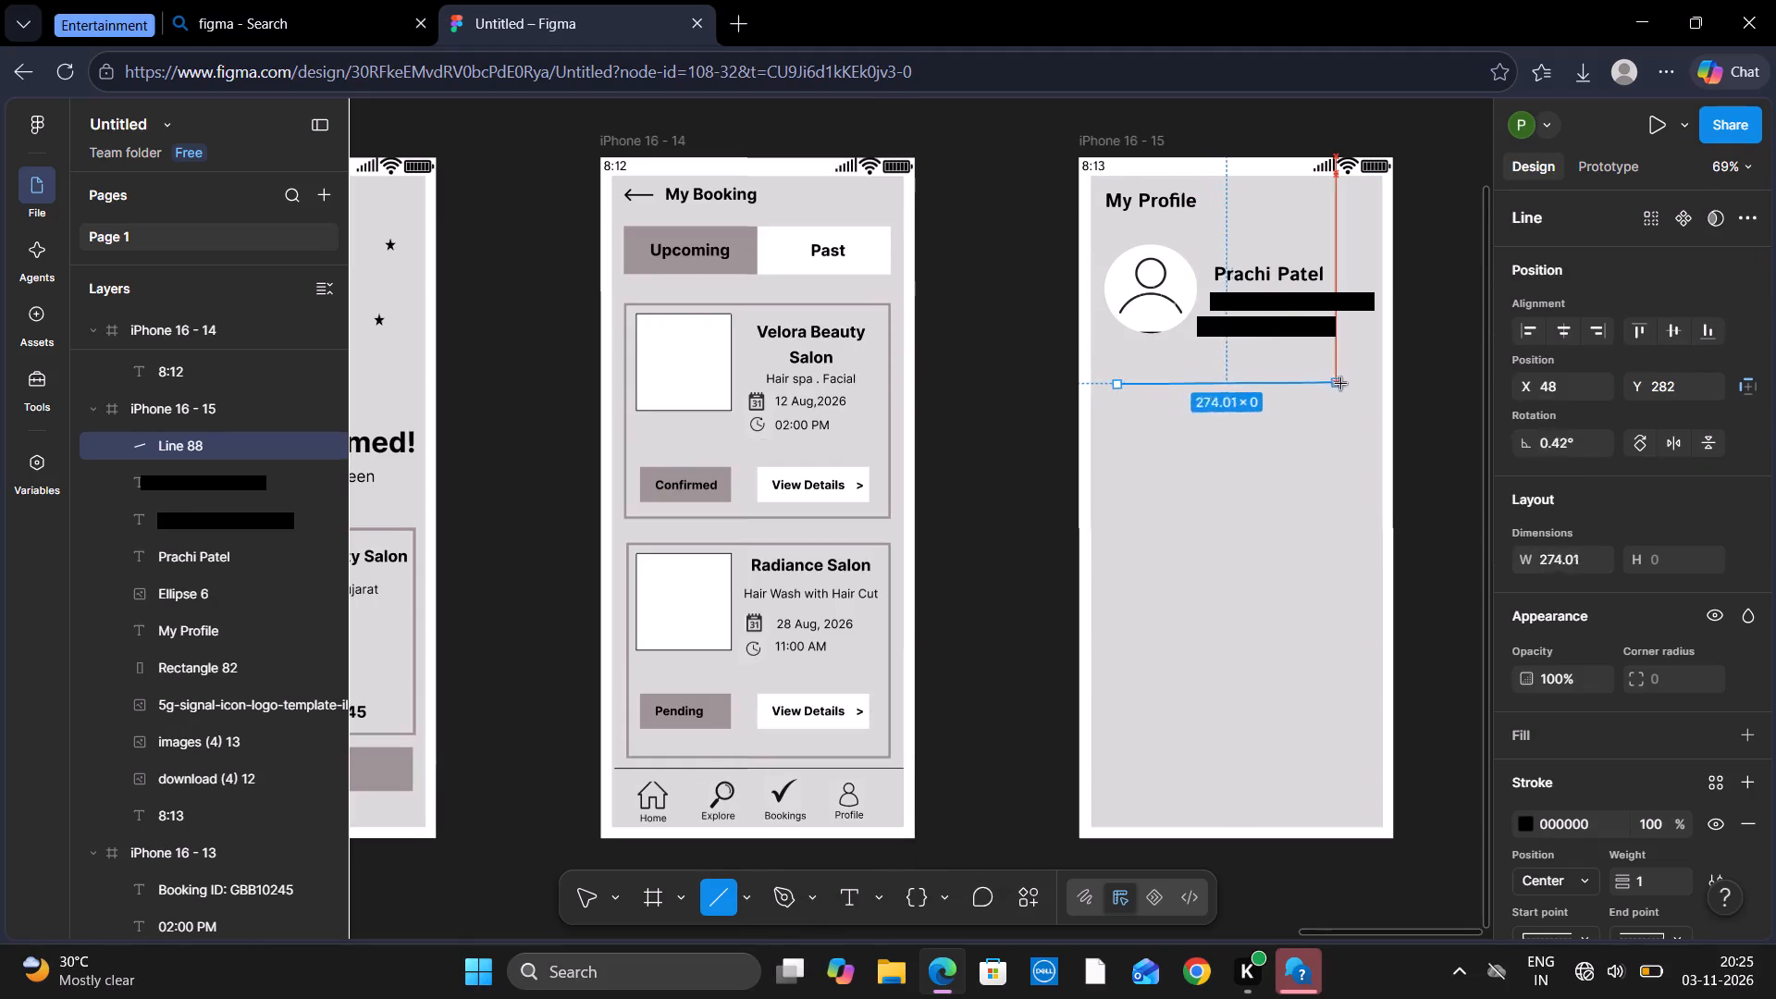
pyautogui.moveTo(1341, 384); pyautogui.dragTo(1363, 381)
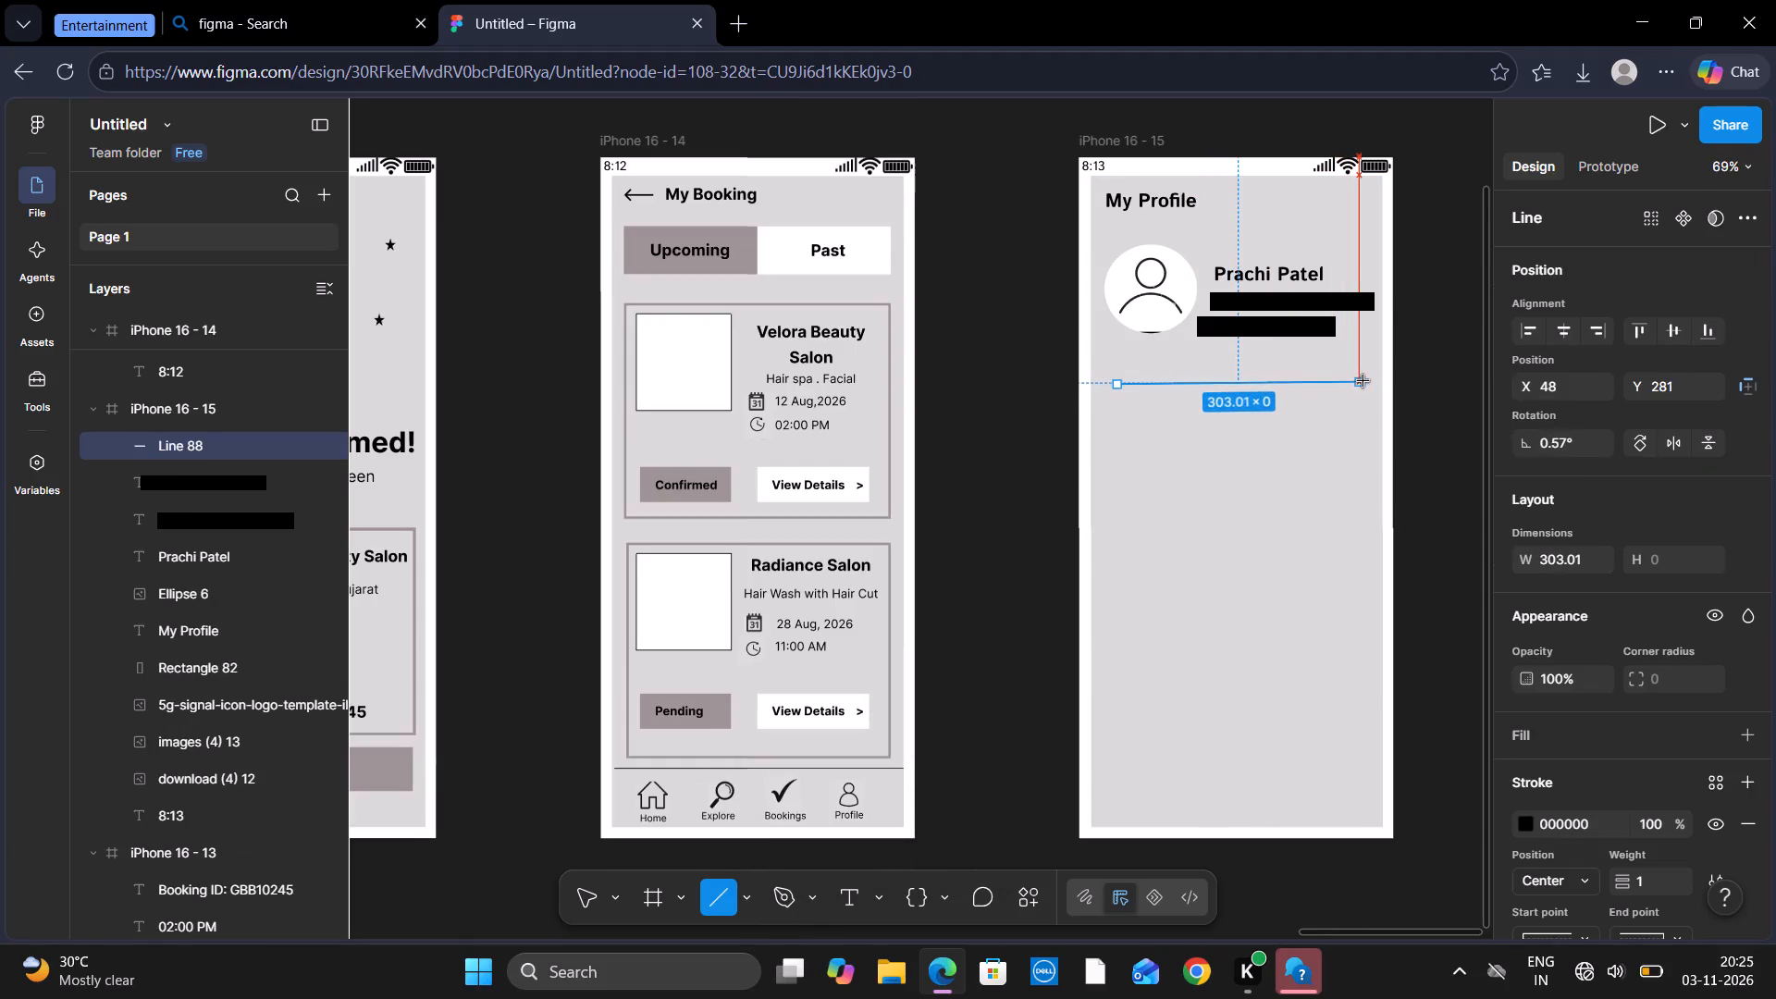
pyautogui.moveTo(1363, 381); pyautogui.dragTo(1372, 381)
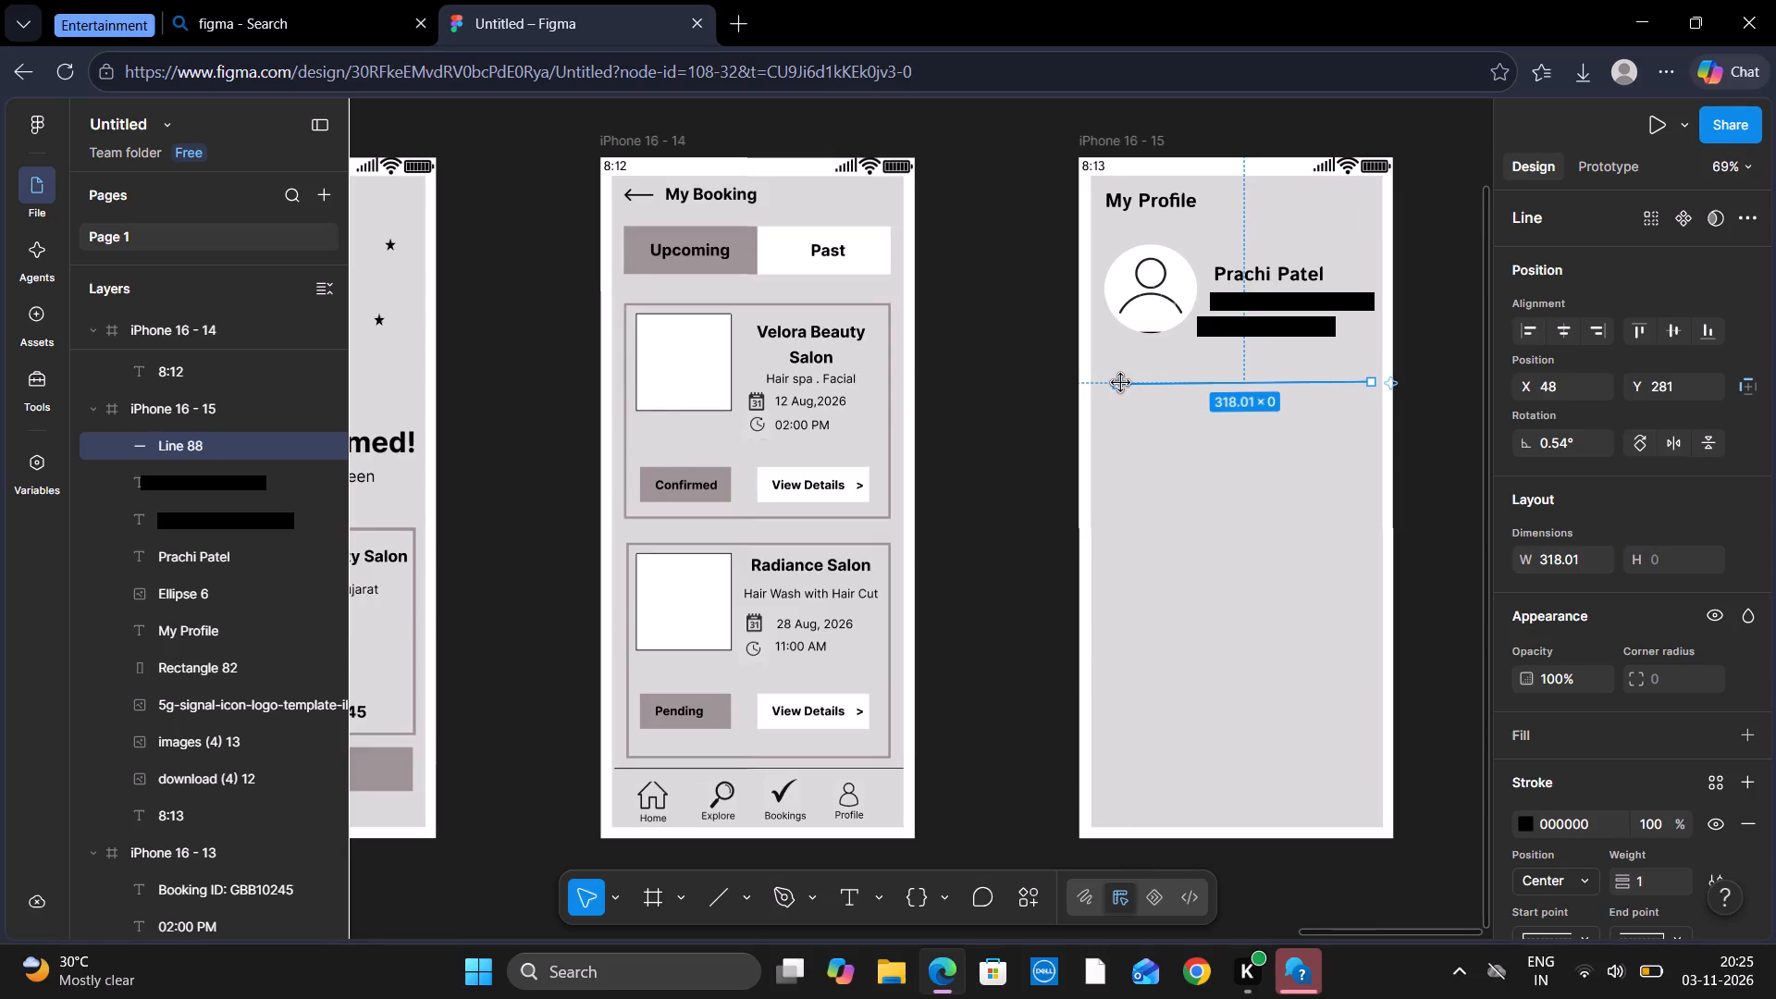
pyautogui.moveTo(1121, 383); pyautogui.dragTo(1108, 381)
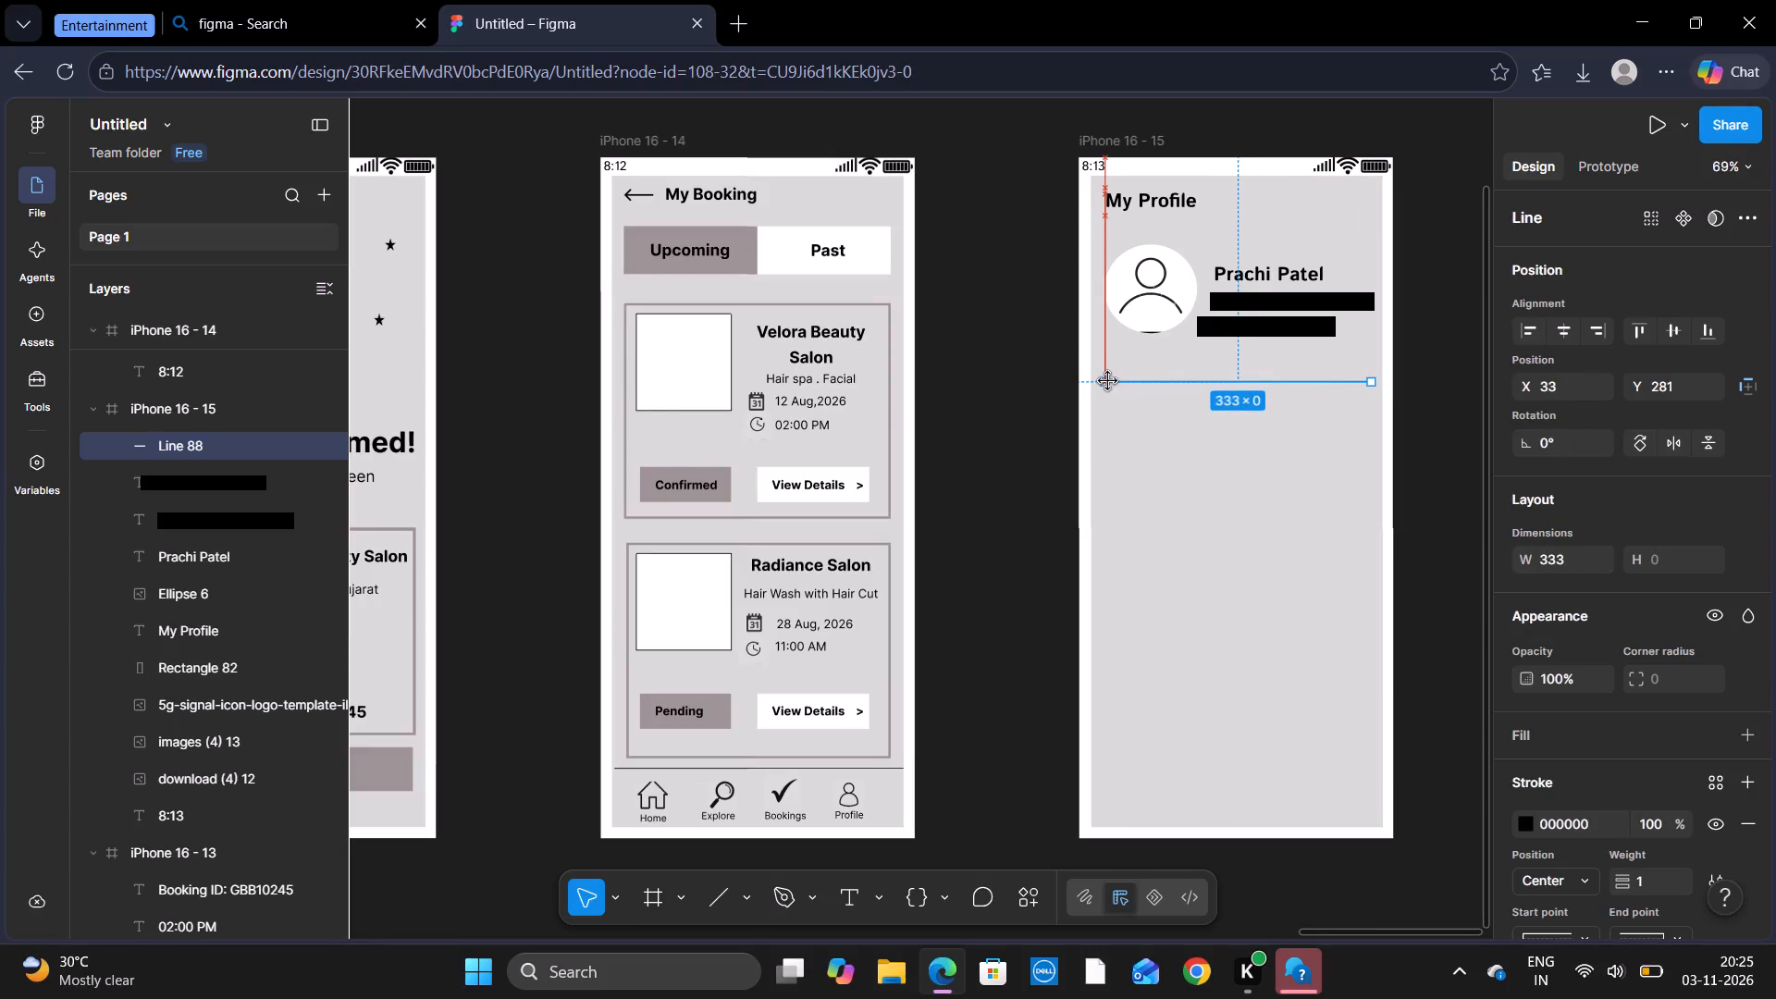
pyautogui.moveTo(1108, 381); pyautogui.dragTo(1107, 381)
pyautogui.click(1238, 381)
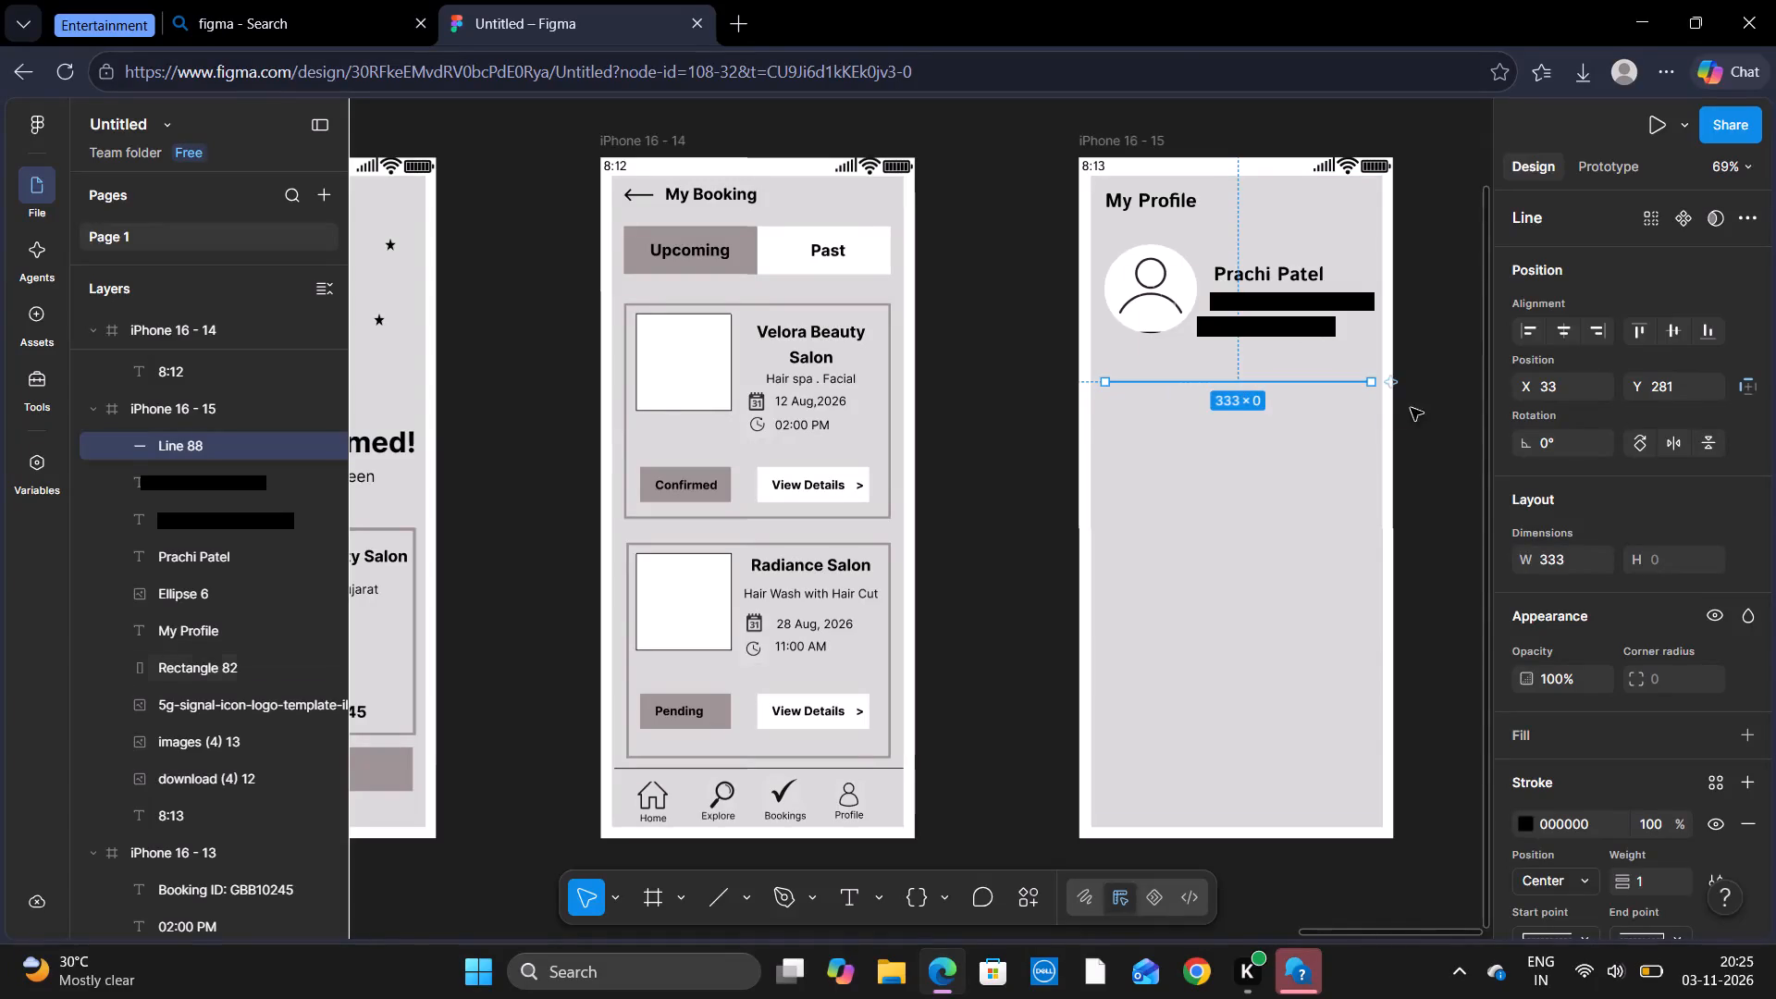
pyautogui.click(1449, 409)
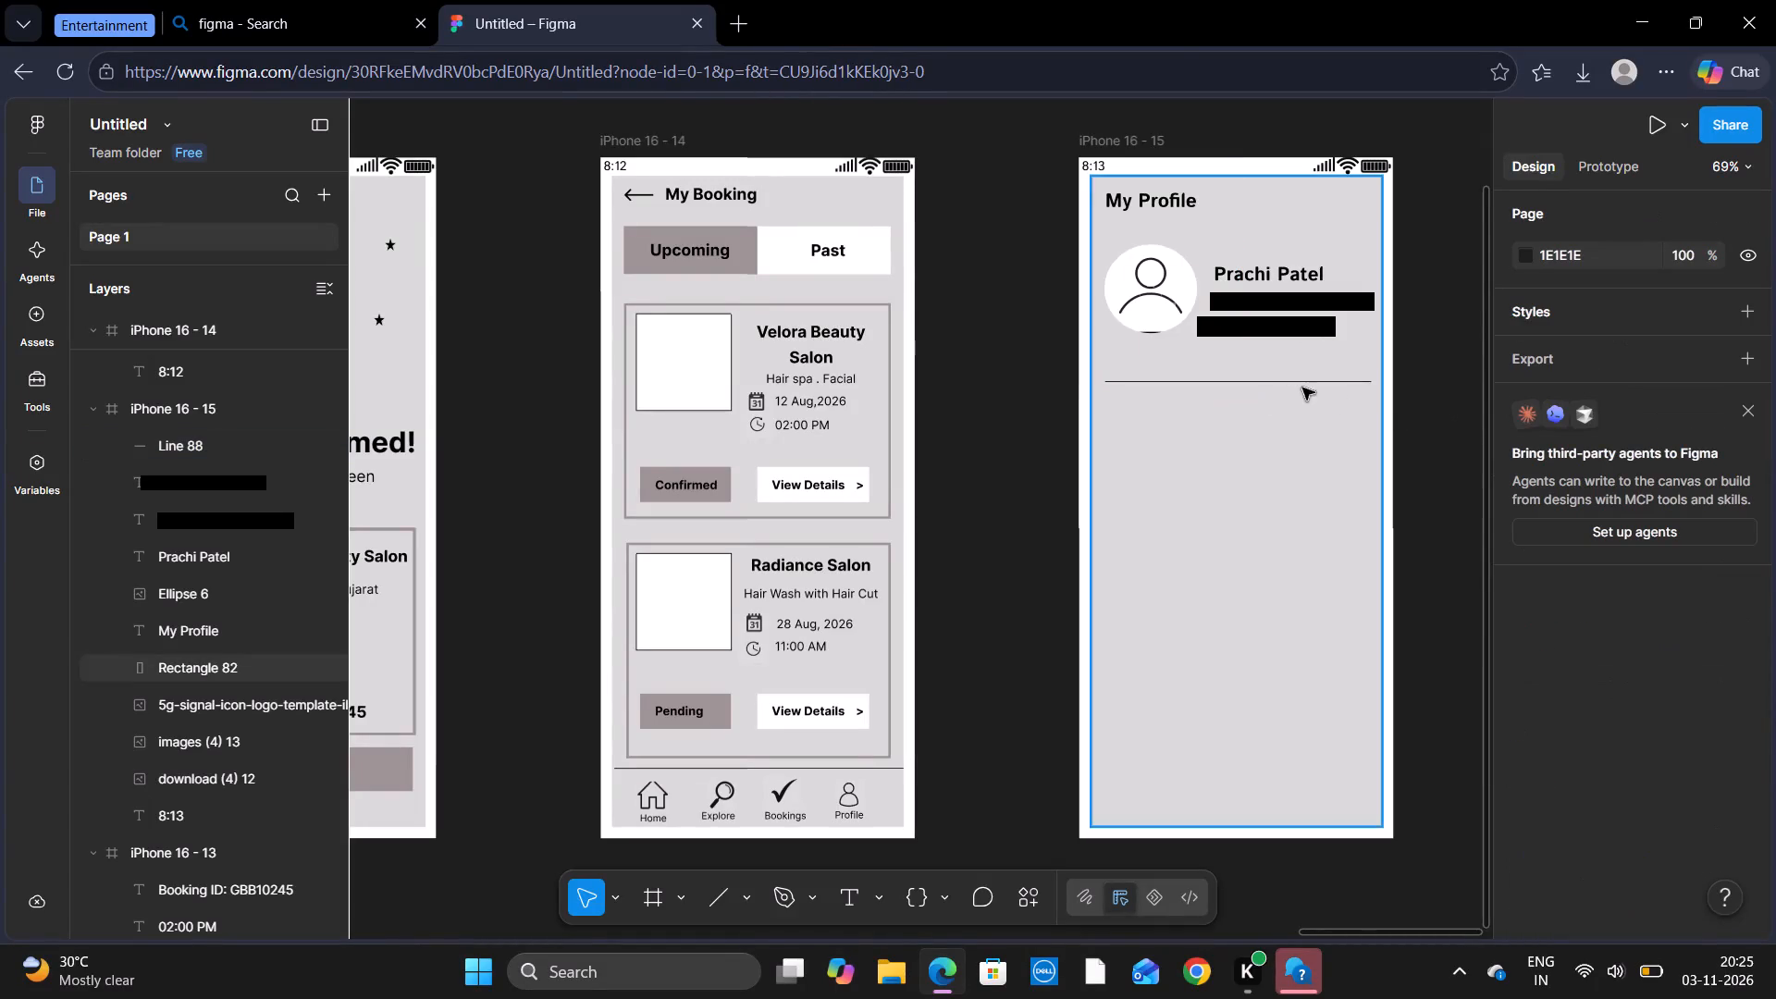
# Copy the divider line and place the duplicate below the original at about X 30, Y 345.
pyautogui.click(1293, 379)
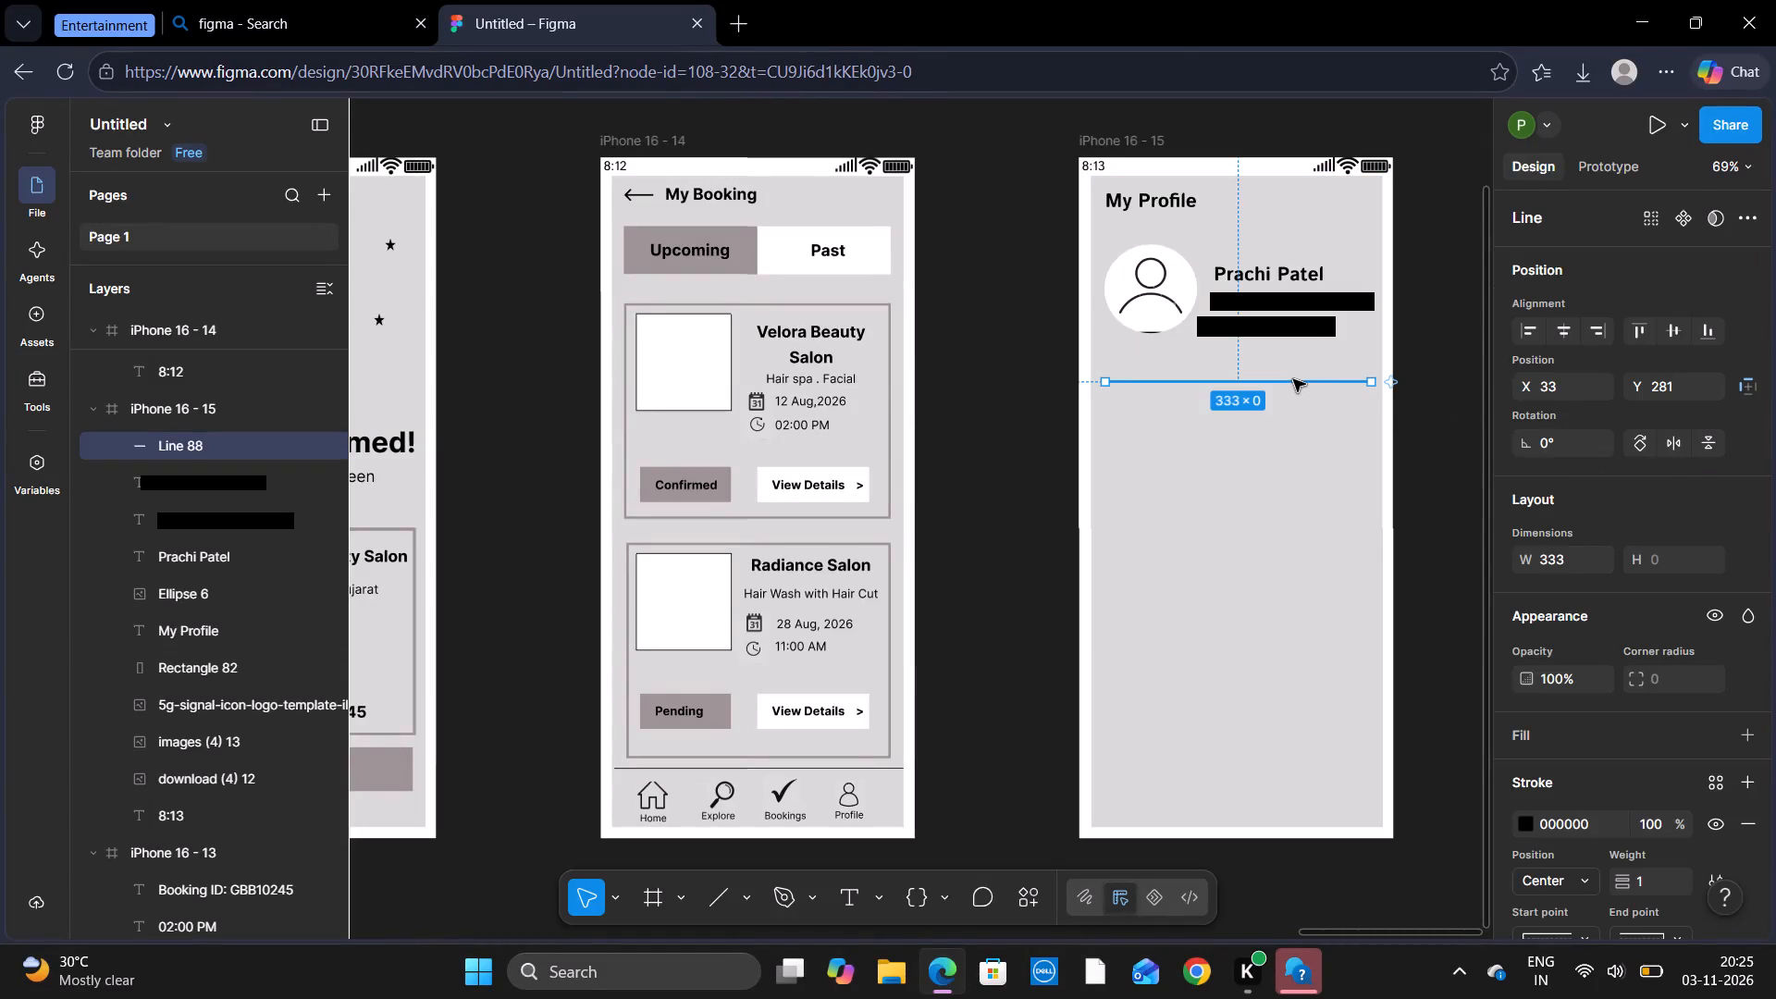
pyautogui.hotkey('ctrl', 'c')
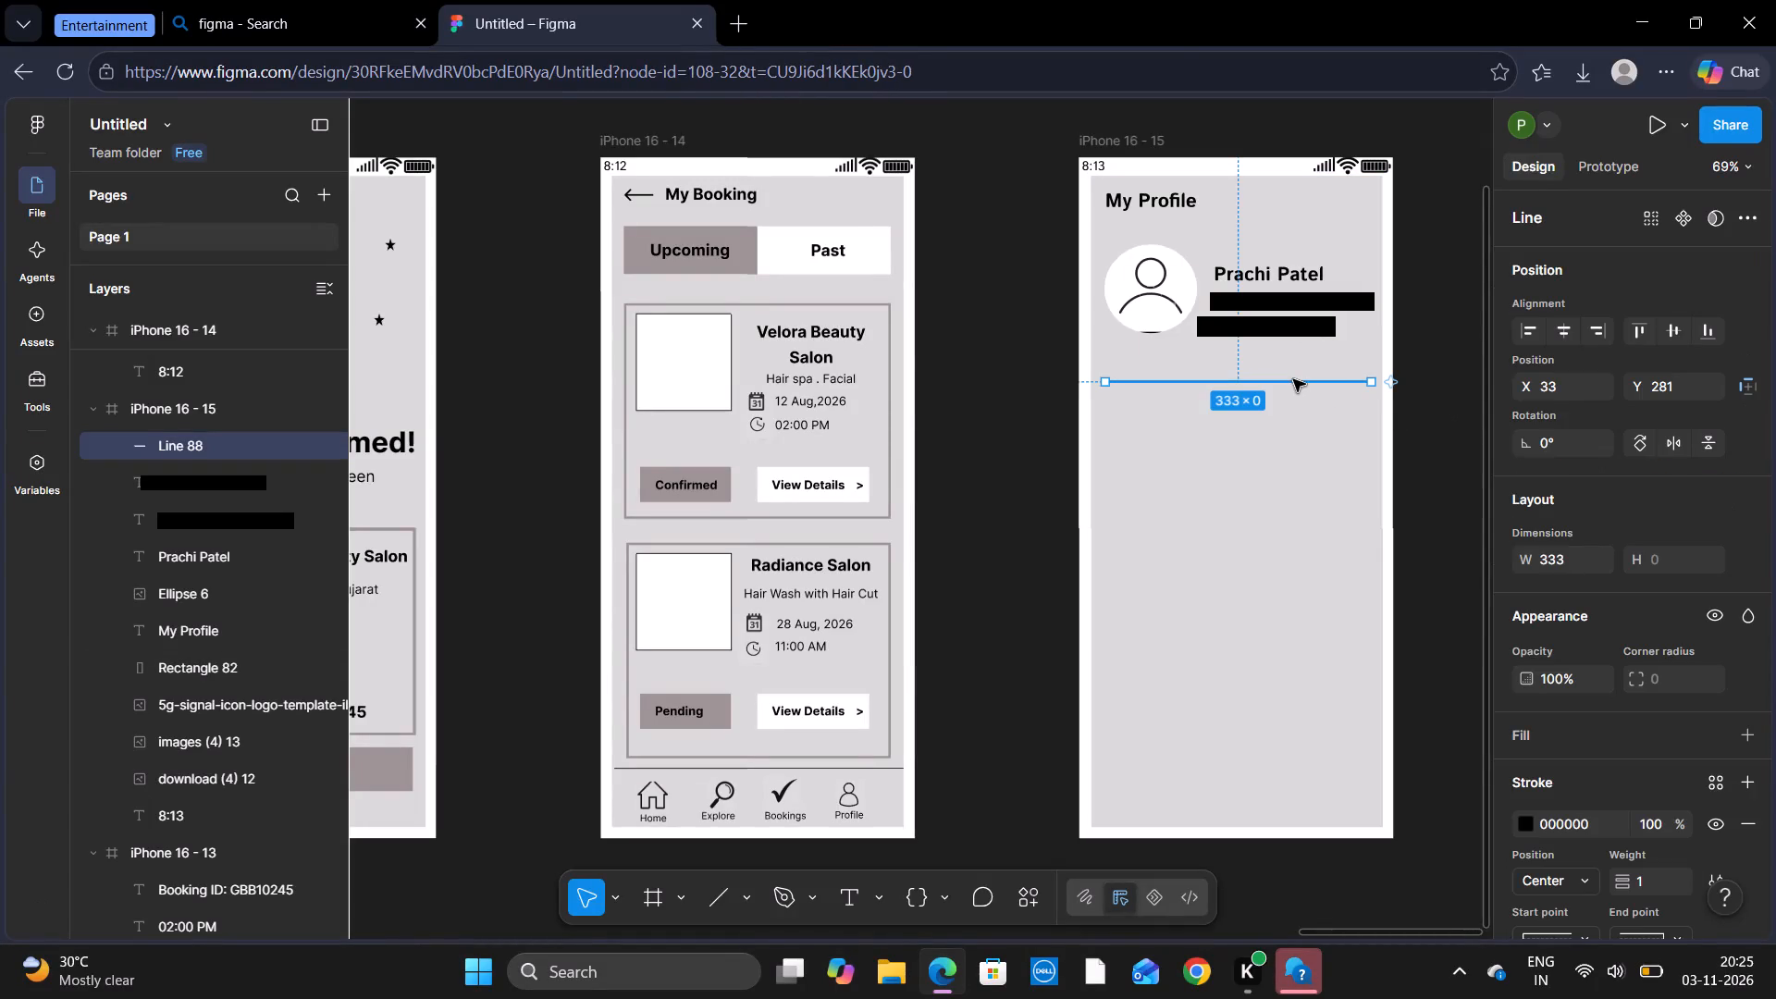
pyautogui.click(1295, 393)
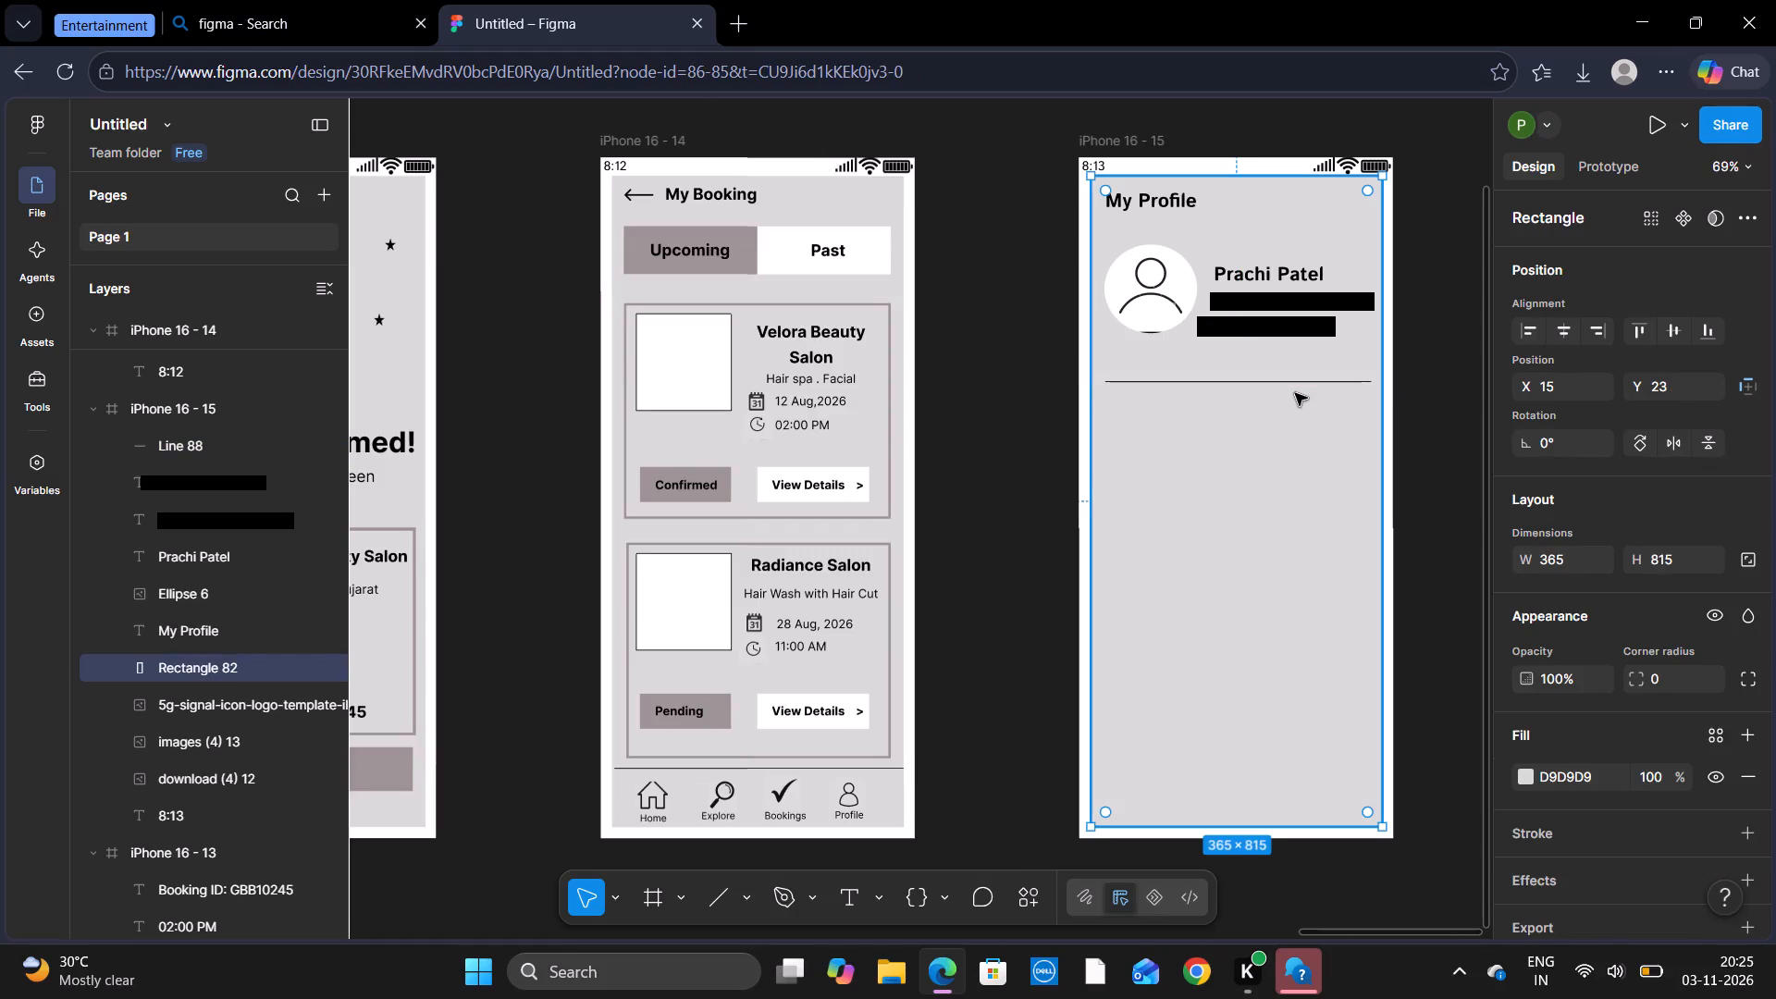
pyautogui.hotkey('ctrl', 'v')
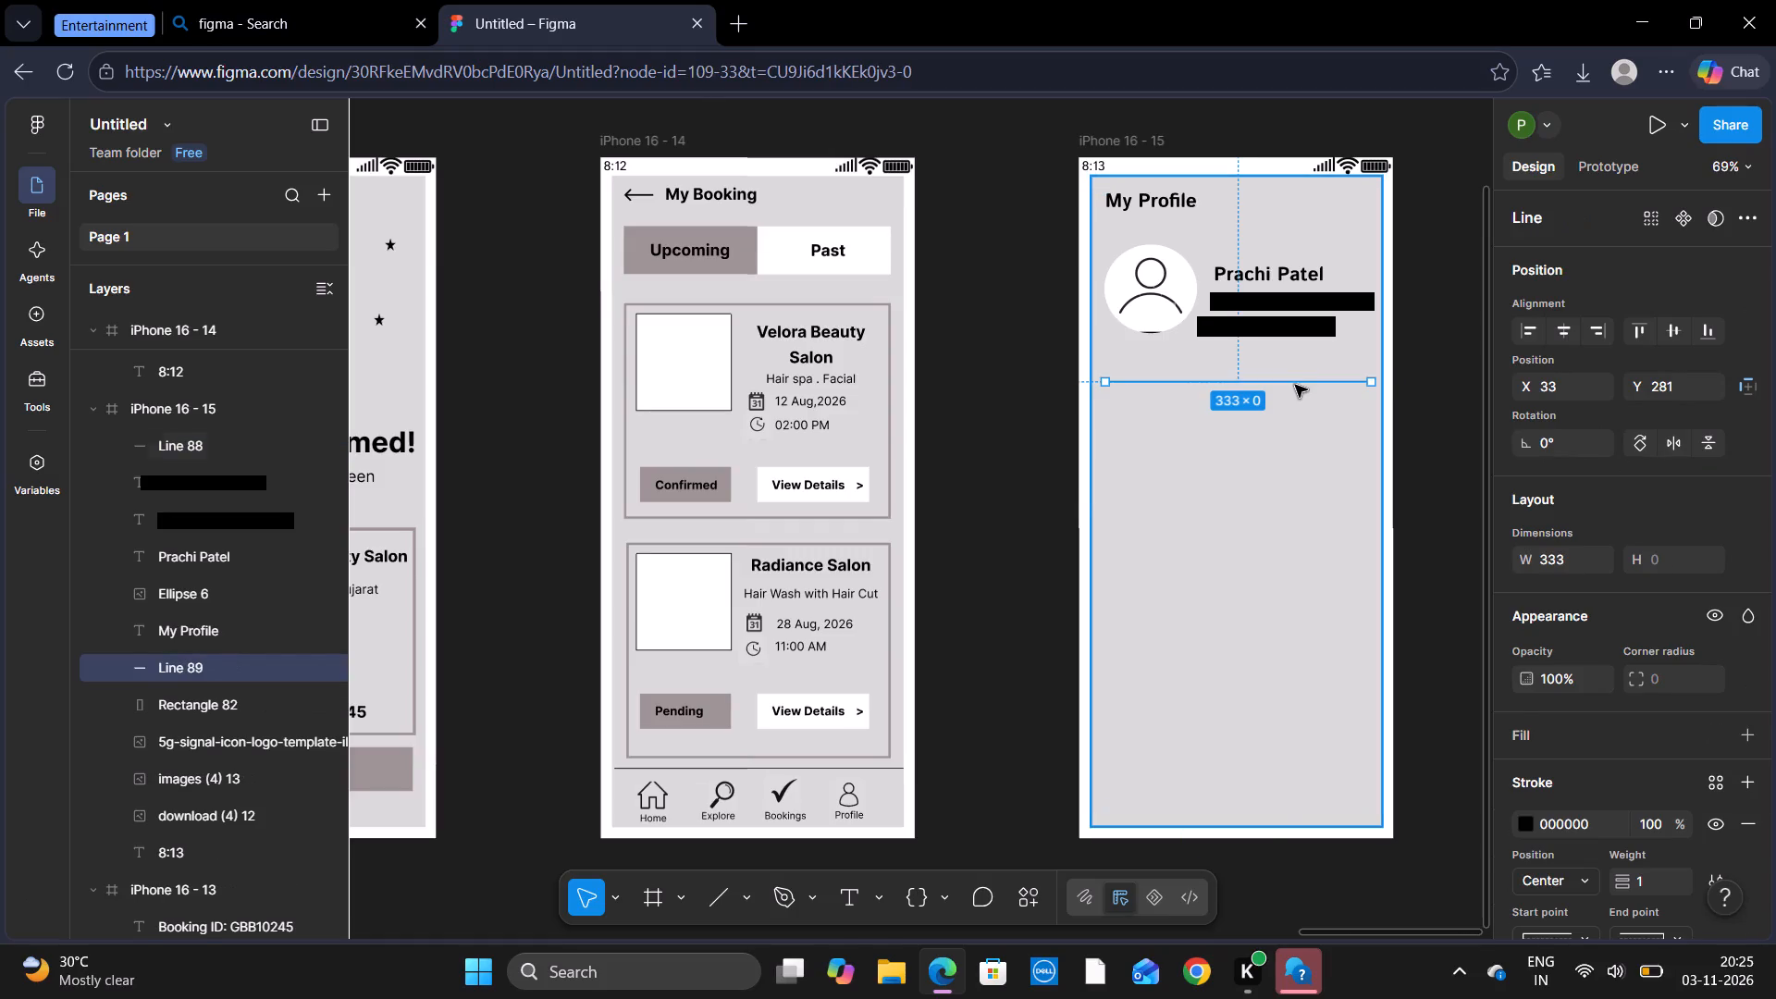
pyautogui.moveTo(1295, 377); pyautogui.dragTo(1299, 427)
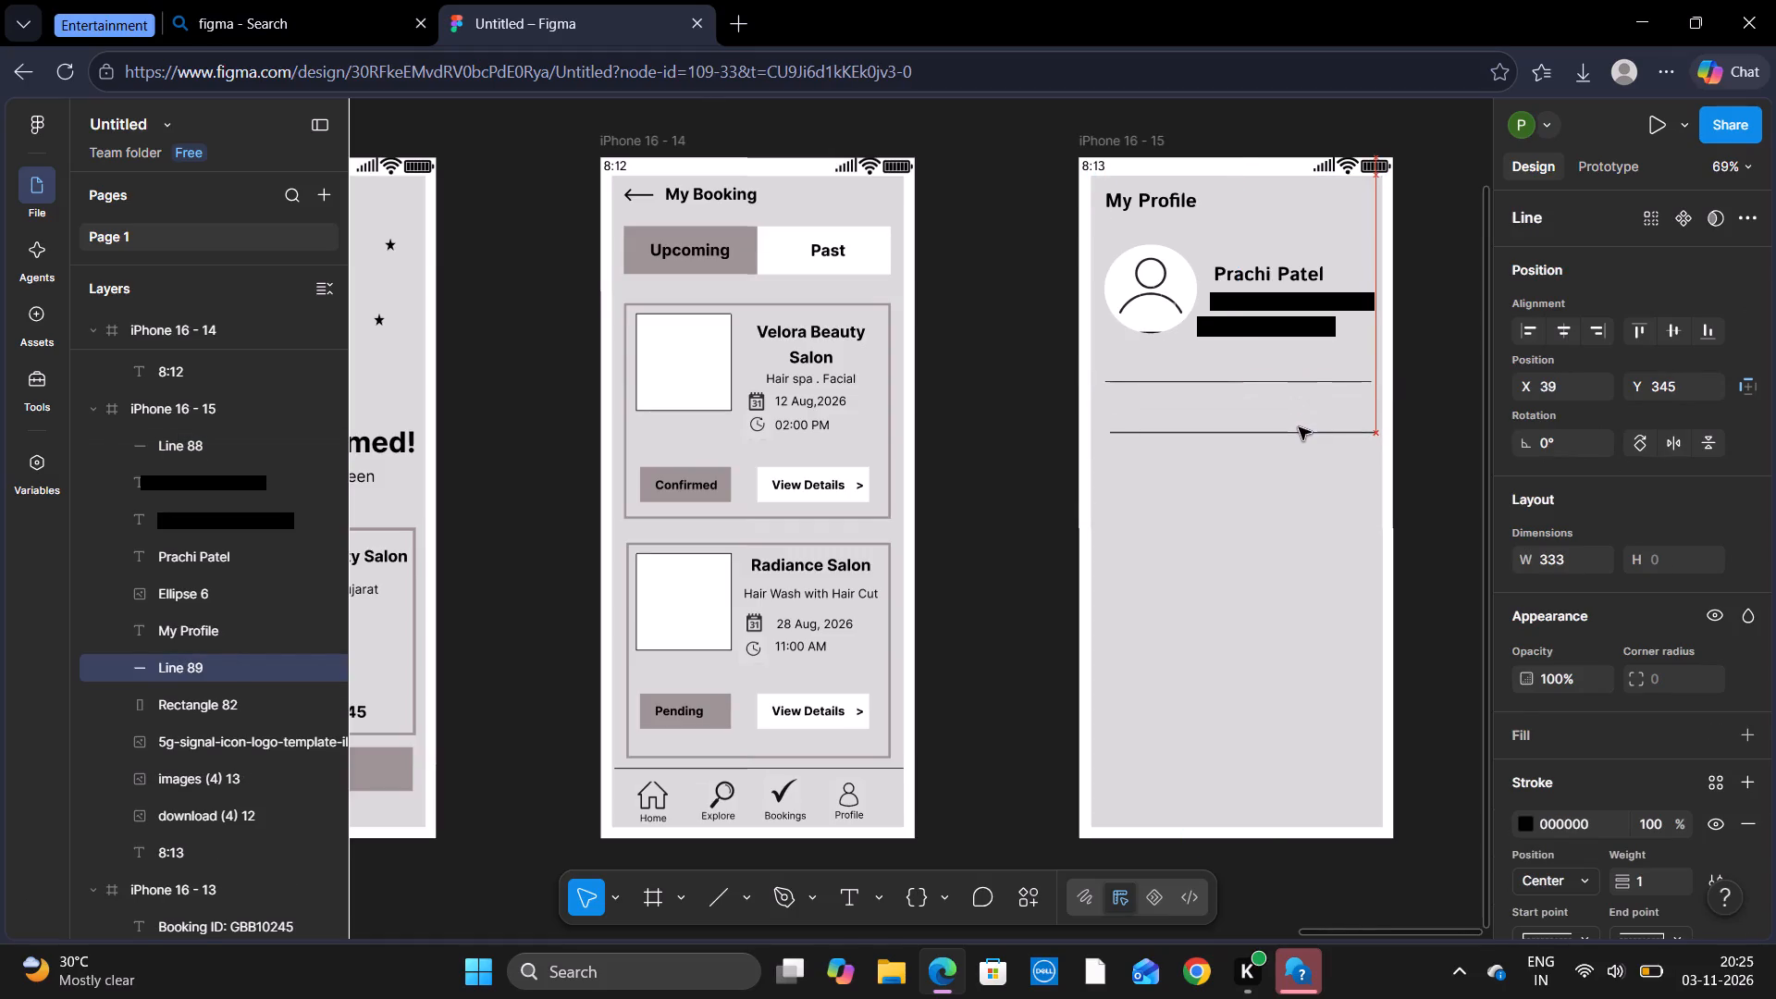
pyautogui.moveTo(1299, 427); pyautogui.dragTo(1297, 427)
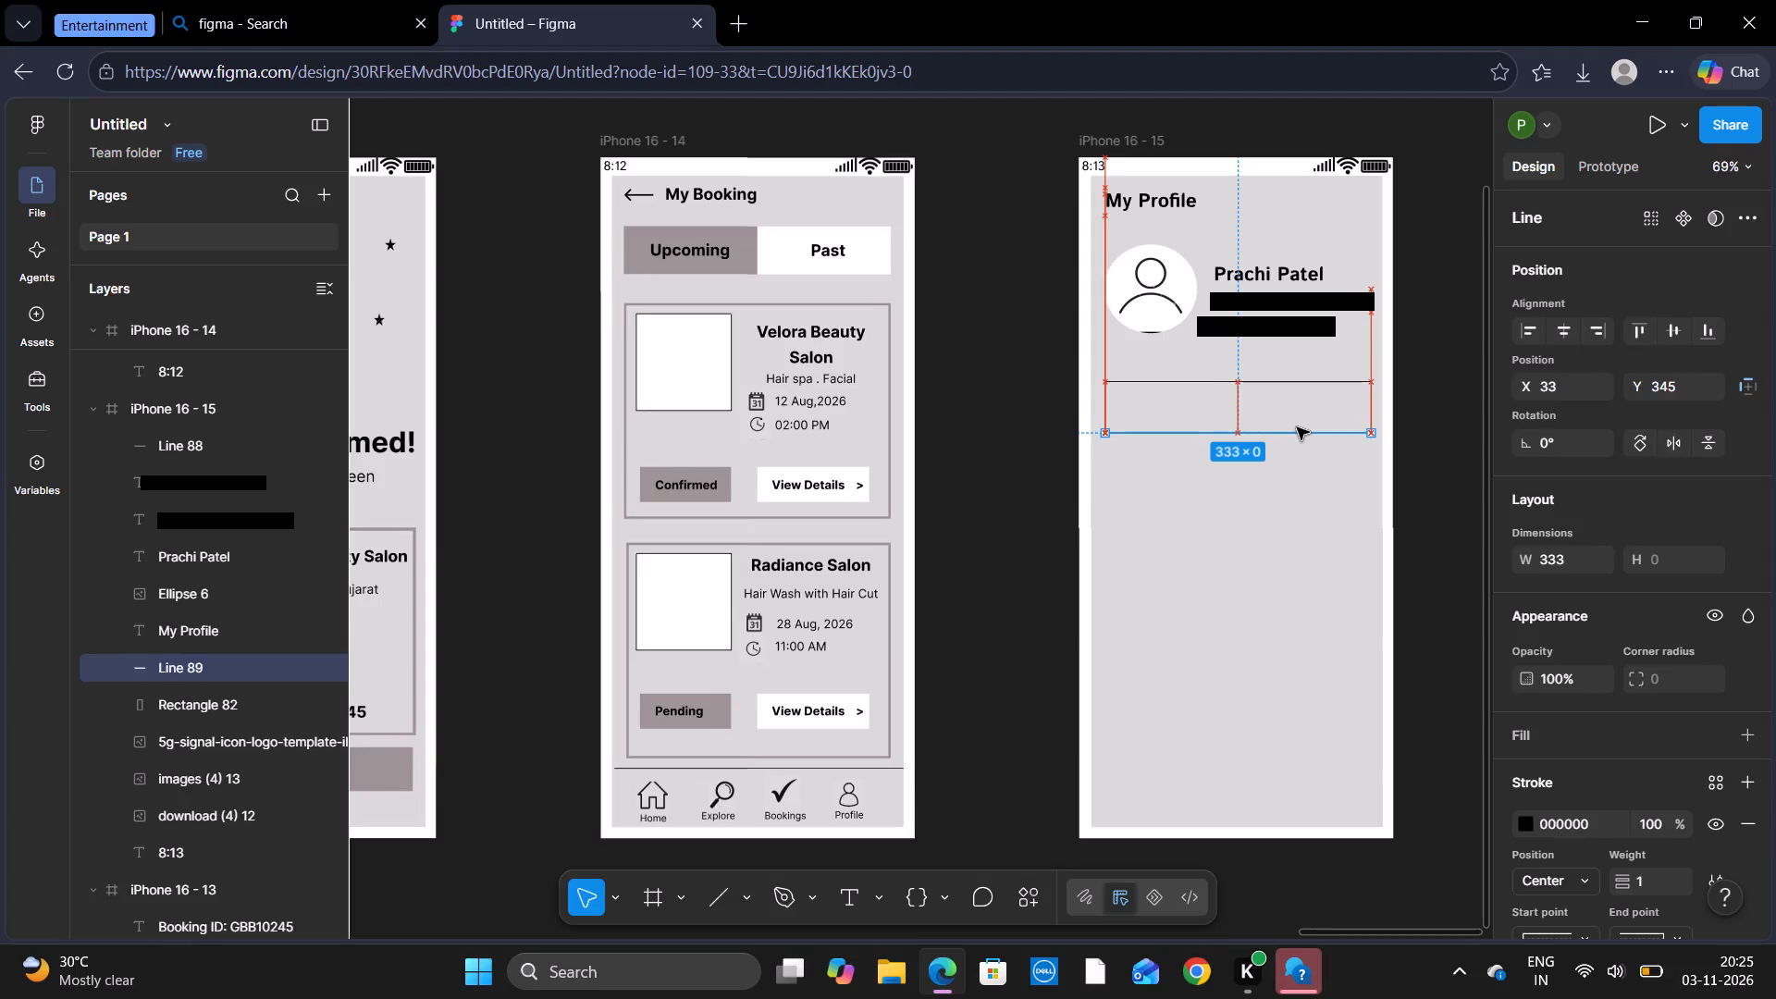
pyautogui.moveTo(1297, 427); pyautogui.dragTo(1247, 702)
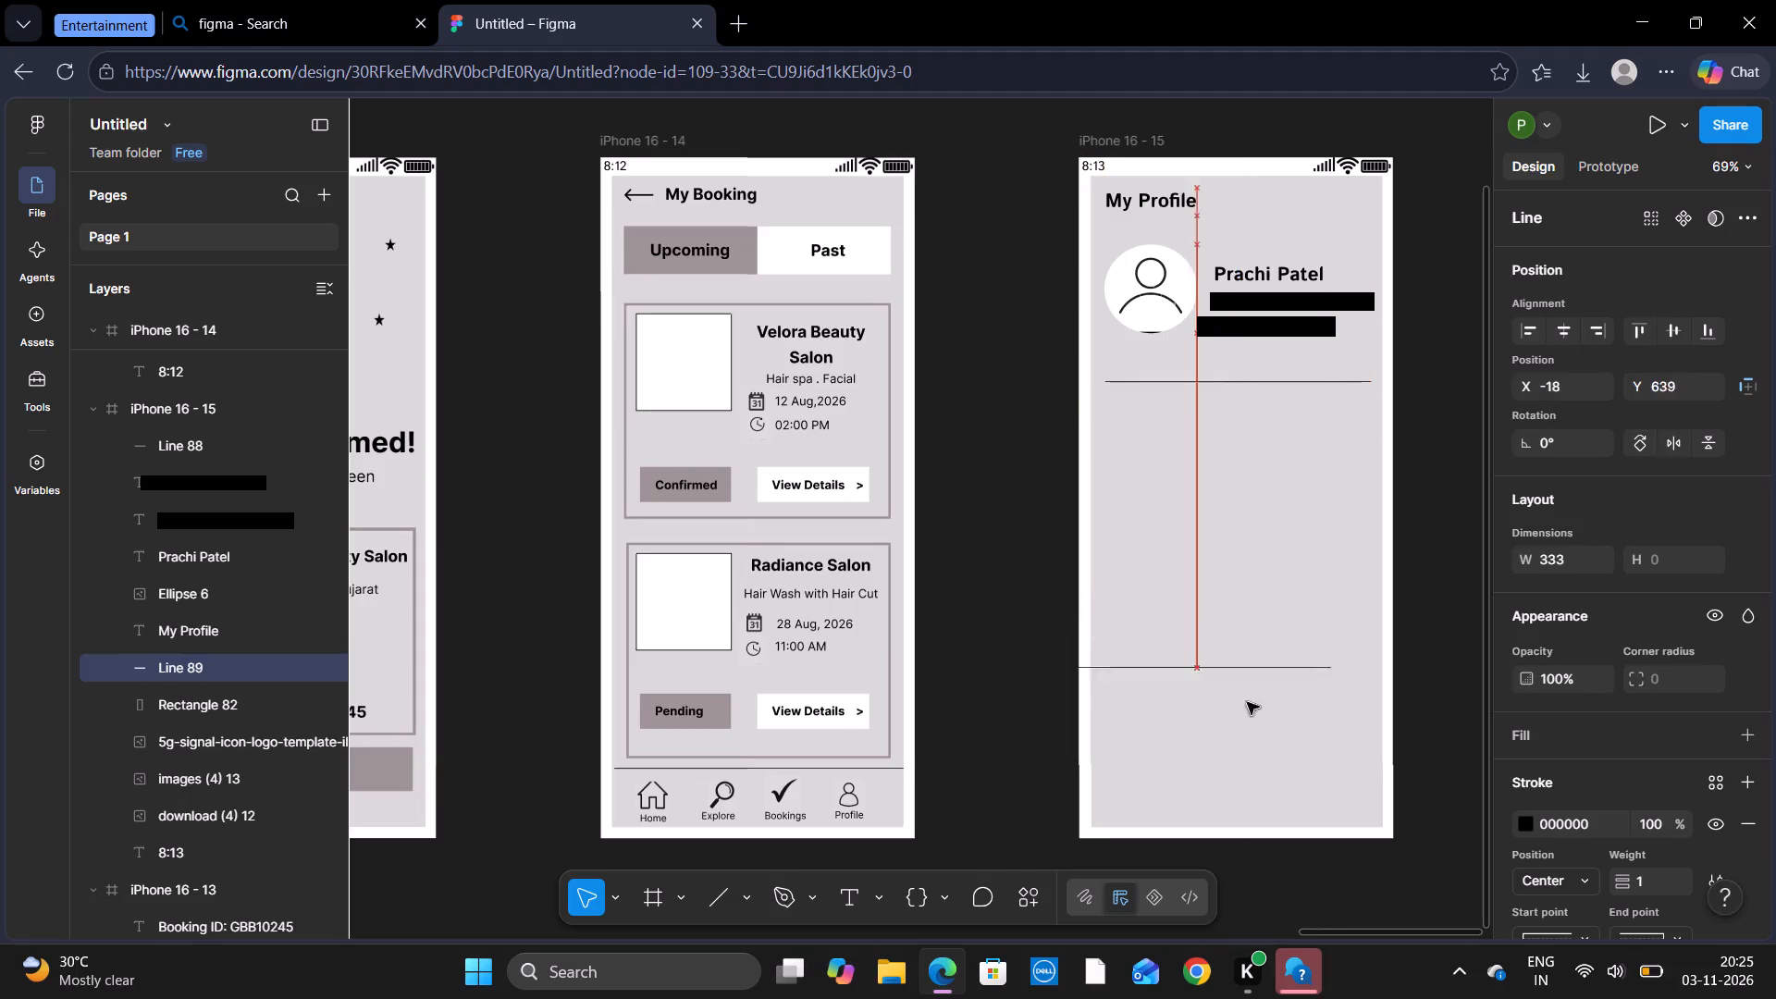
pyautogui.moveTo(1247, 702); pyautogui.dragTo(1282, 601)
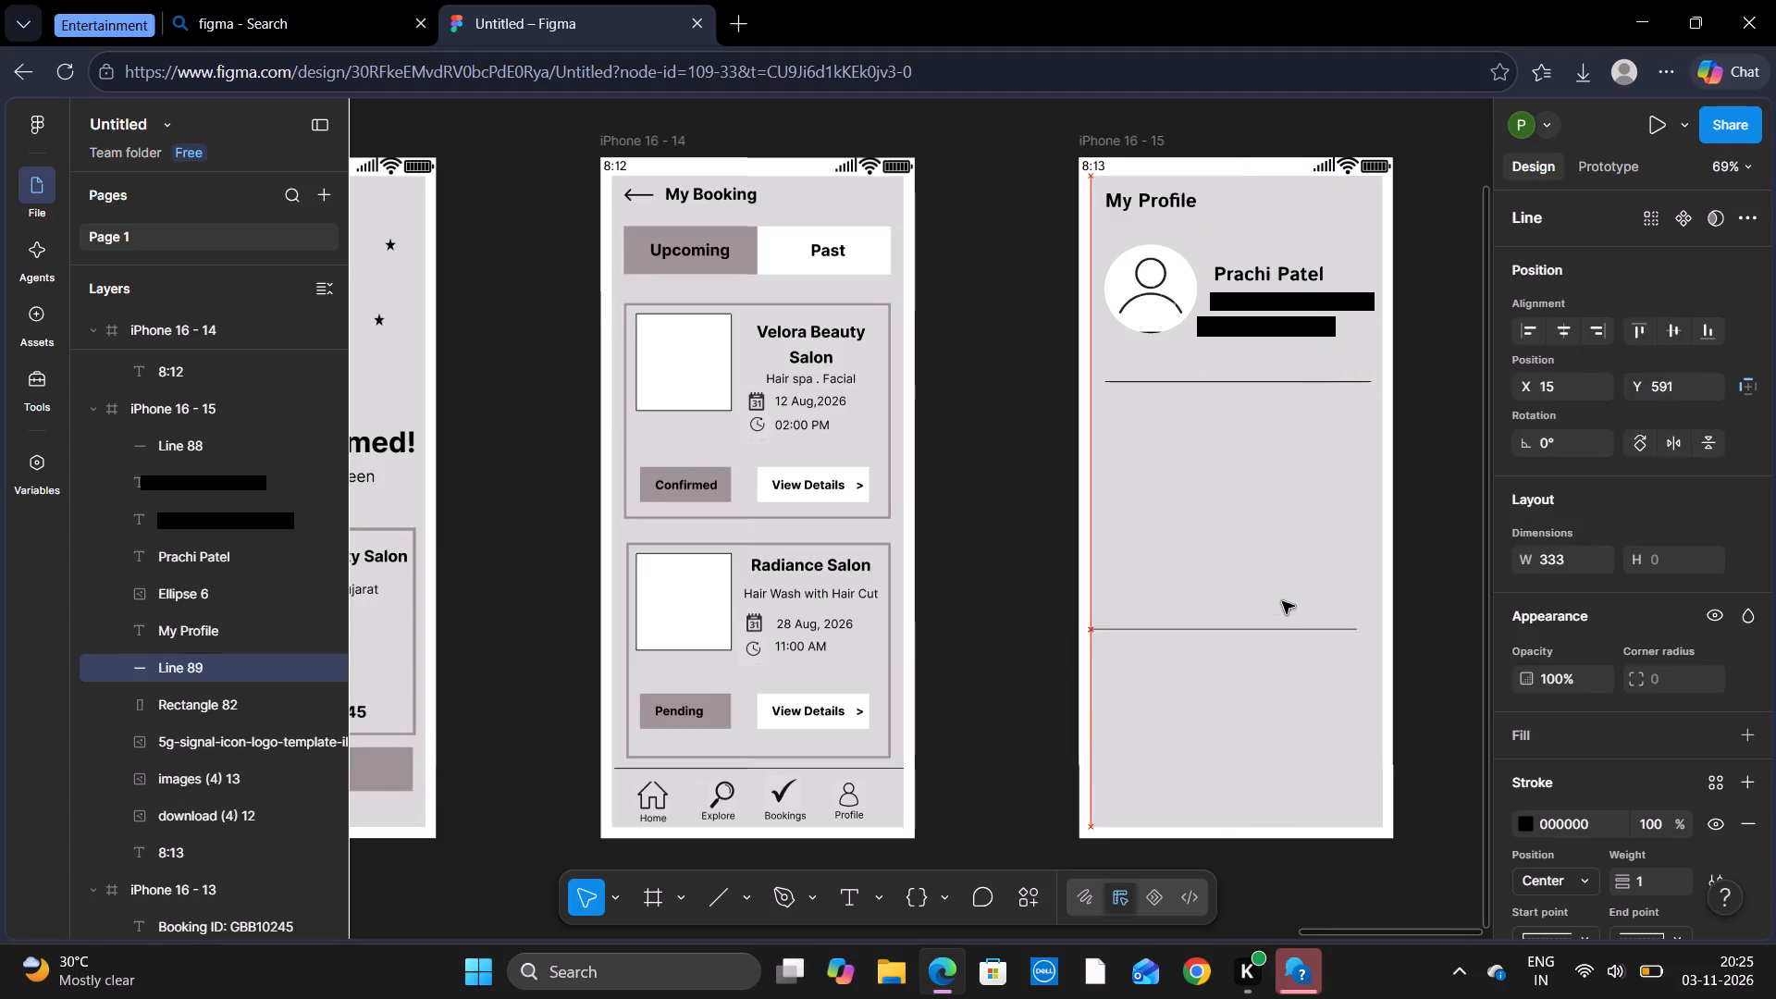
pyautogui.moveTo(1282, 601); pyautogui.dragTo(1289, 427)
# Paste another copy of the divider and place it below the second line at about X 32, Y 408.
pyautogui.hotkey('ctrl', 'v')
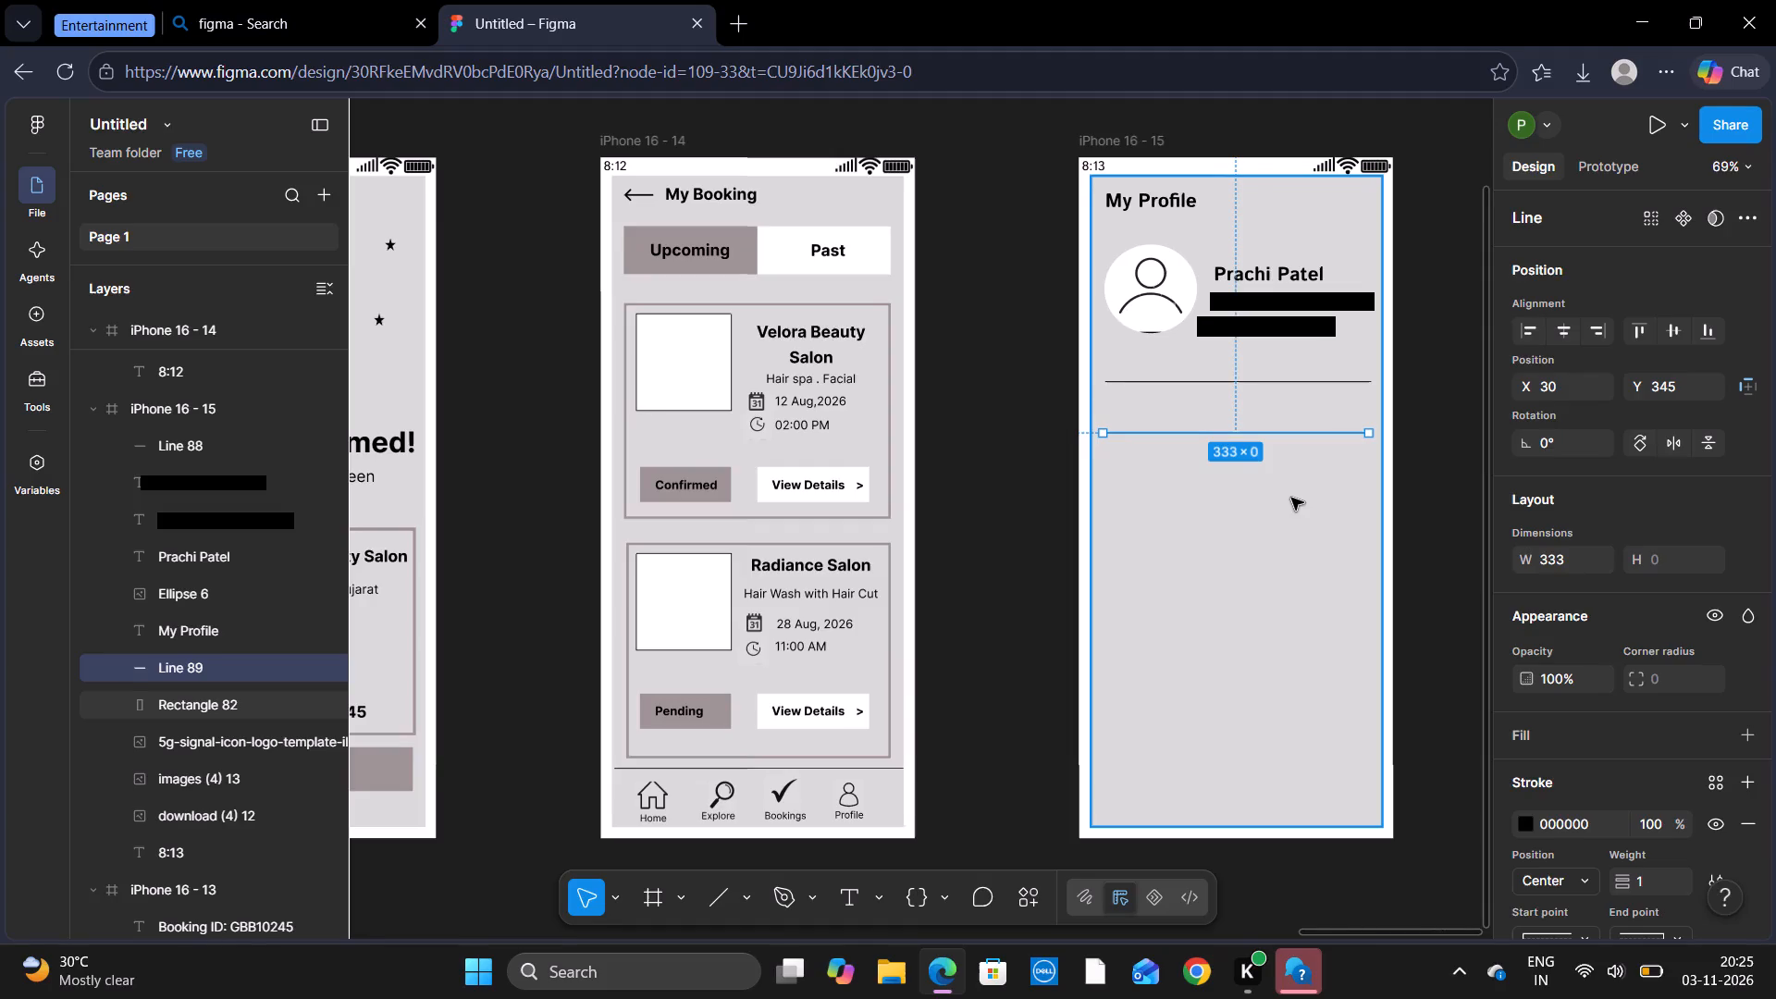
pyautogui.moveTo(1257, 381); pyautogui.dragTo(1268, 487)
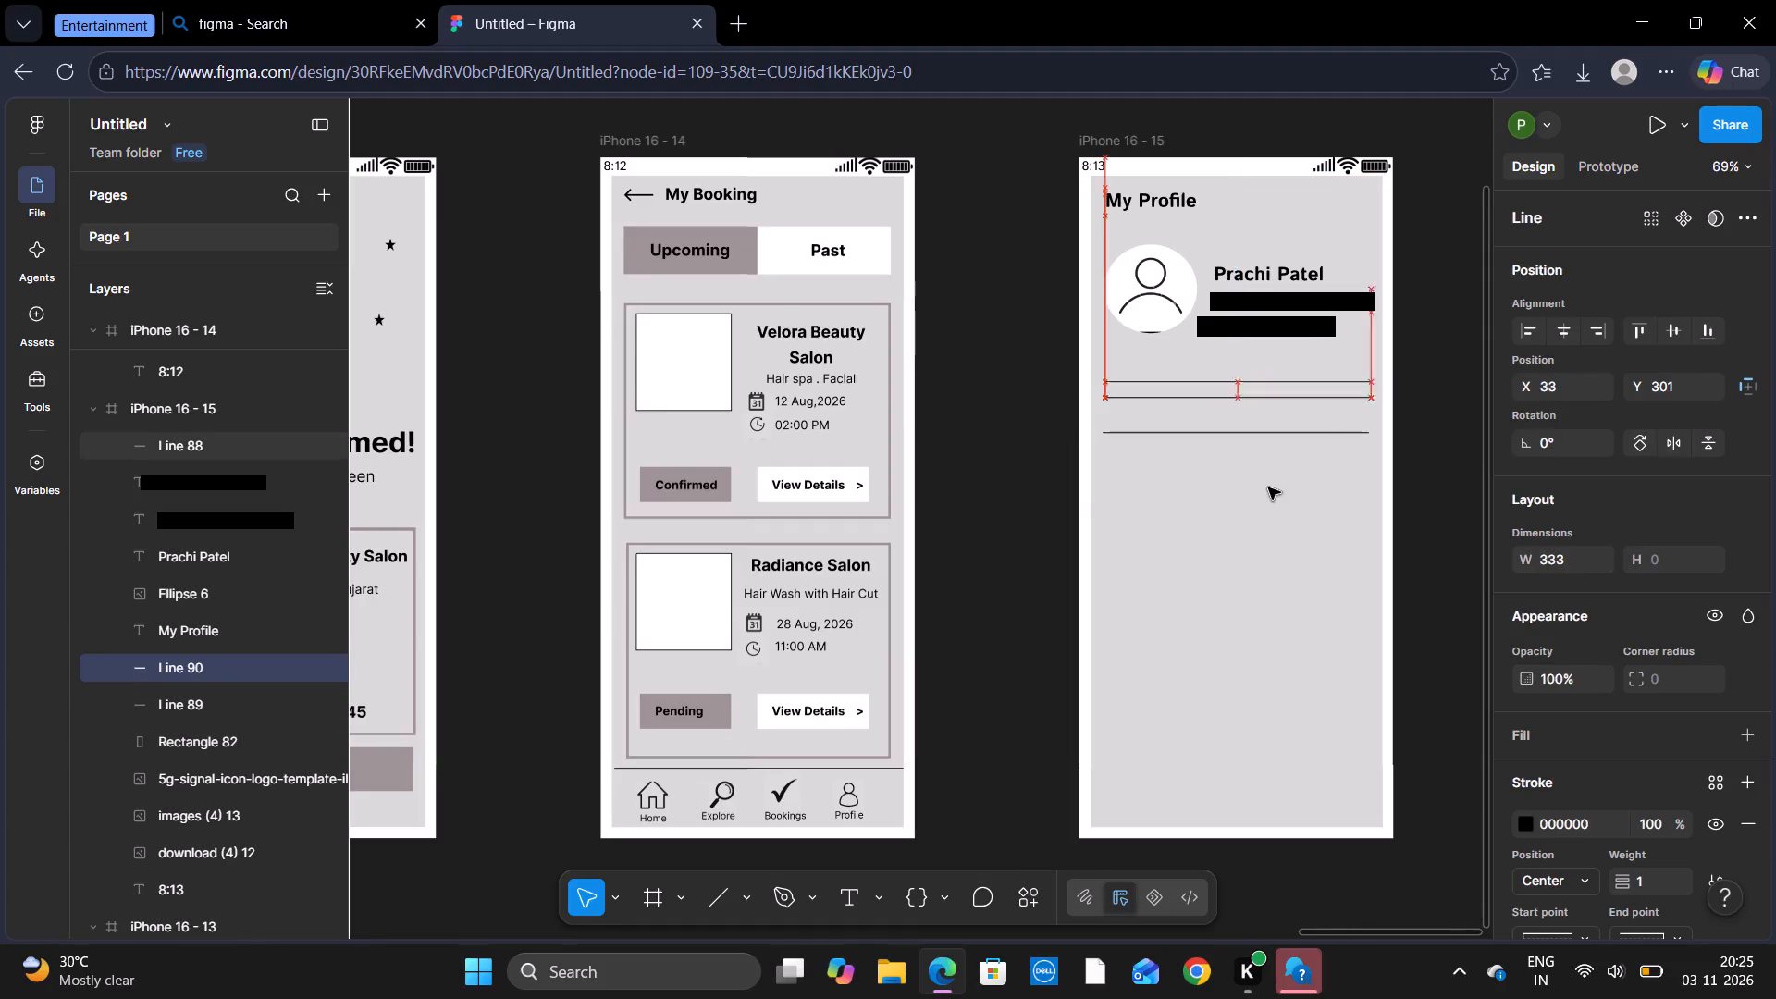
pyautogui.moveTo(1268, 487); pyautogui.dragTo(1267, 491)
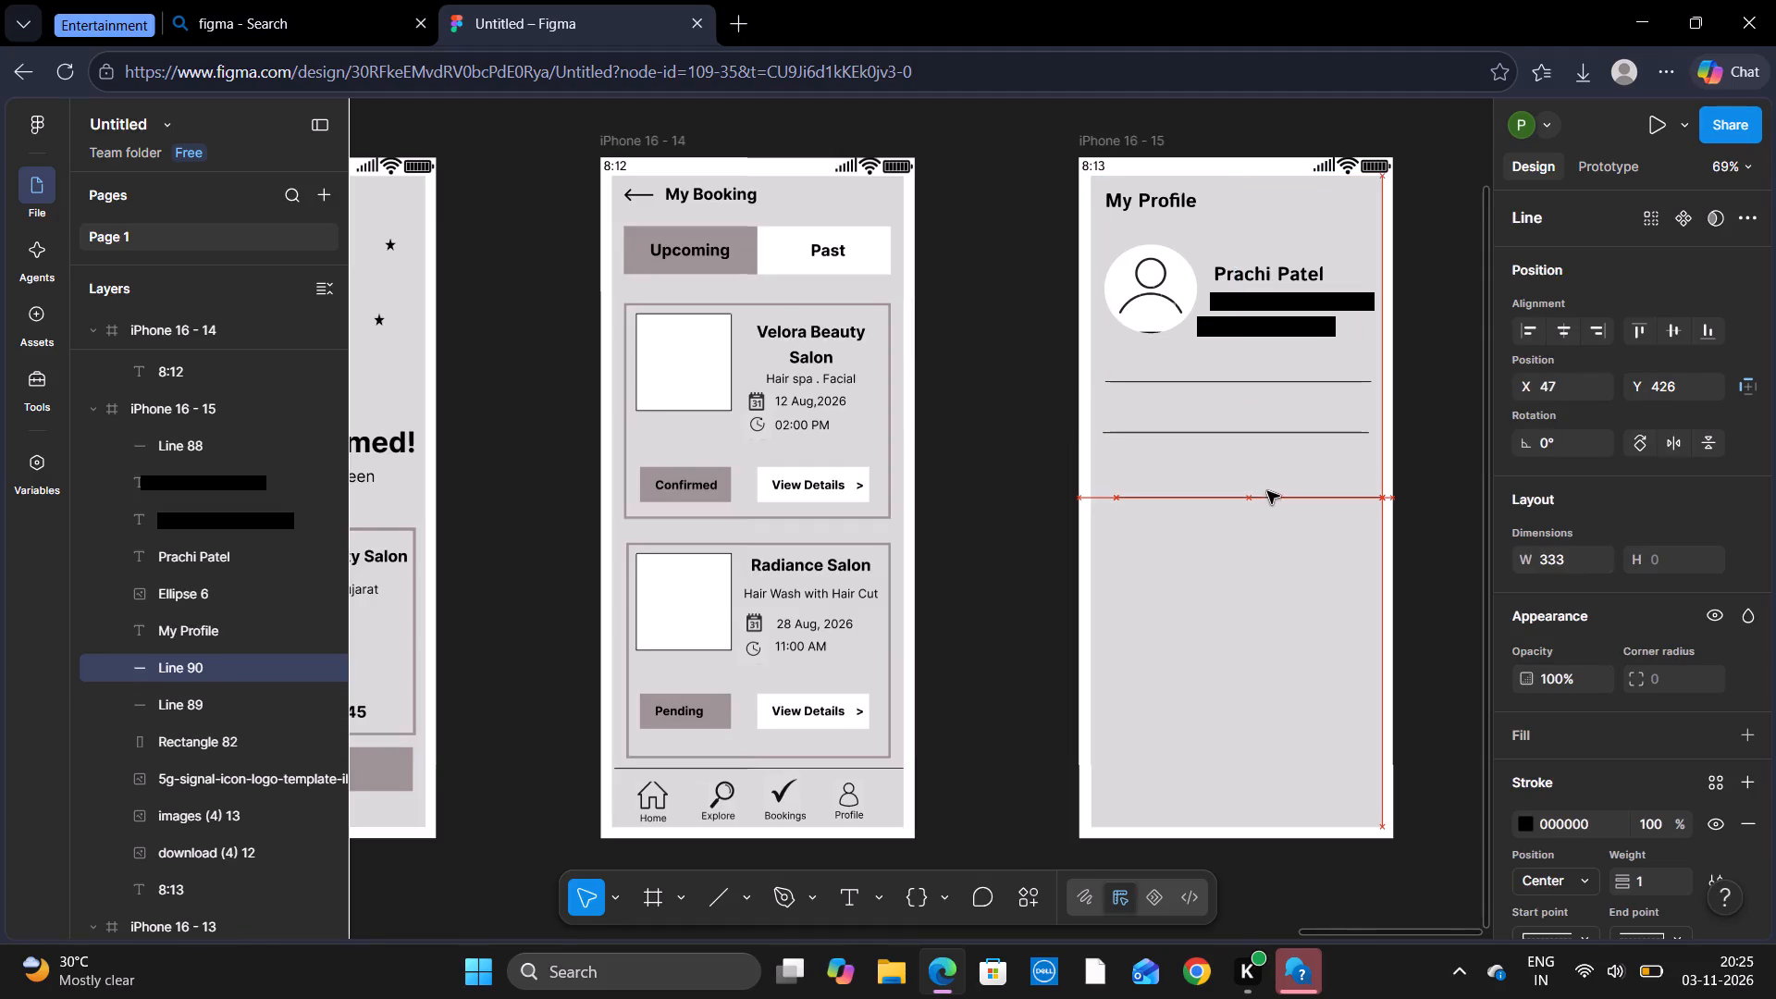
pyautogui.moveTo(1267, 491); pyautogui.dragTo(1255, 484)
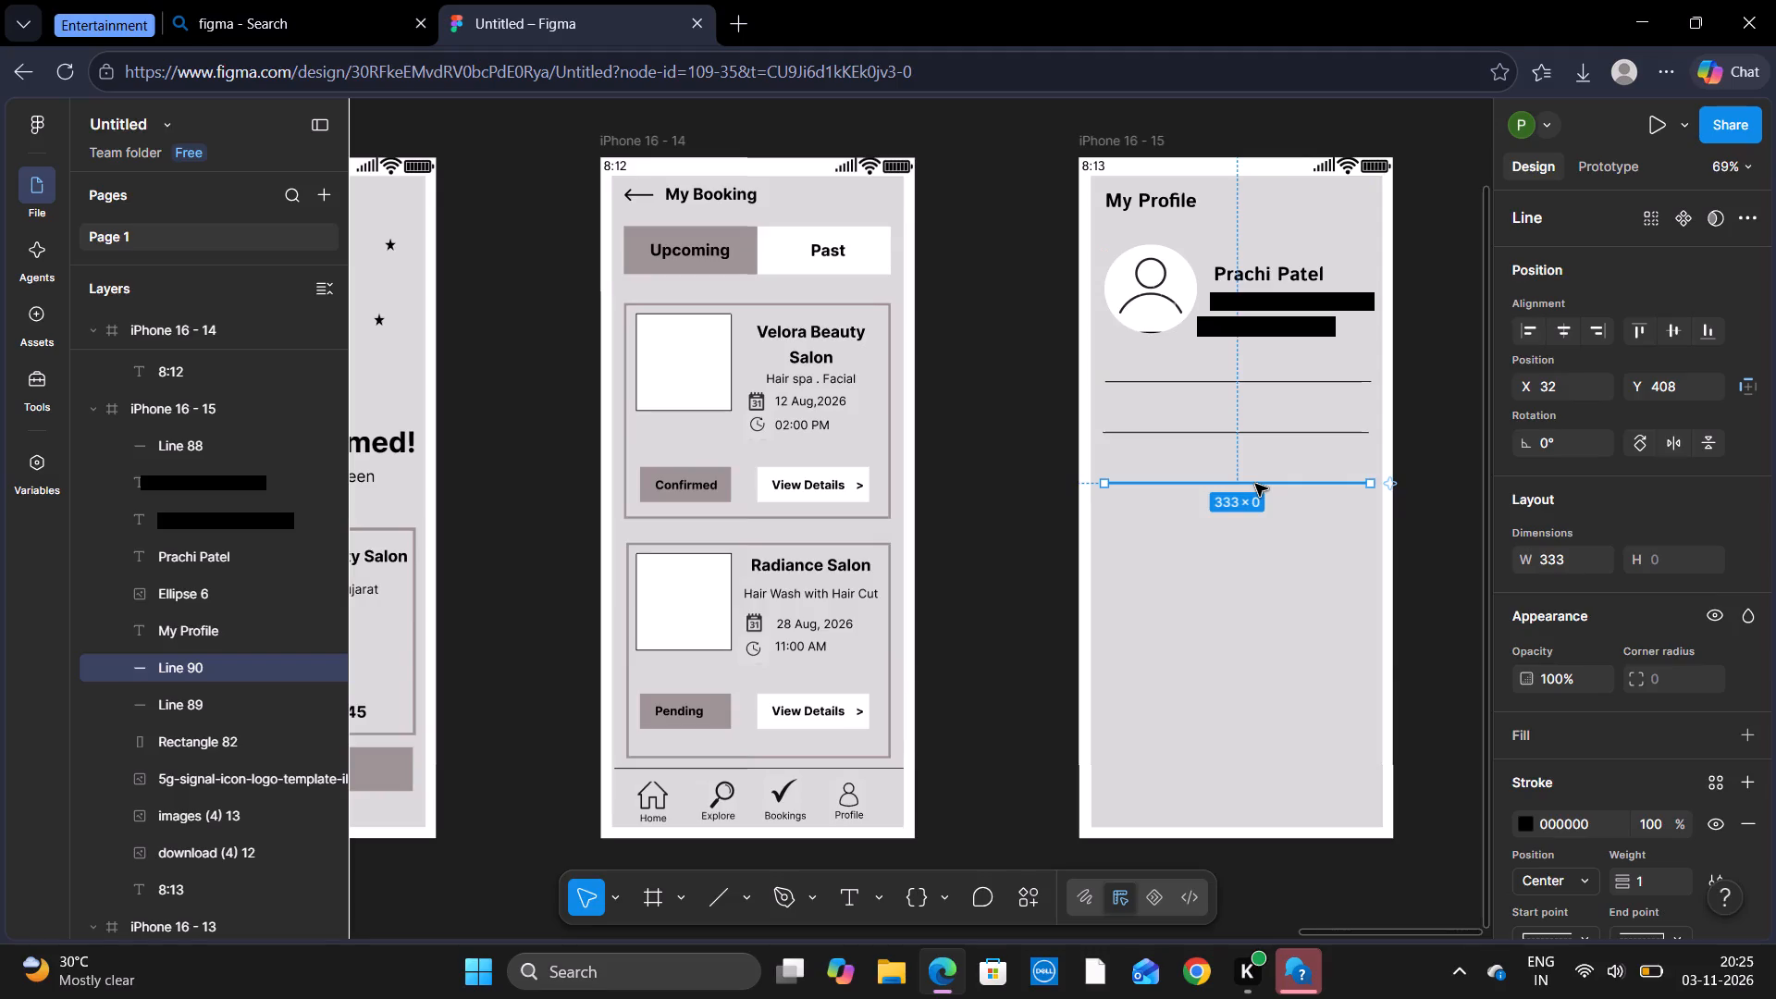
# Paste a fourth divider line and place it below the third at about X 33, Y 469.
pyautogui.hotkey('ctrl', 'v')
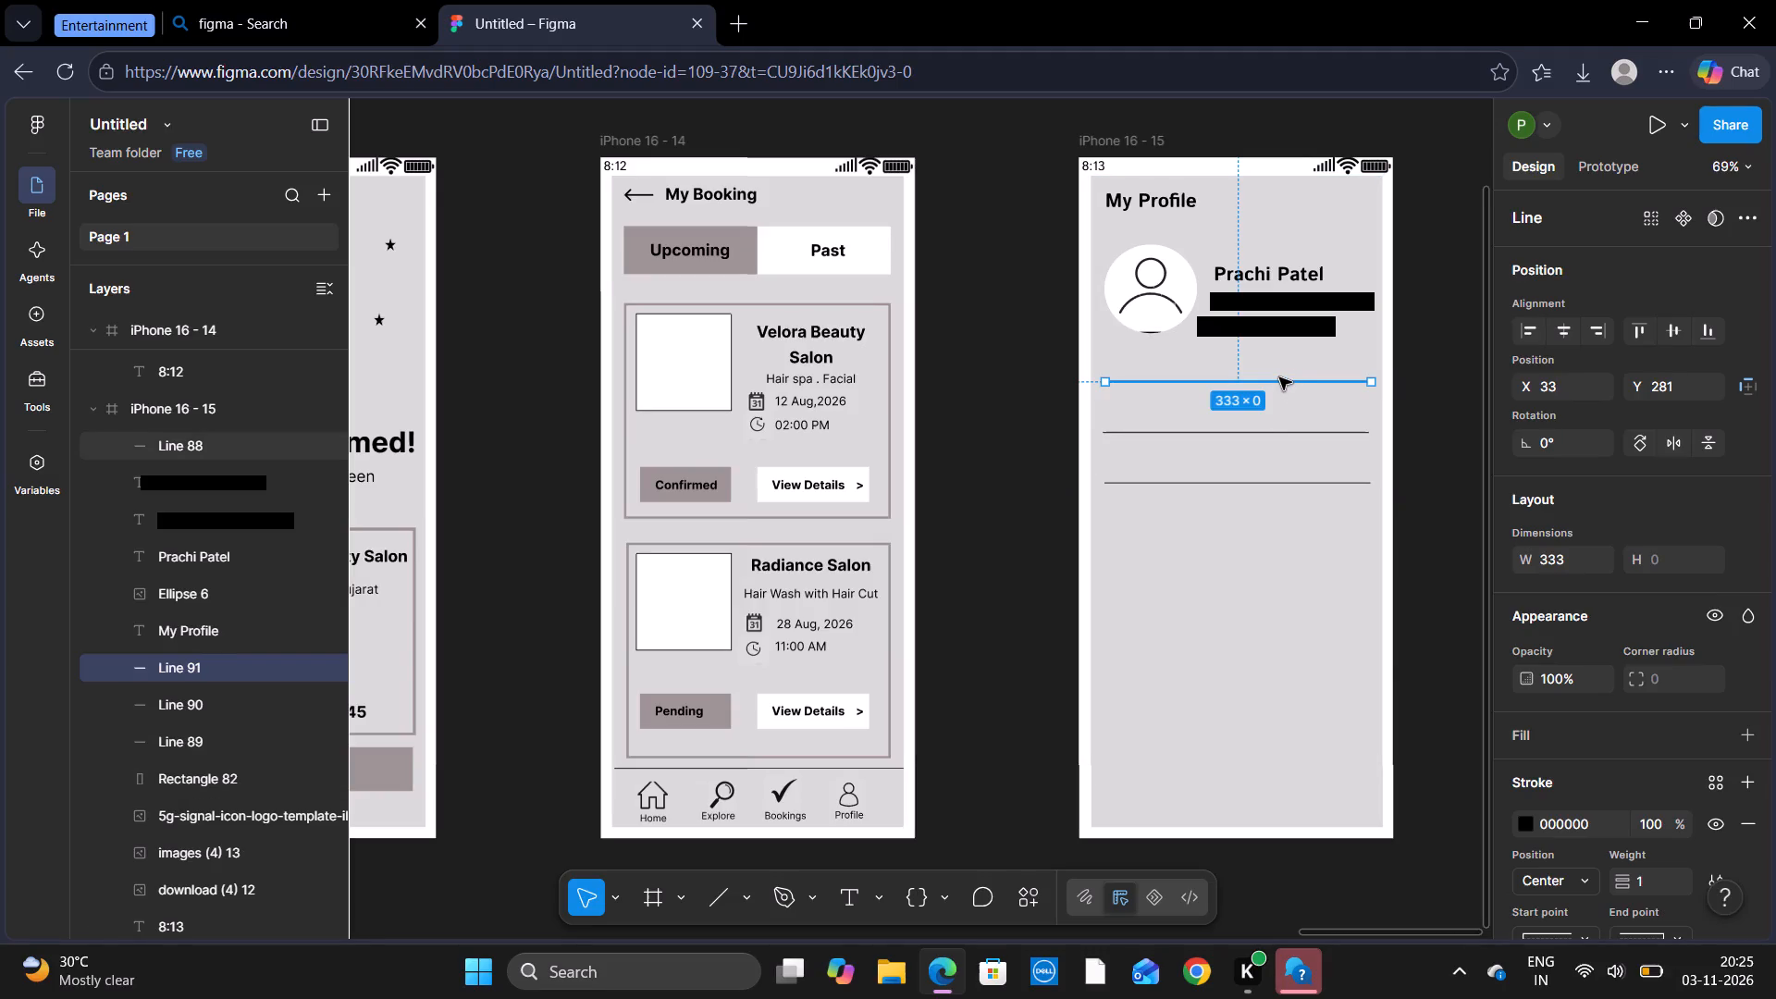
pyautogui.moveTo(1279, 377); pyautogui.dragTo(1276, 549)
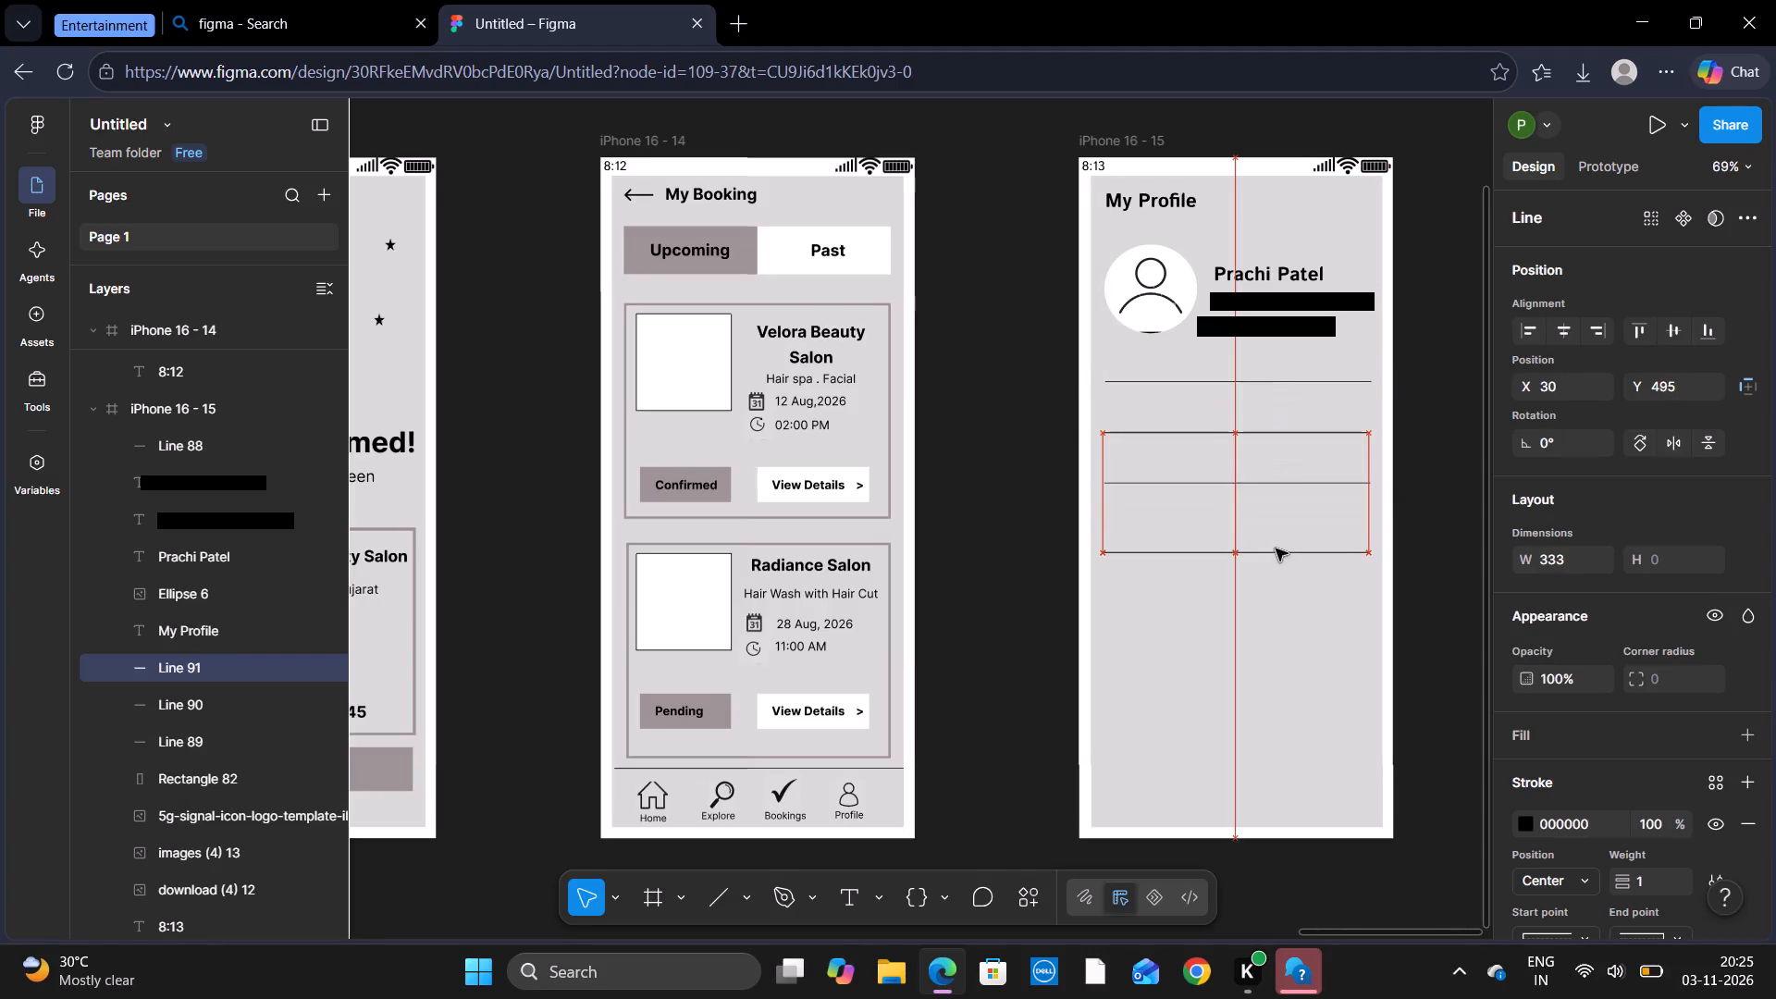
pyautogui.moveTo(1276, 549); pyautogui.dragTo(1280, 527)
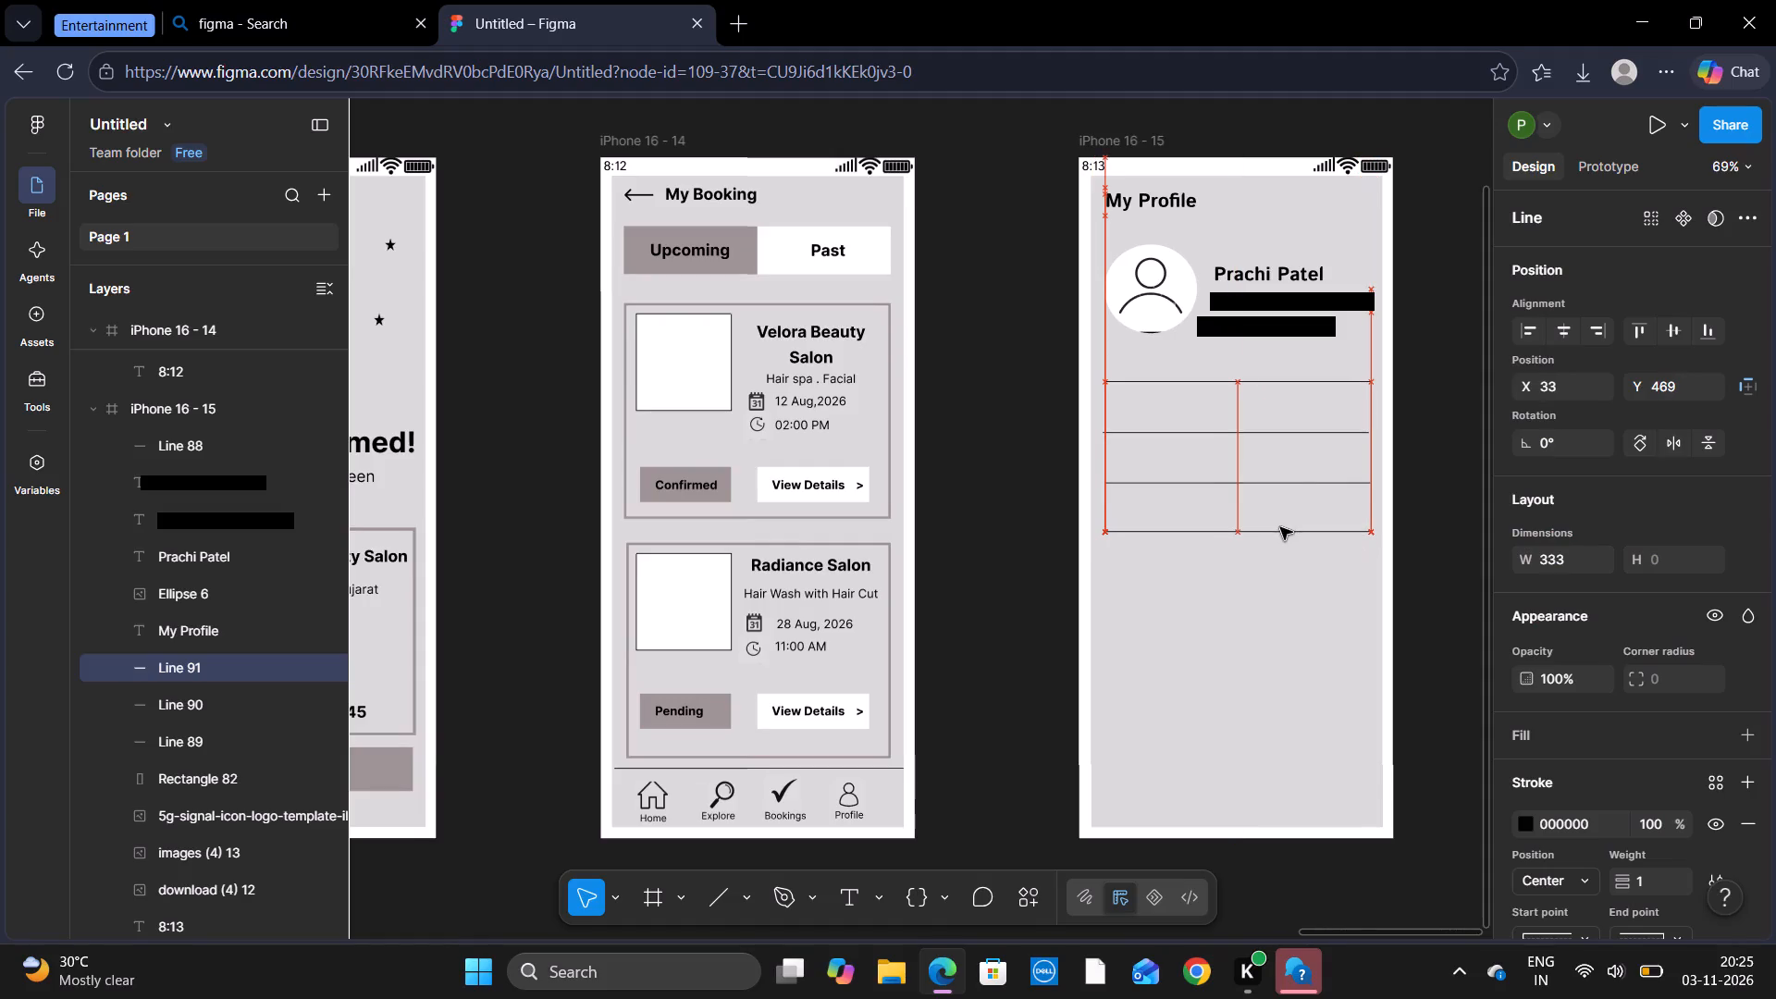
pyautogui.moveTo(1280, 527); pyautogui.dragTo(1278, 527)
# Paste a fifth divider line and place it below the fourth at about X 32, Y 536.
pyautogui.hotkey('ctrl', 'v')
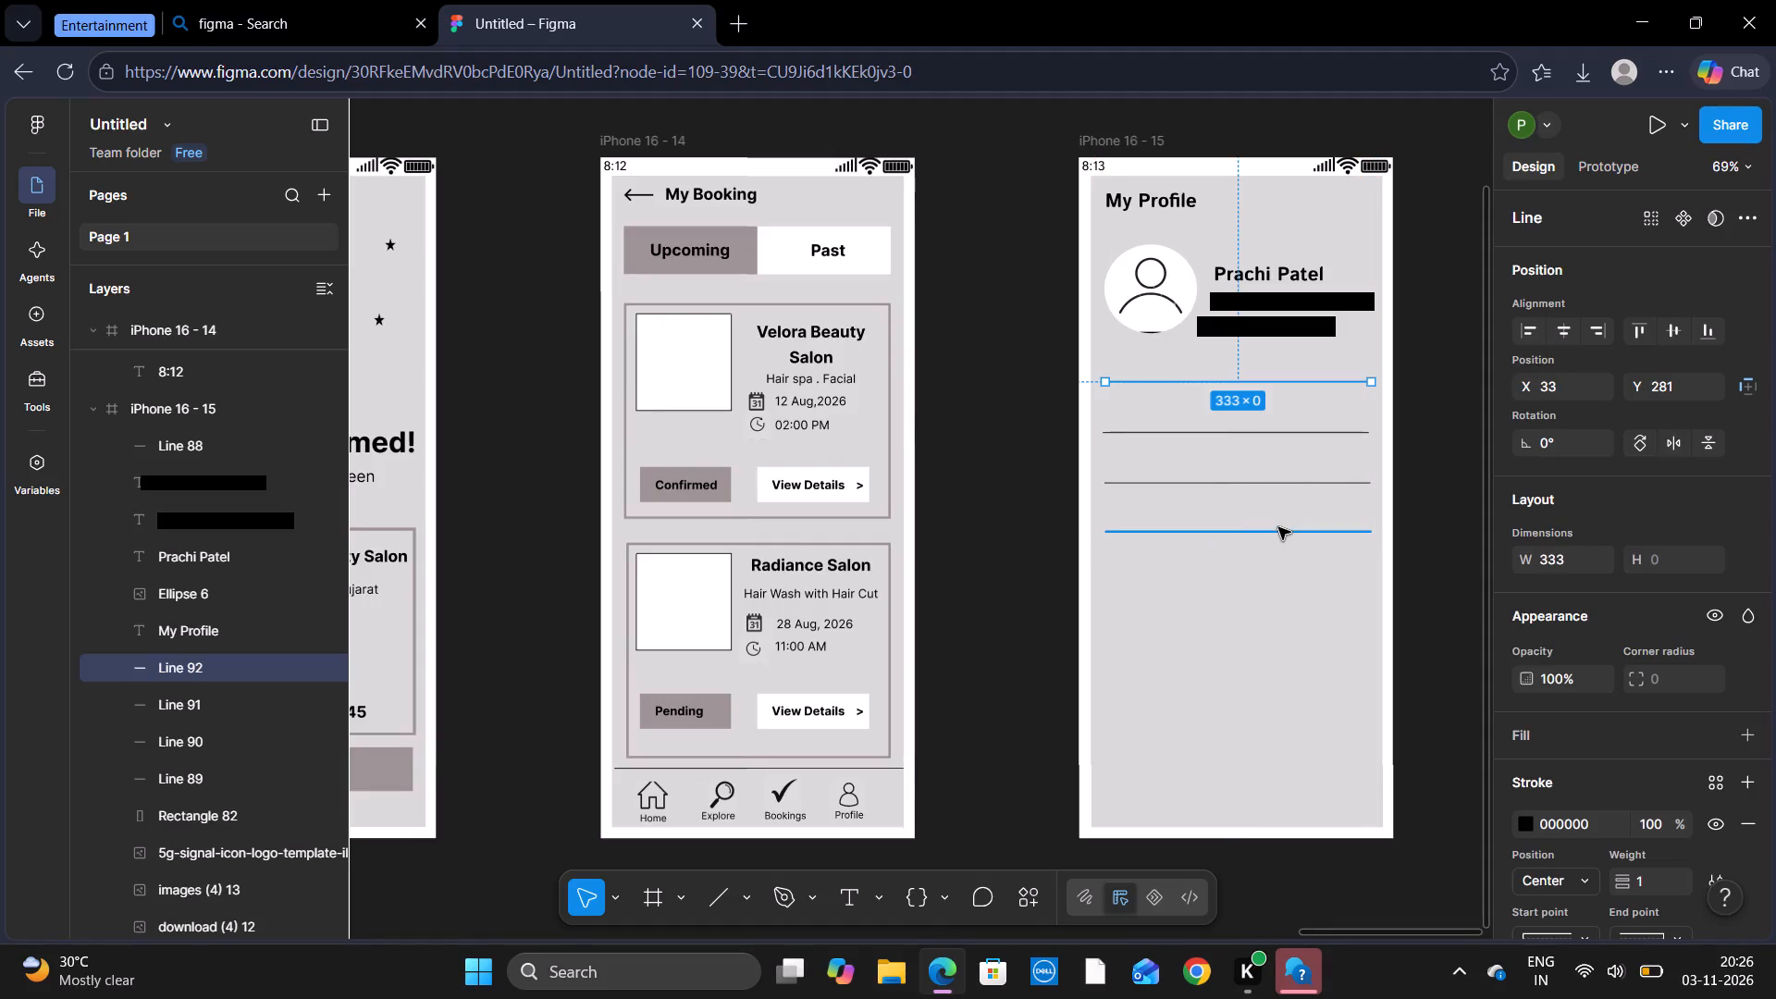
pyautogui.moveTo(1272, 384); pyautogui.dragTo(1277, 524)
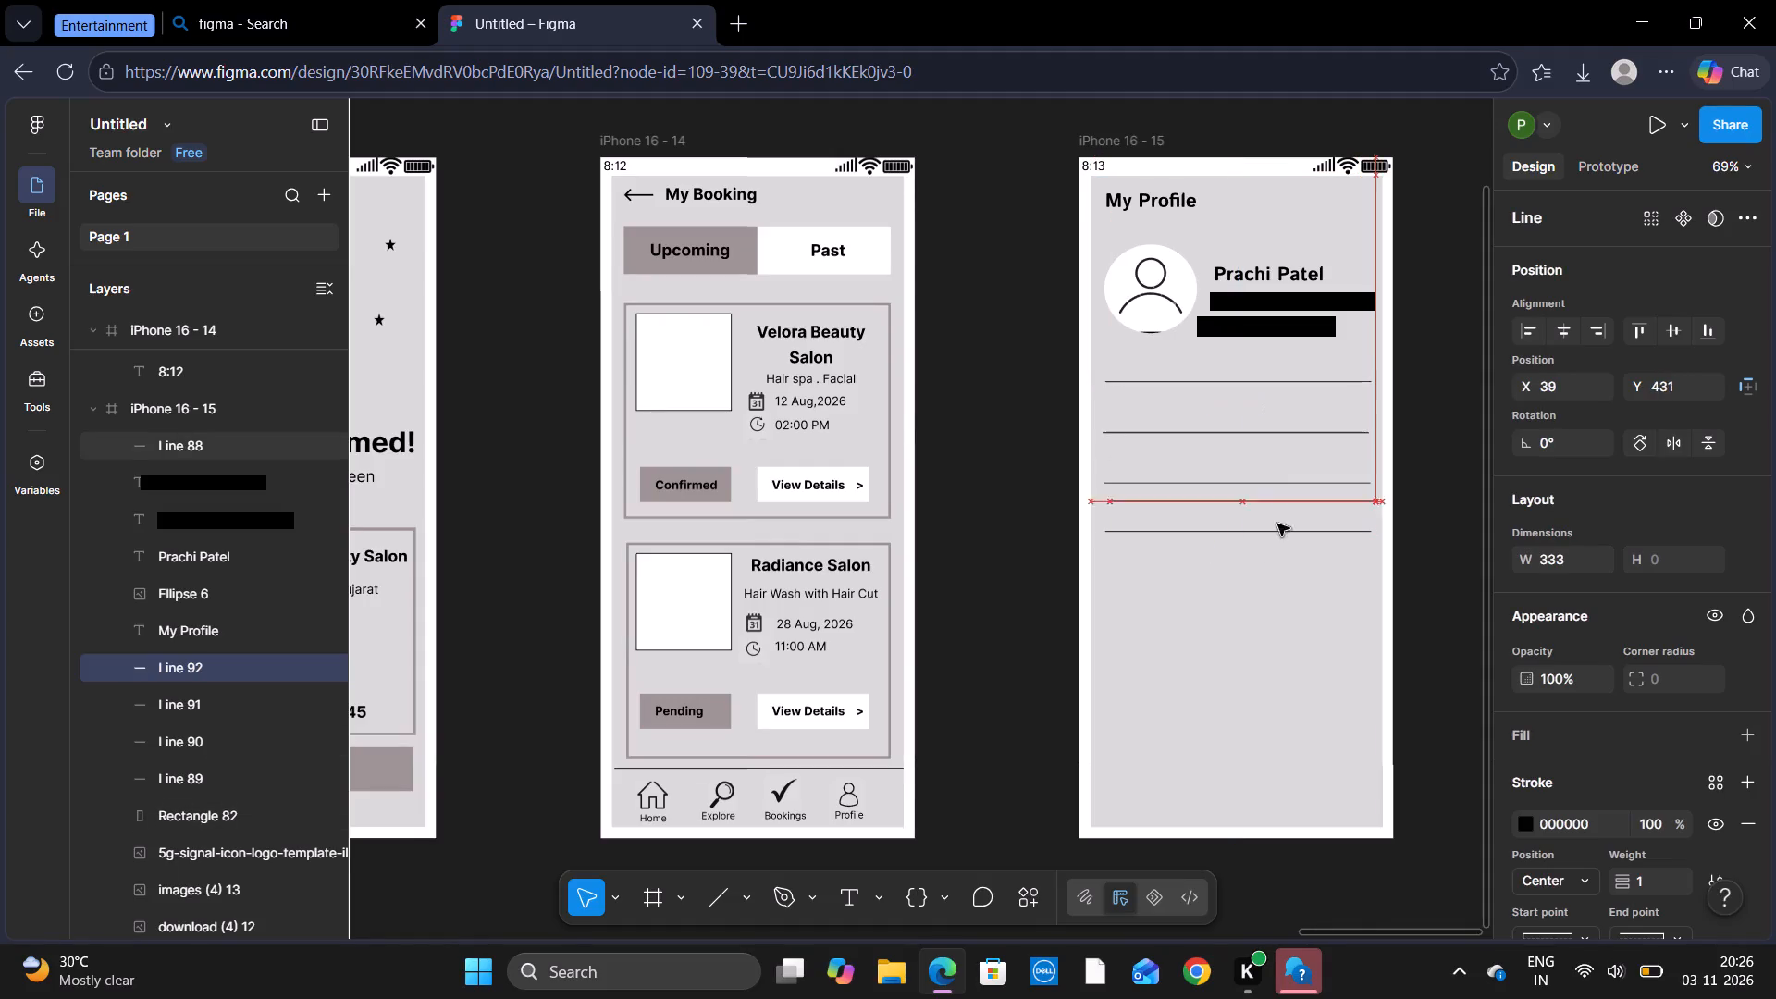
pyautogui.moveTo(1277, 524); pyautogui.dragTo(1271, 587)
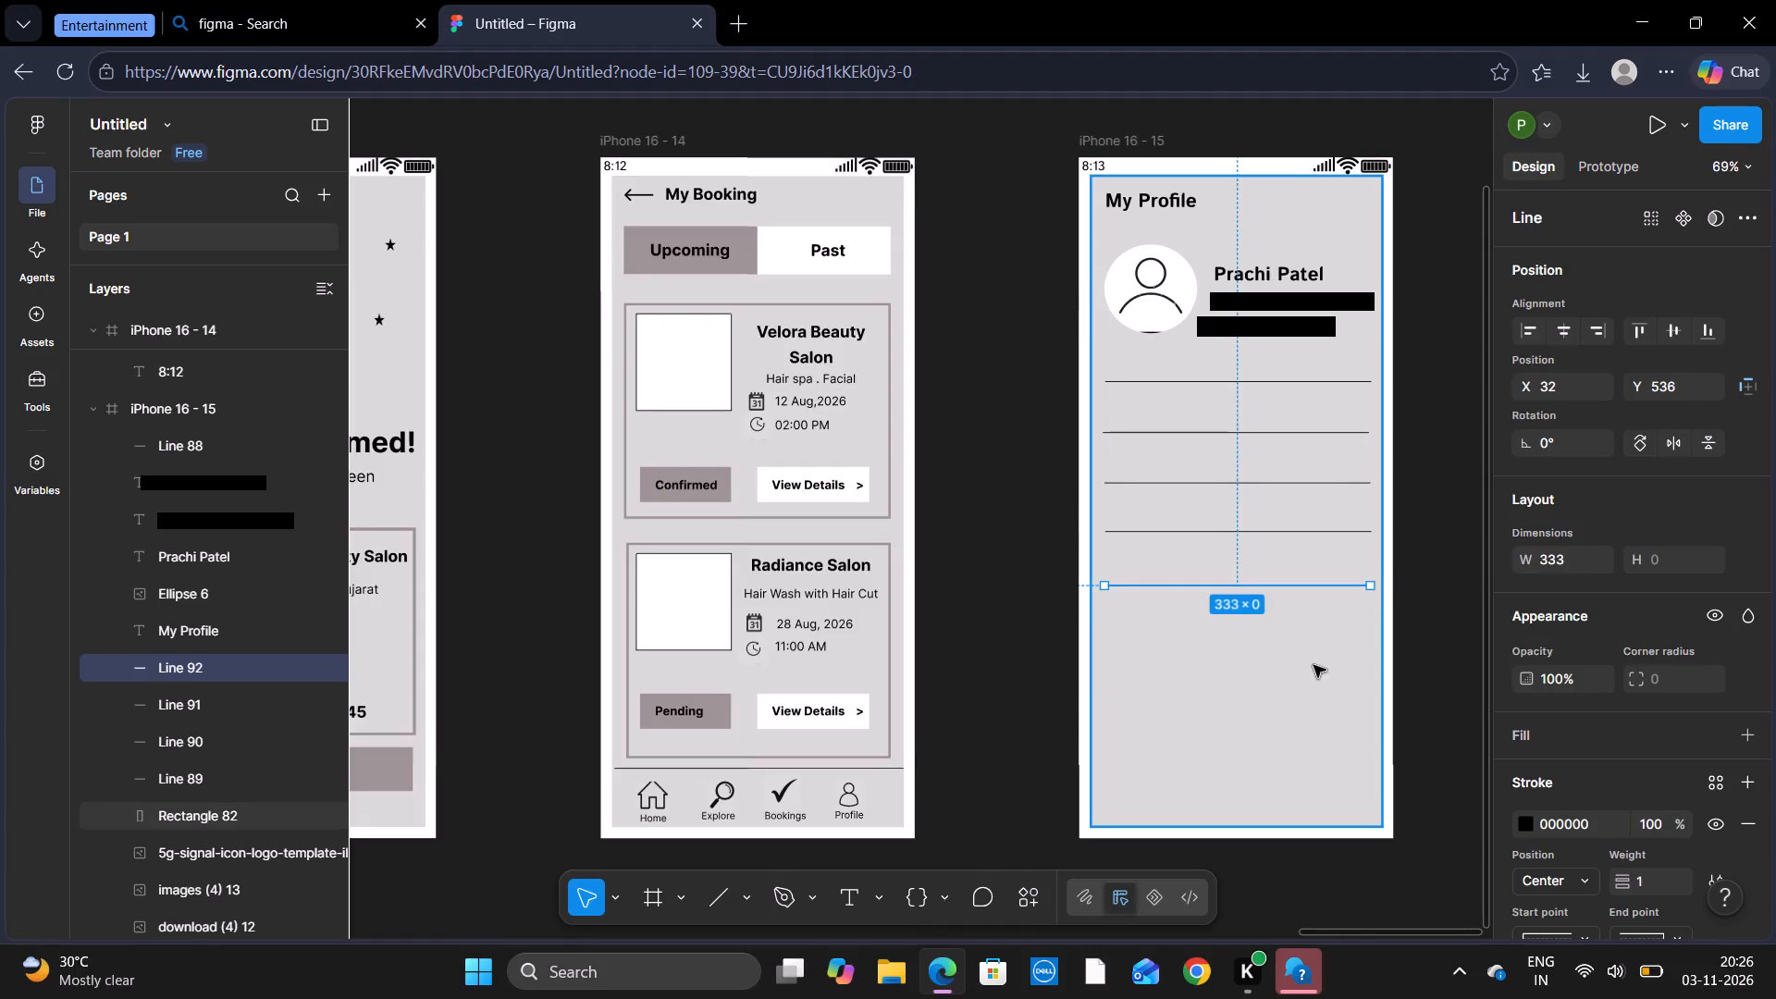
# Paste a sixth divider line and place it below the fifth at about X 33, Y 599.
pyautogui.hotkey('ctrl', 'v')
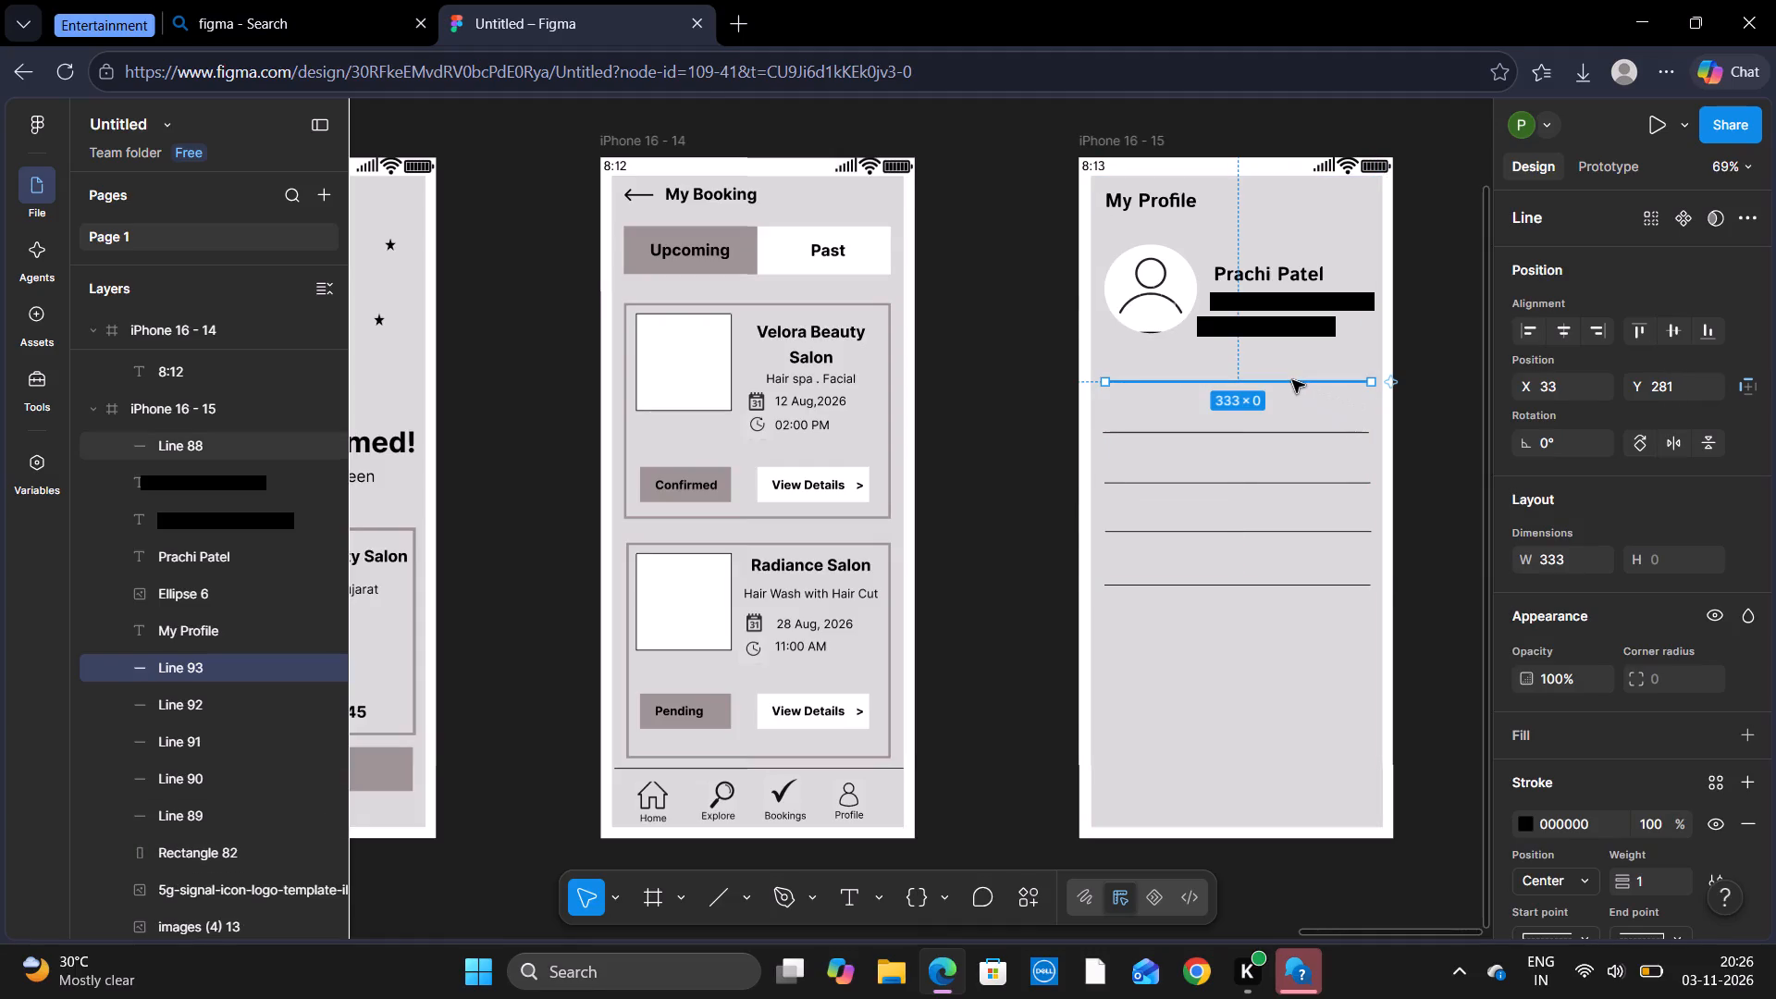
pyautogui.moveTo(1292, 380); pyautogui.dragTo(1302, 621)
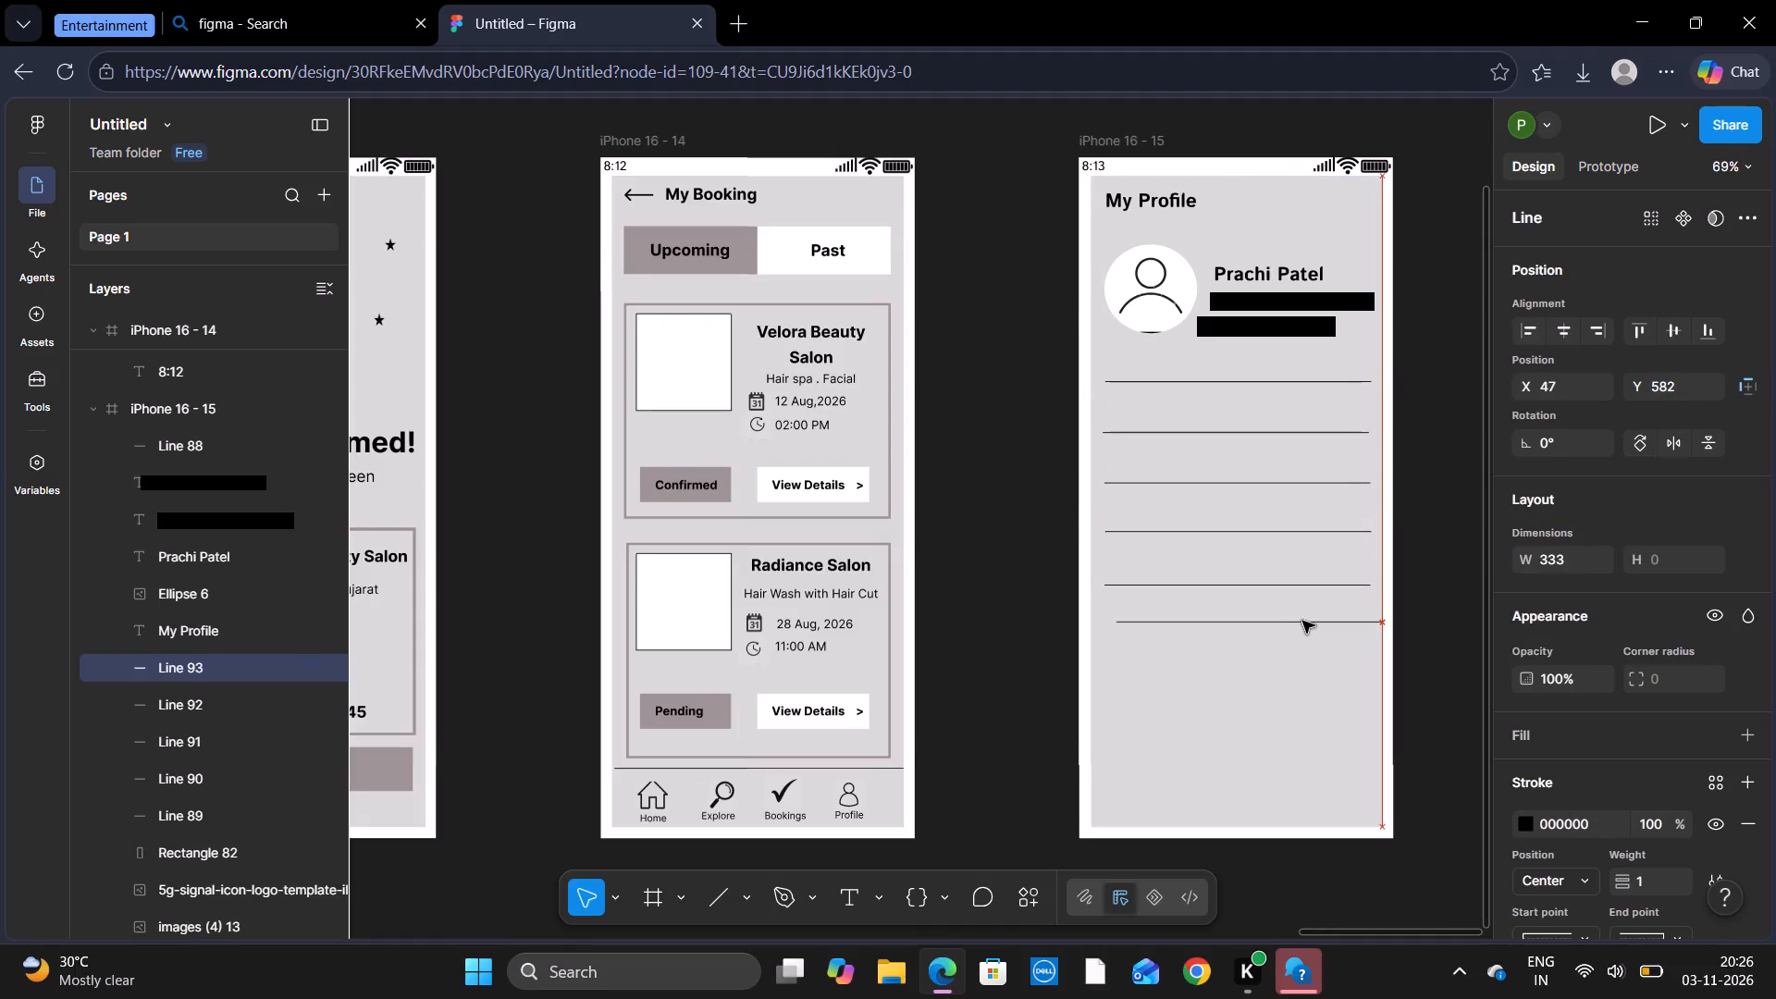
pyautogui.moveTo(1302, 621); pyautogui.dragTo(1293, 635)
# Paste a seventh divider line and place it below the sixth at about X 33, Y 659.
pyautogui.hotkey('ctrl', 'v')
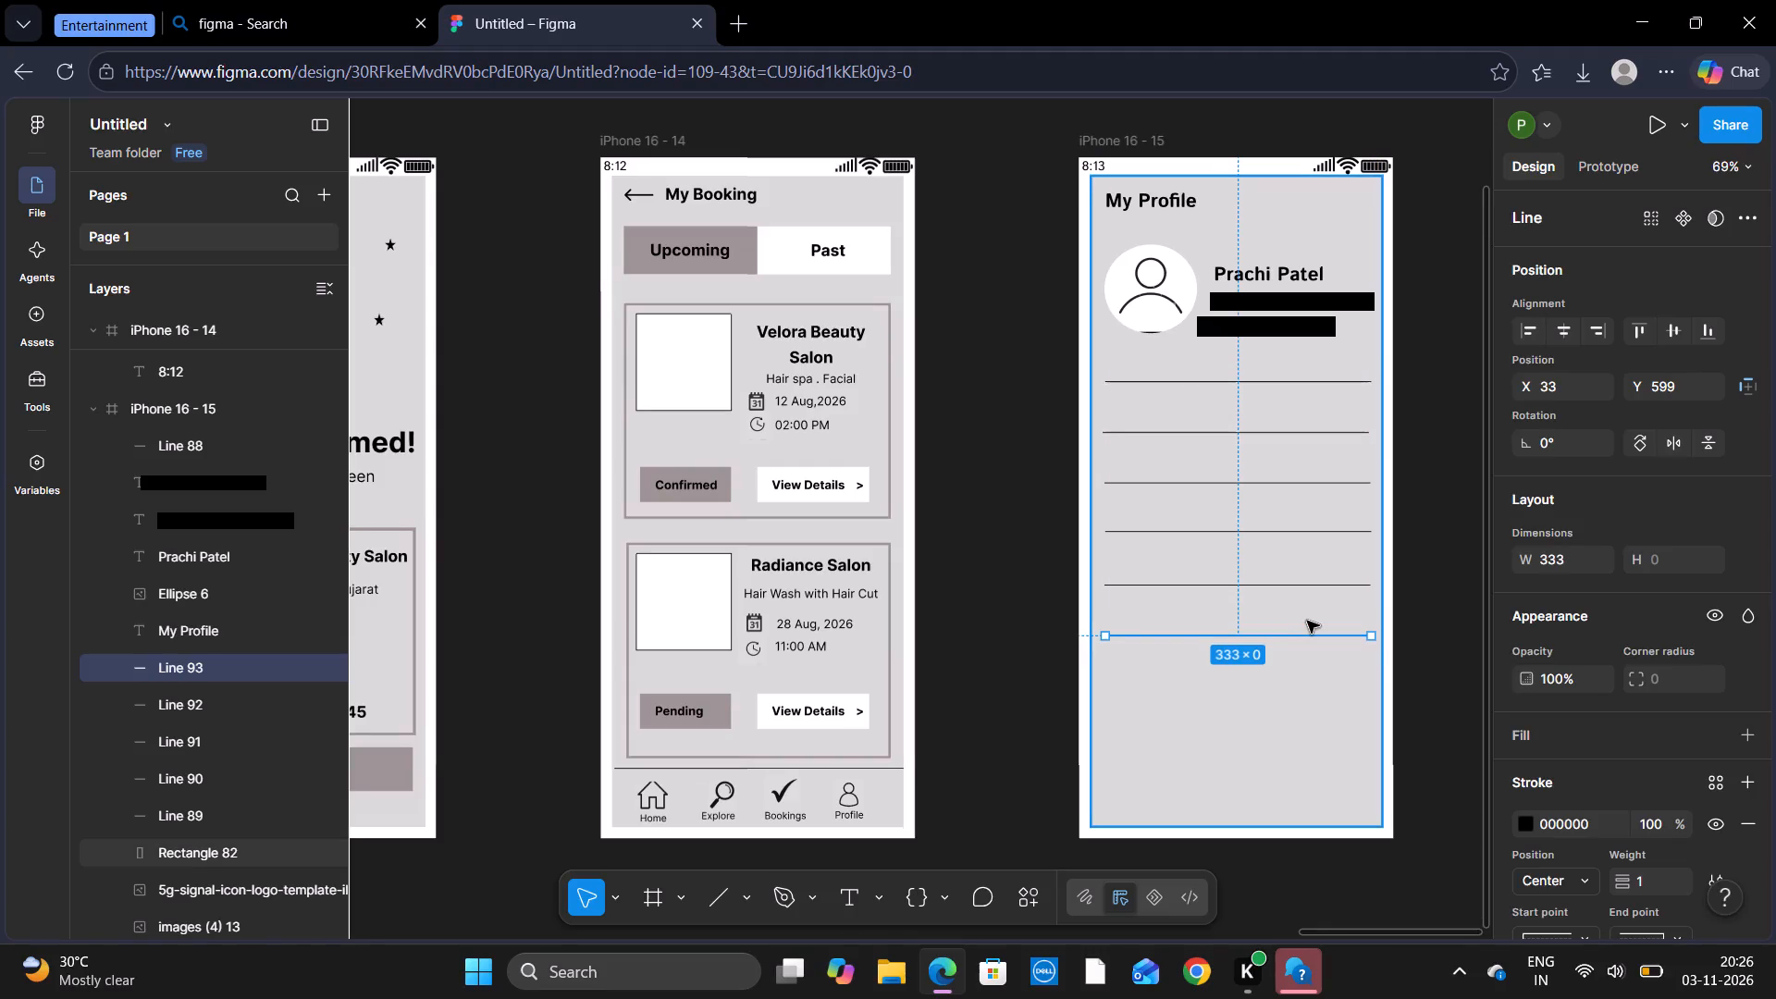
pyautogui.moveTo(1289, 379); pyautogui.dragTo(1291, 645)
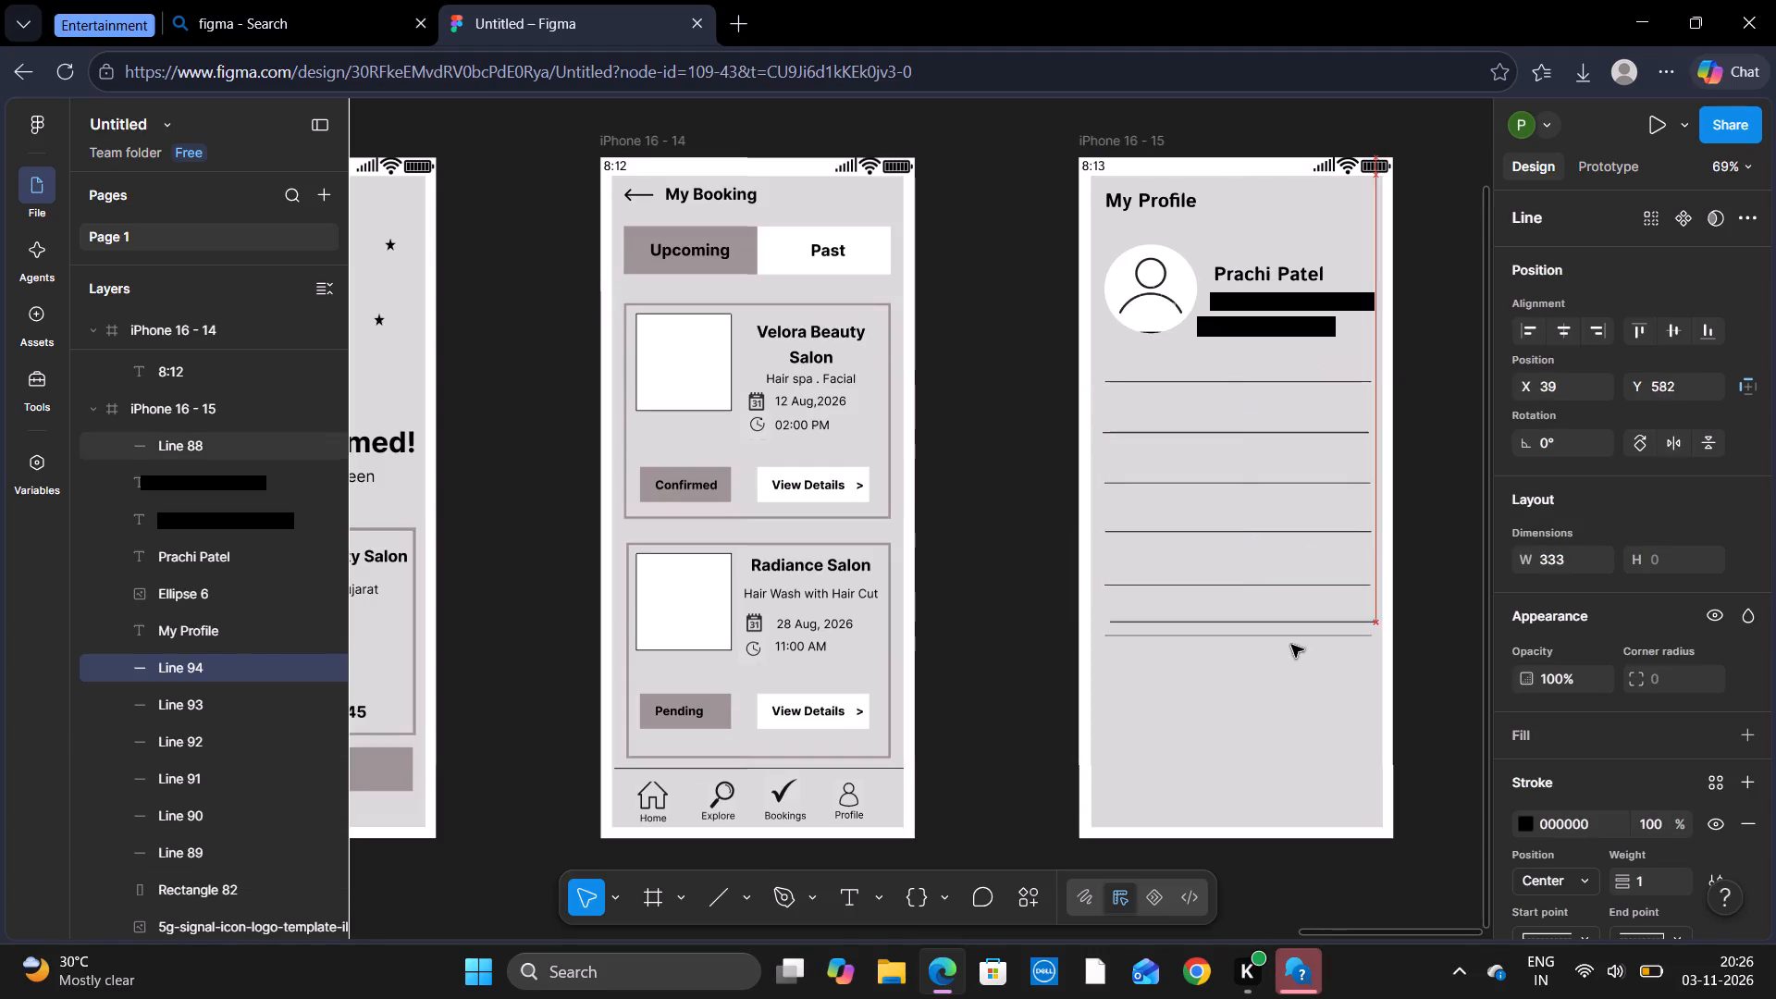
pyautogui.moveTo(1291, 645); pyautogui.dragTo(1287, 679)
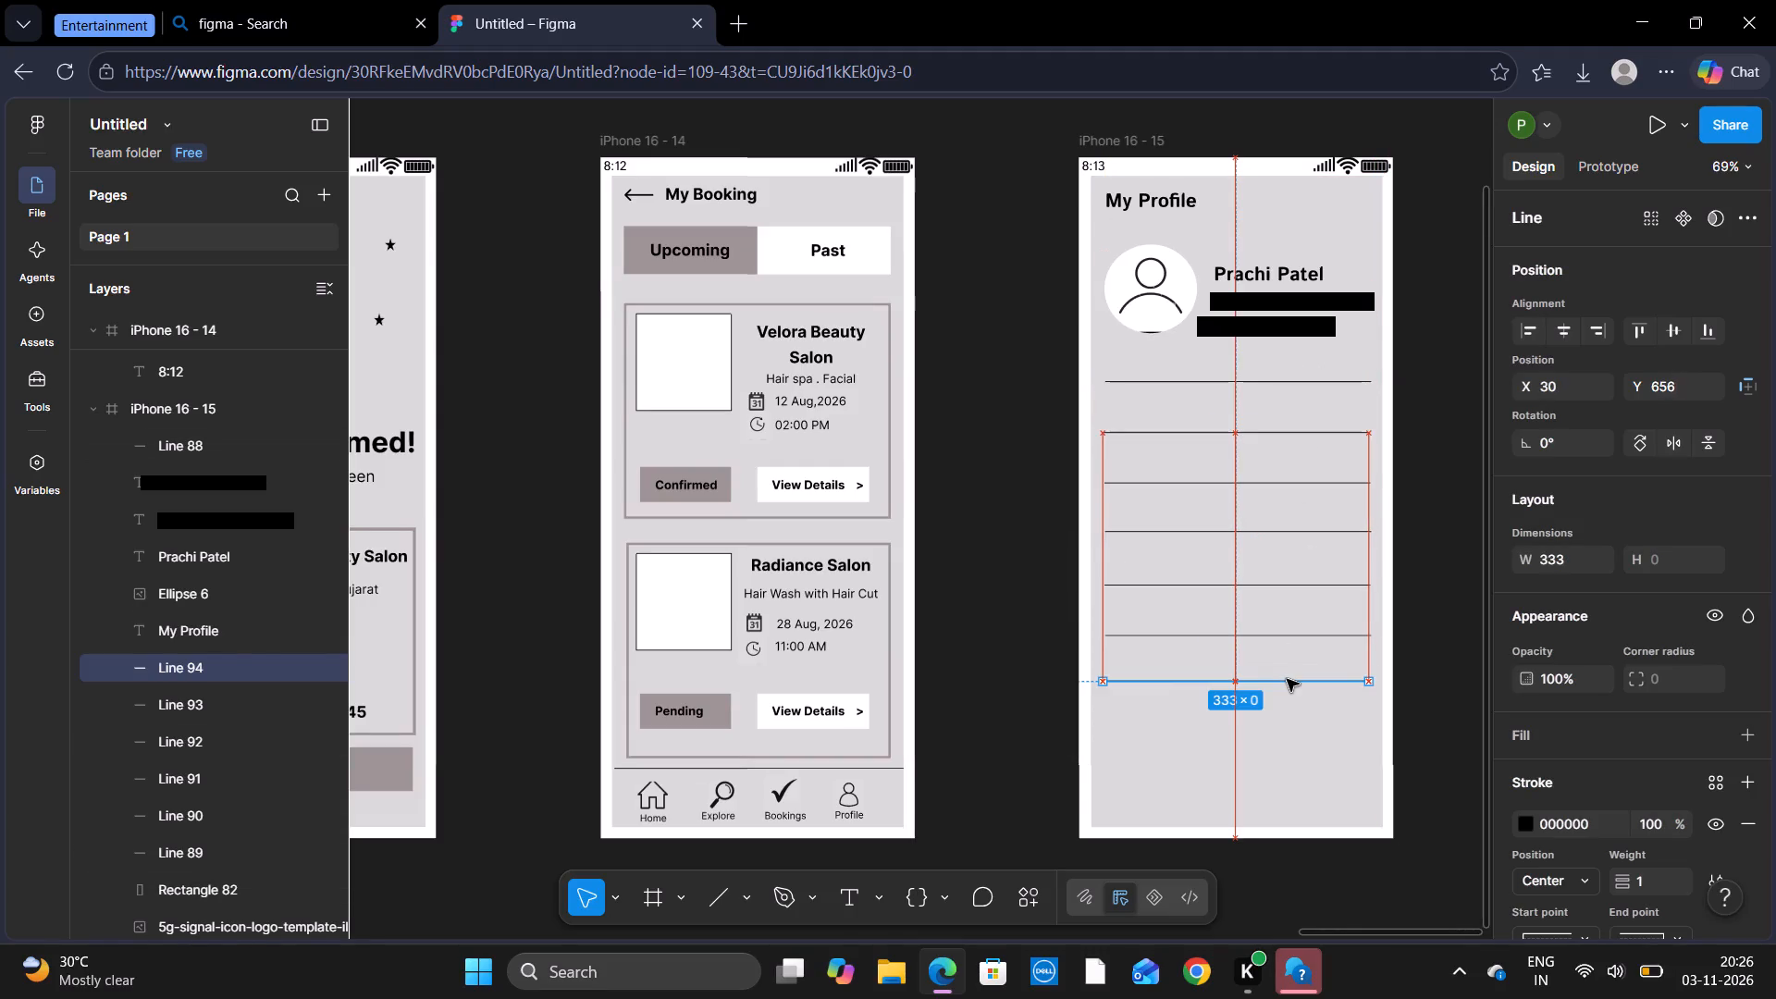
pyautogui.moveTo(1287, 679); pyautogui.dragTo(1289, 681)
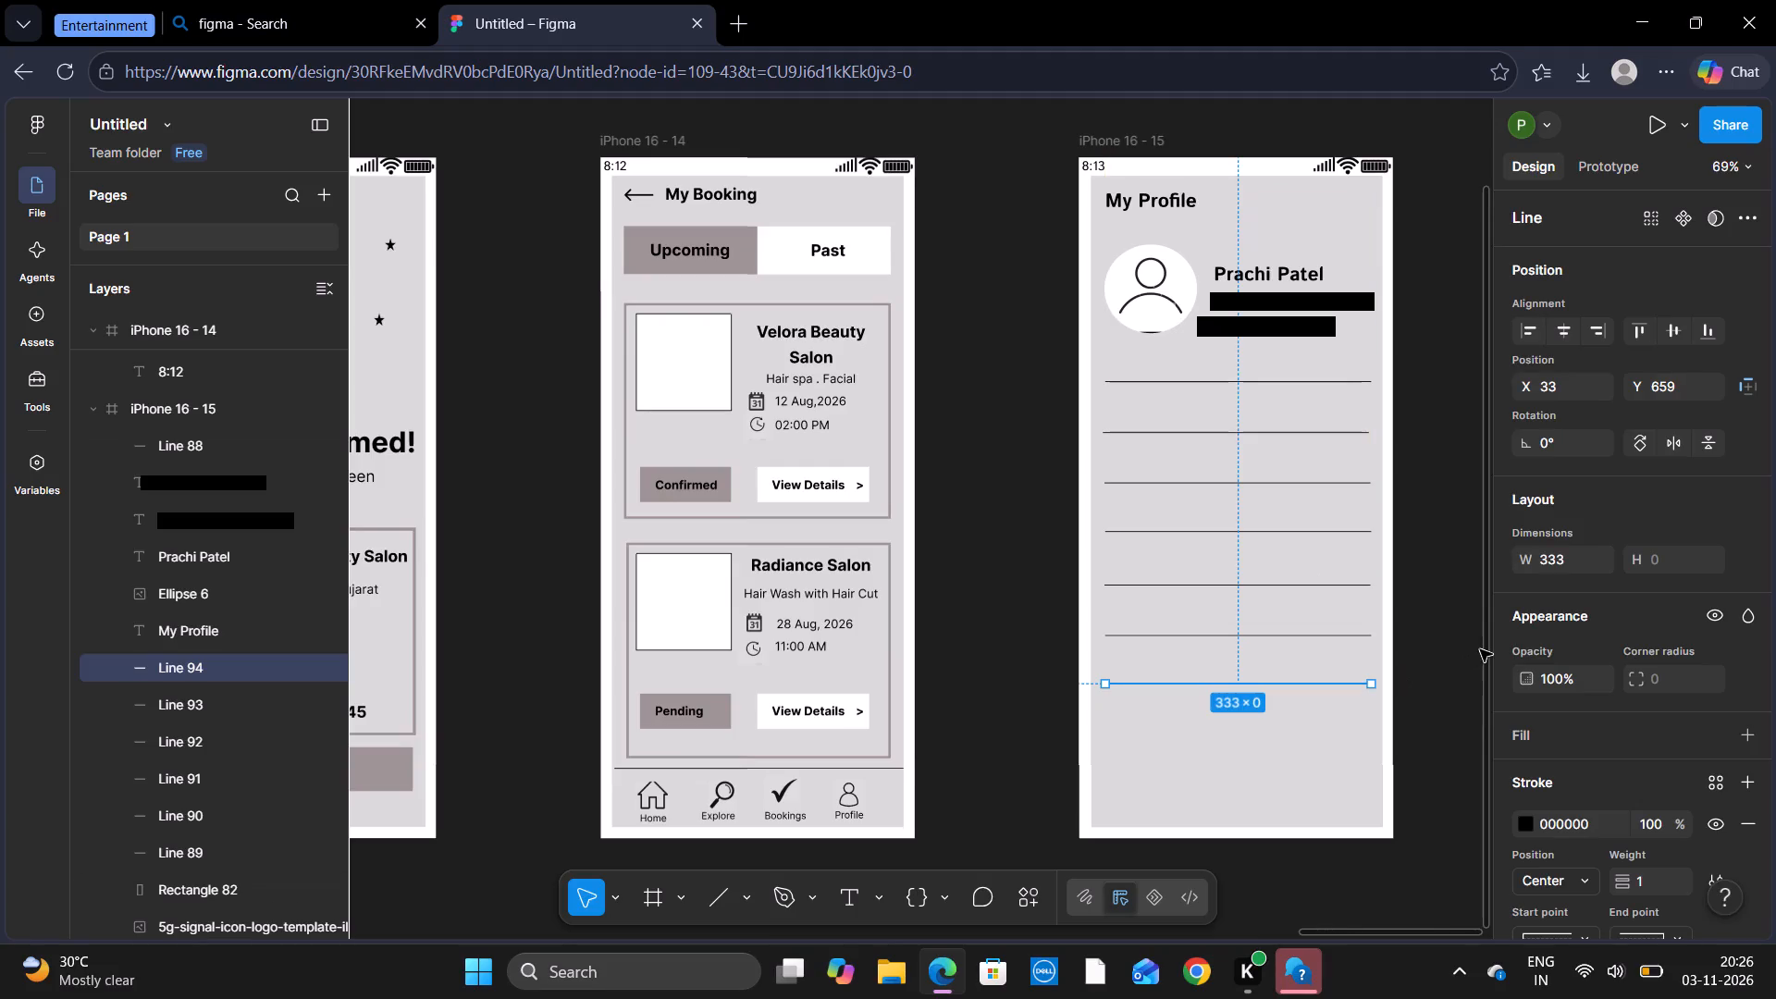
# Paste an eighth divider line and place it below the seventh at about X 32, Y 720.
pyautogui.hotkey('ctrl', 'v')
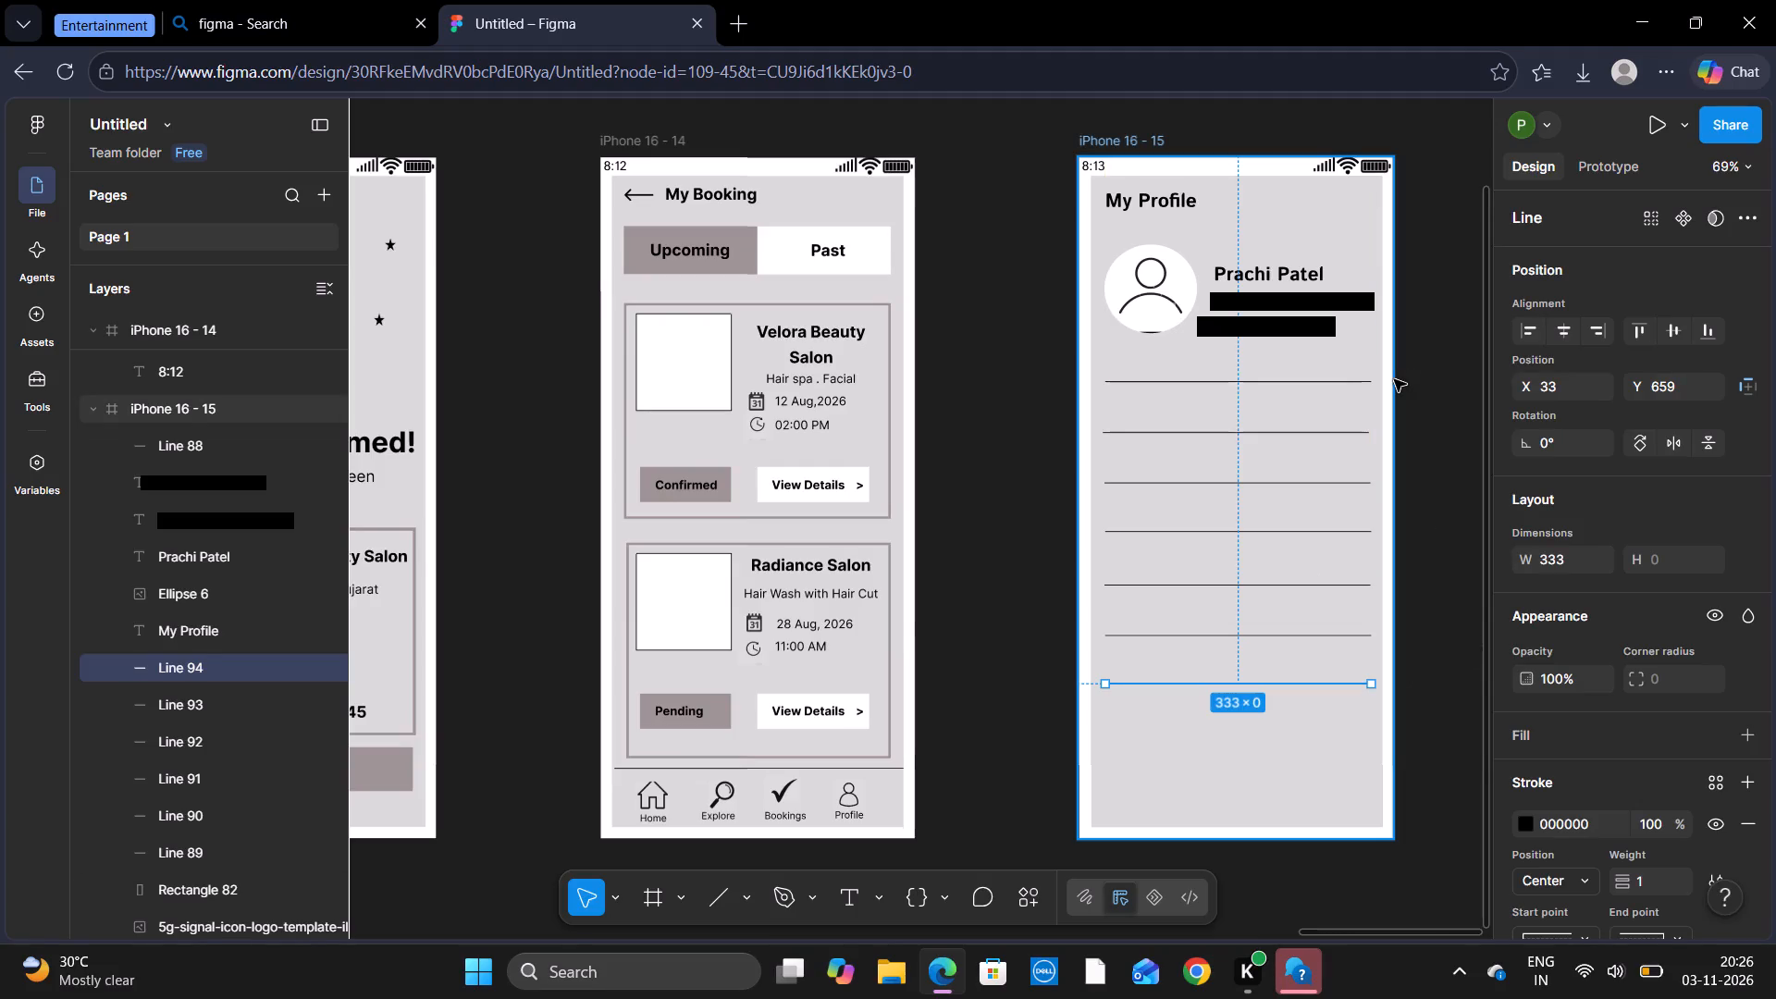
pyautogui.moveTo(1313, 376); pyautogui.dragTo(1325, 492)
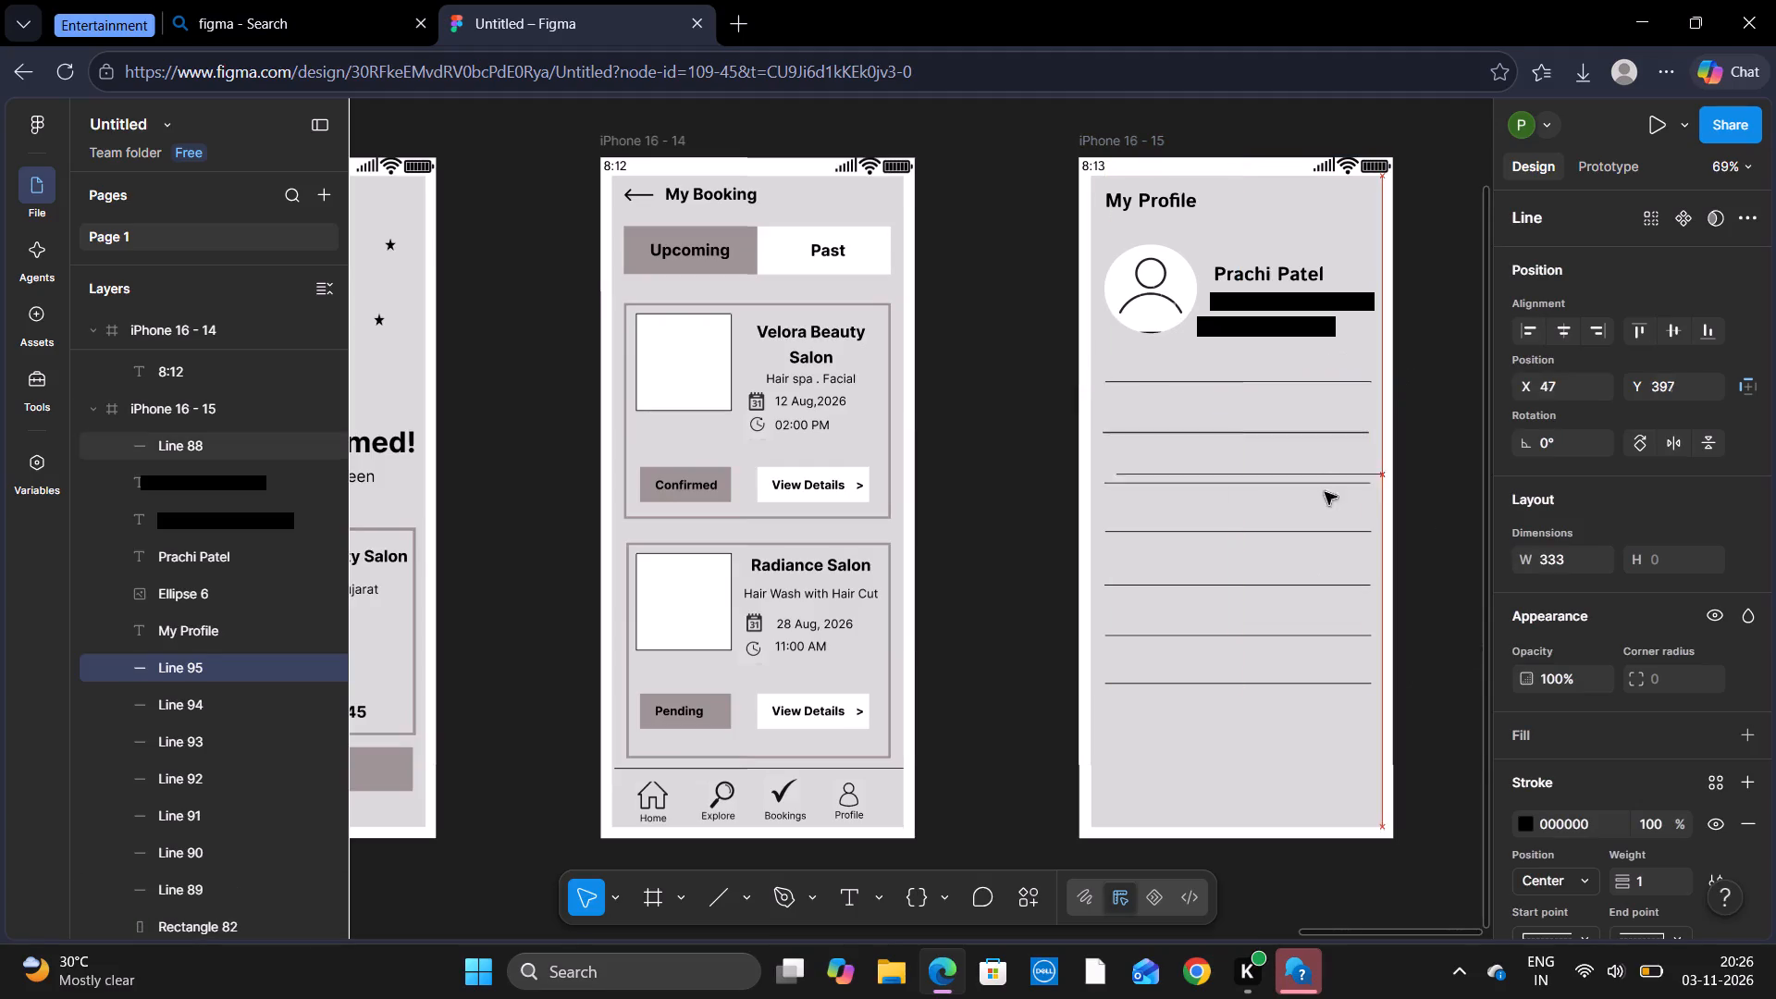
pyautogui.moveTo(1325, 492); pyautogui.dragTo(1319, 734)
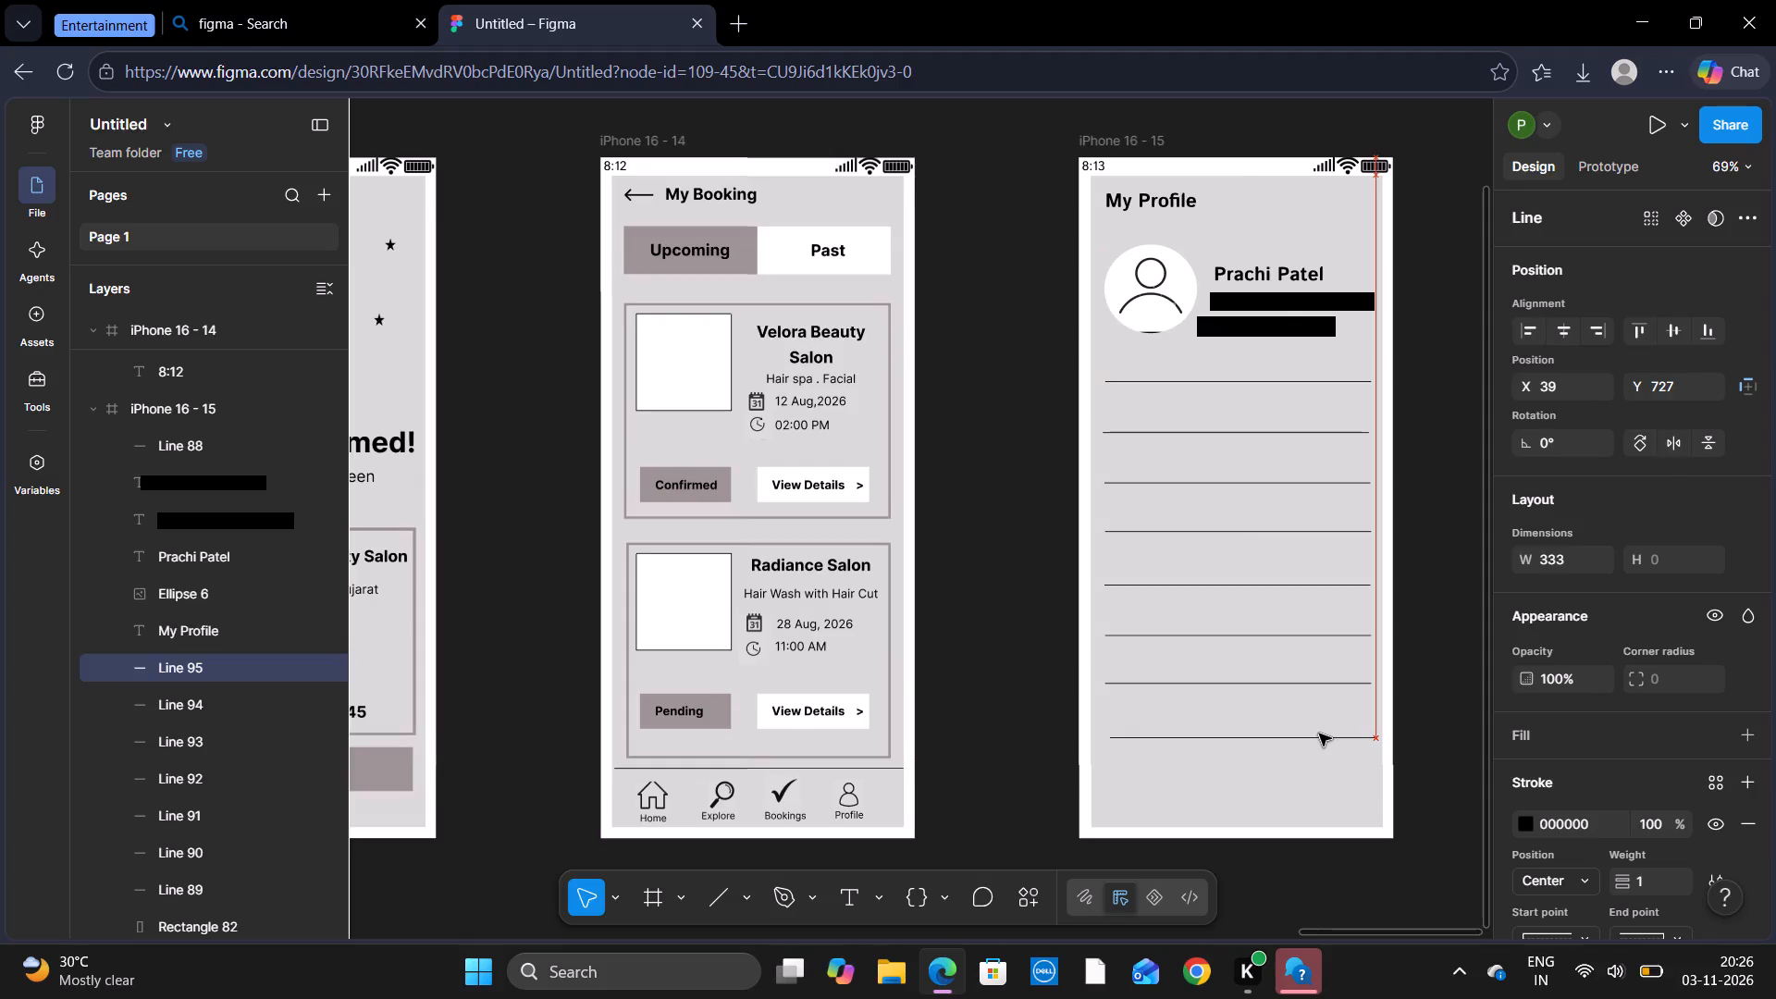
pyautogui.moveTo(1319, 734); pyautogui.dragTo(1312, 727)
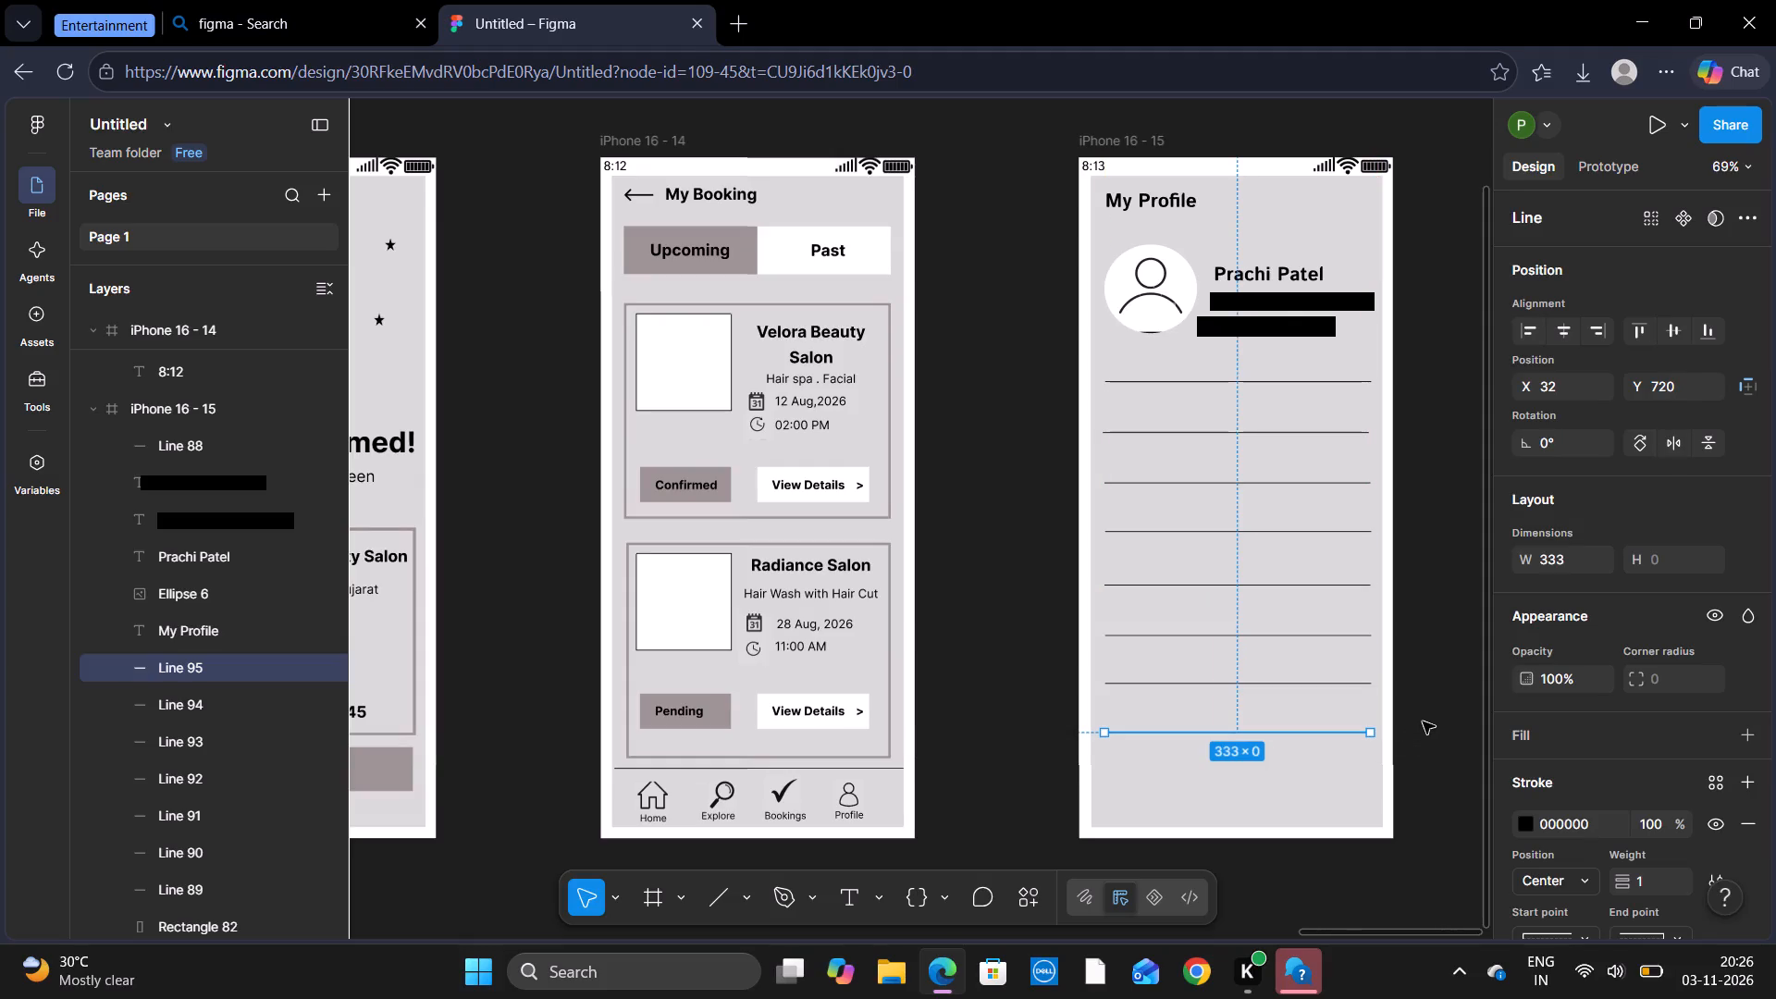
pyautogui.click(1423, 721)
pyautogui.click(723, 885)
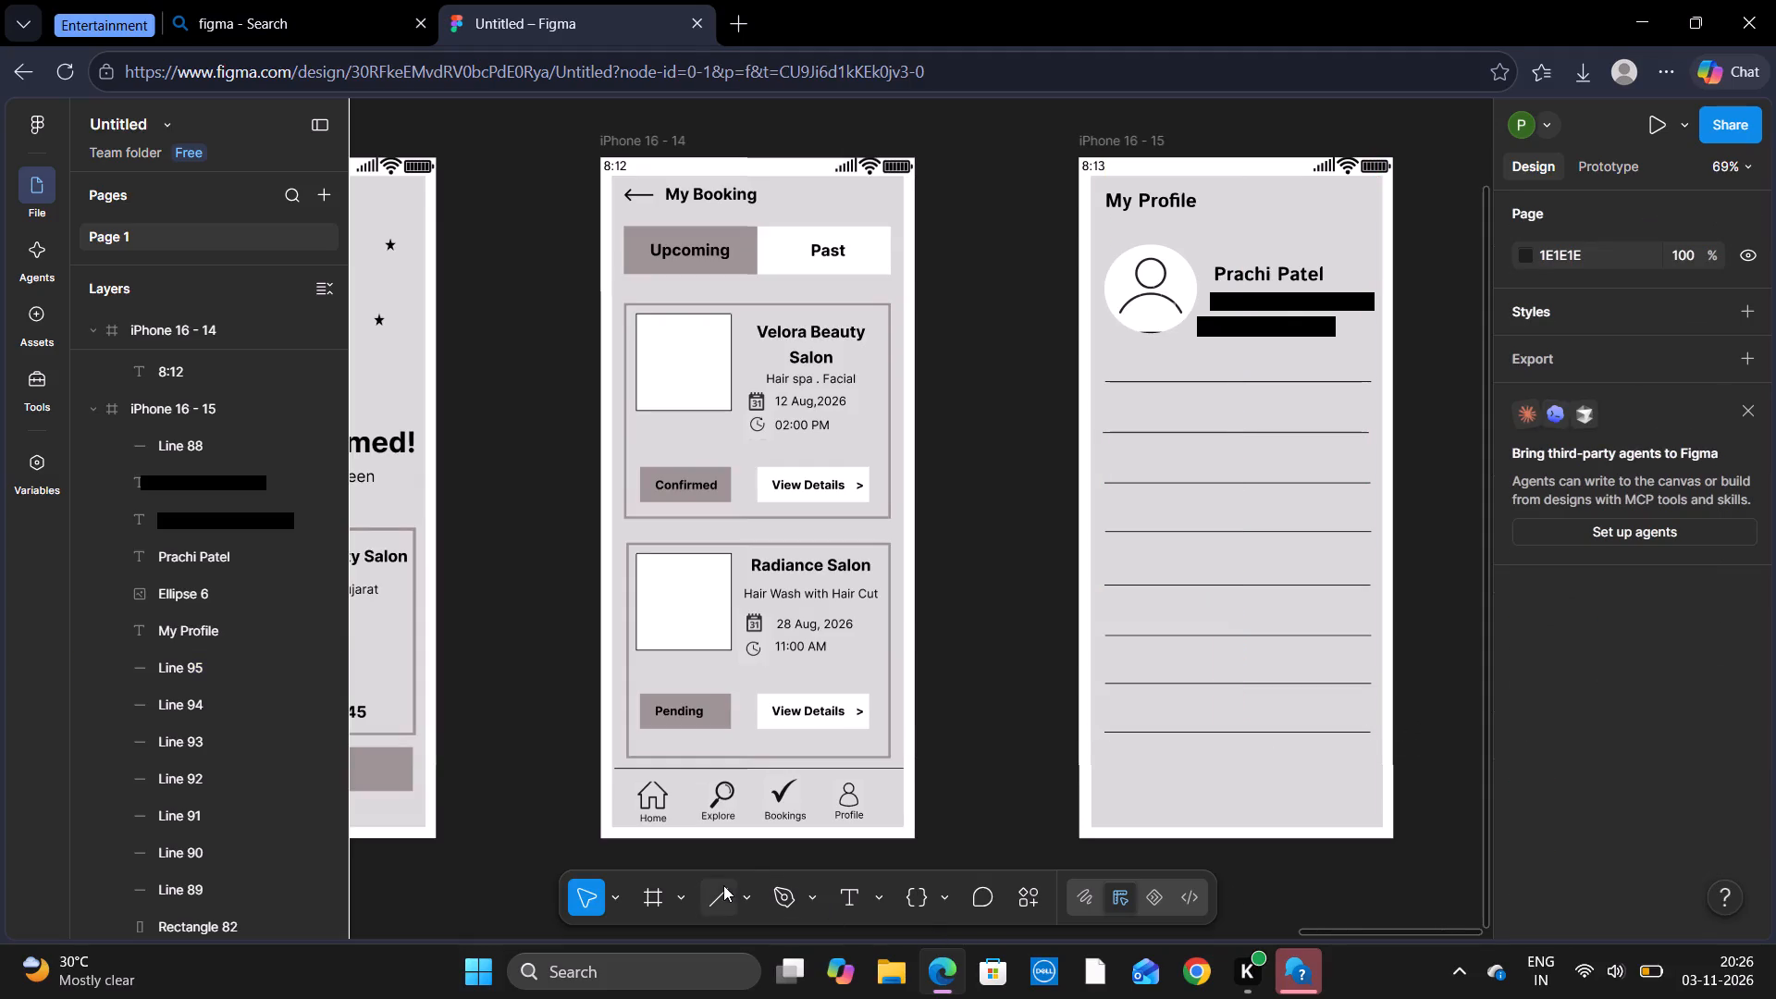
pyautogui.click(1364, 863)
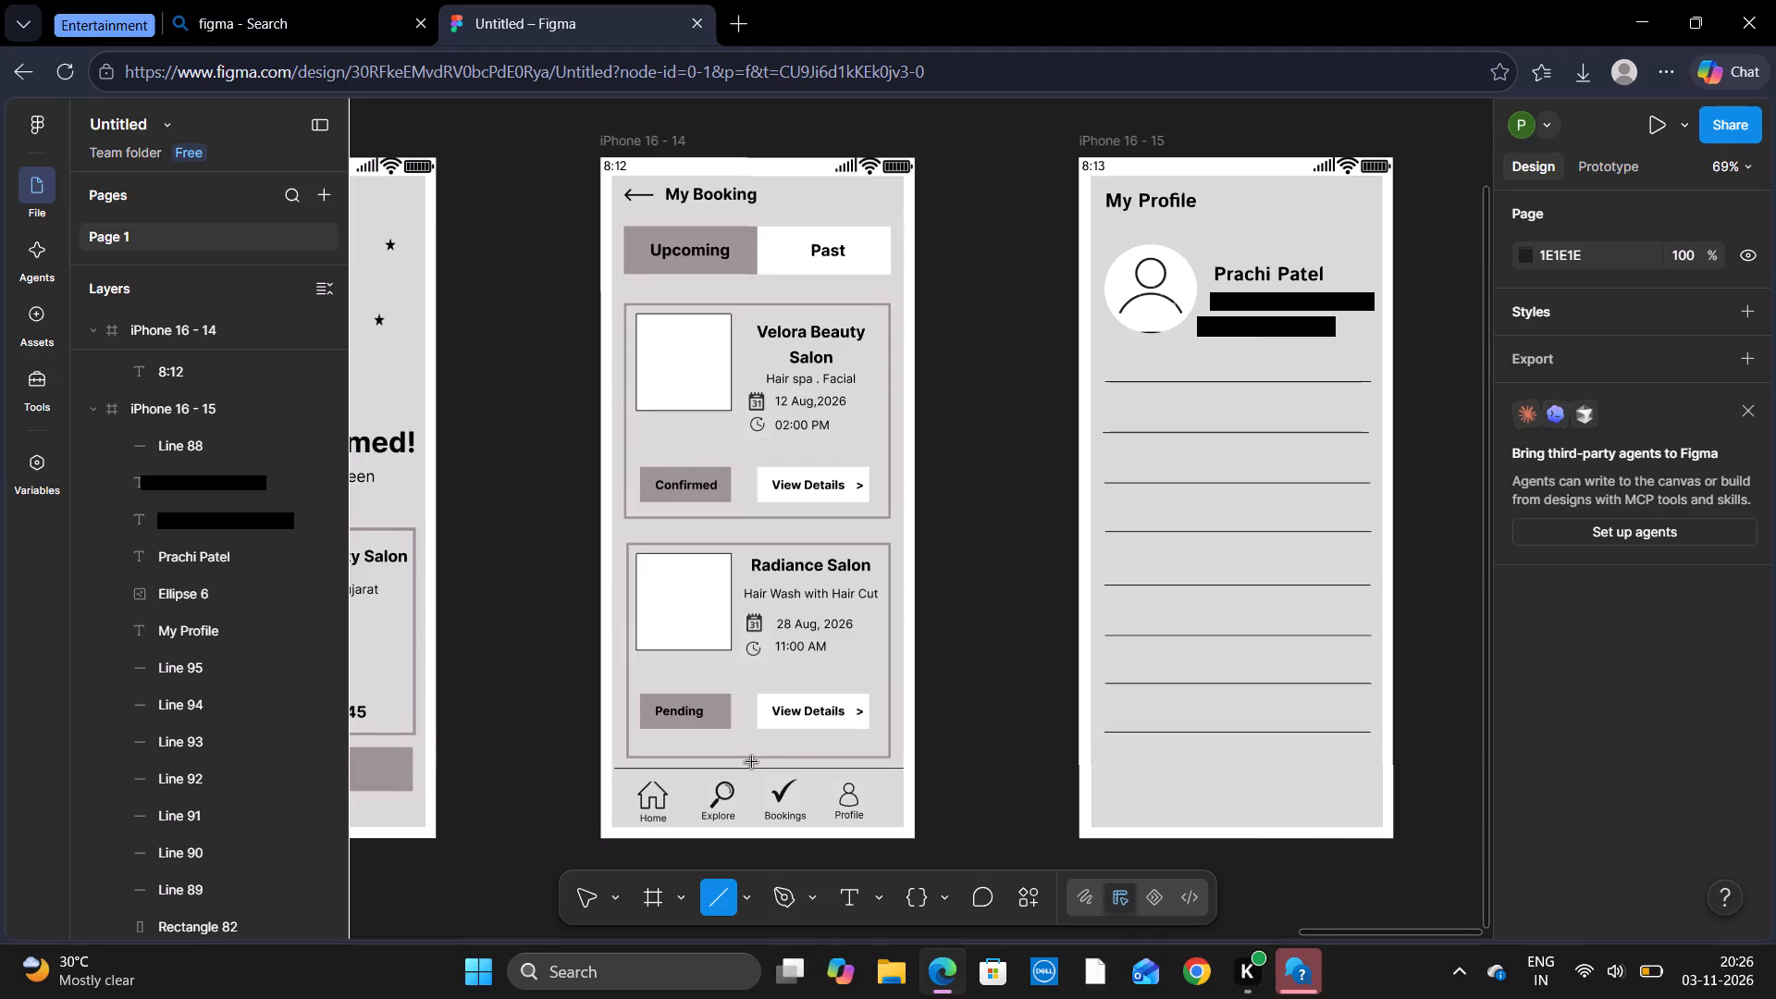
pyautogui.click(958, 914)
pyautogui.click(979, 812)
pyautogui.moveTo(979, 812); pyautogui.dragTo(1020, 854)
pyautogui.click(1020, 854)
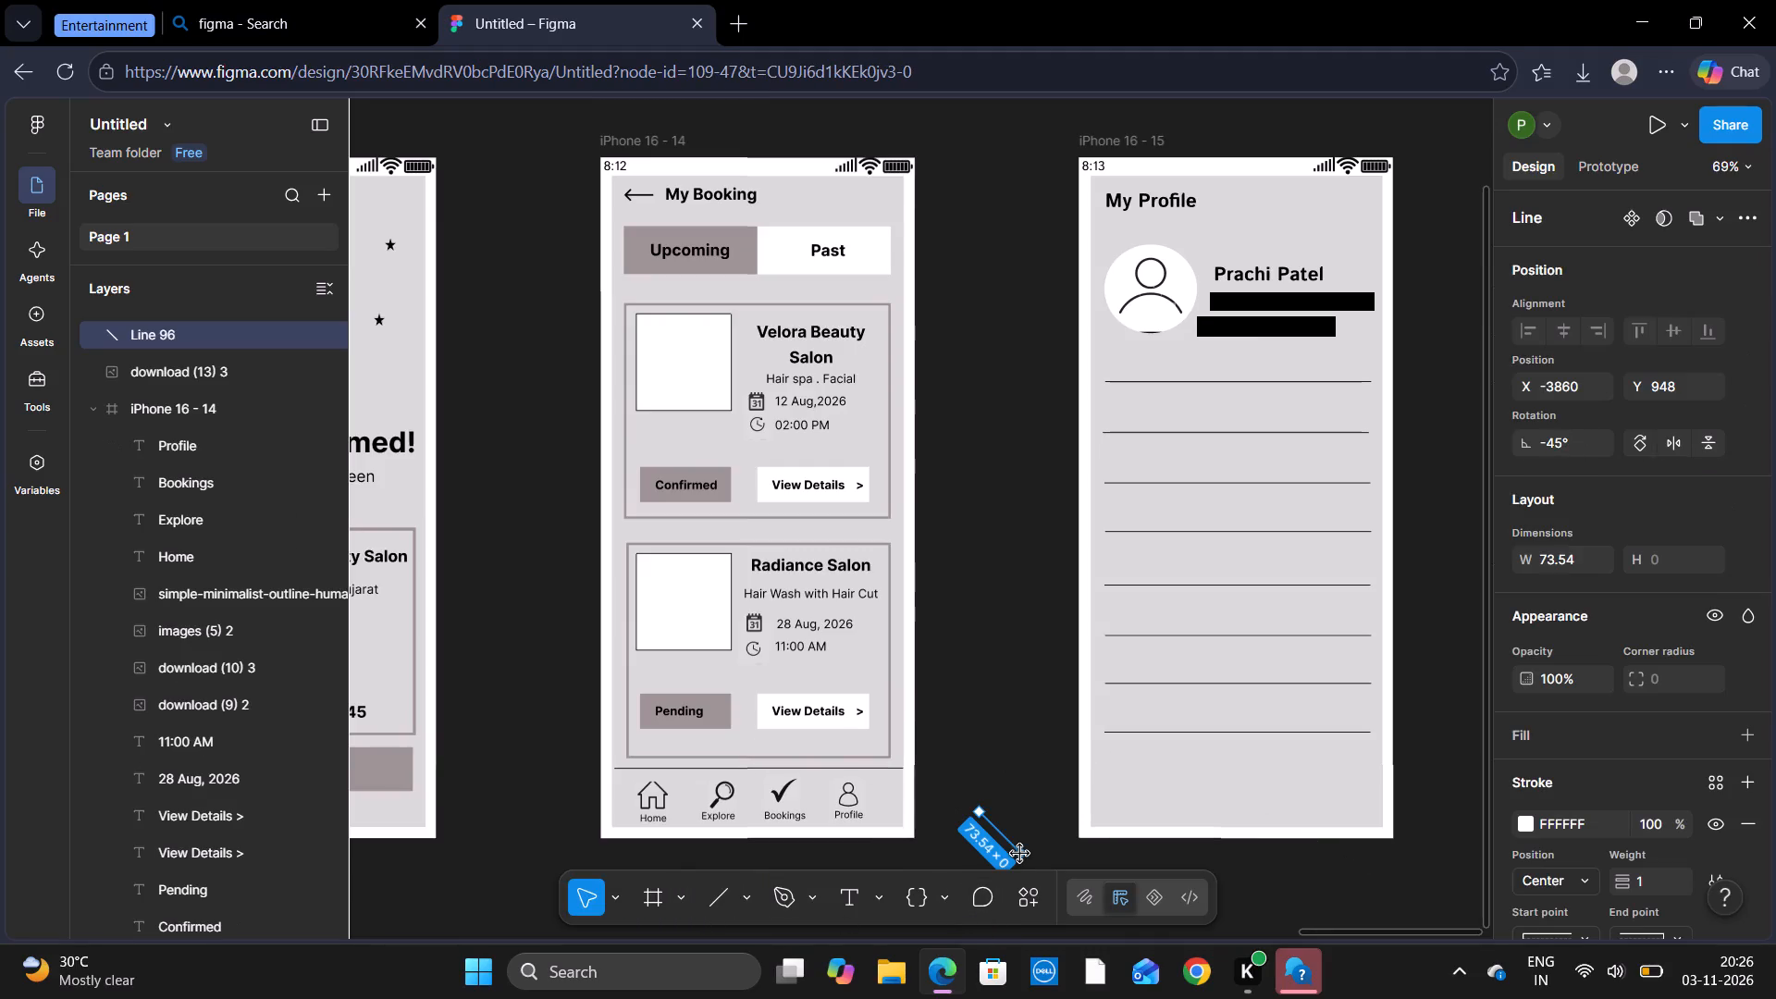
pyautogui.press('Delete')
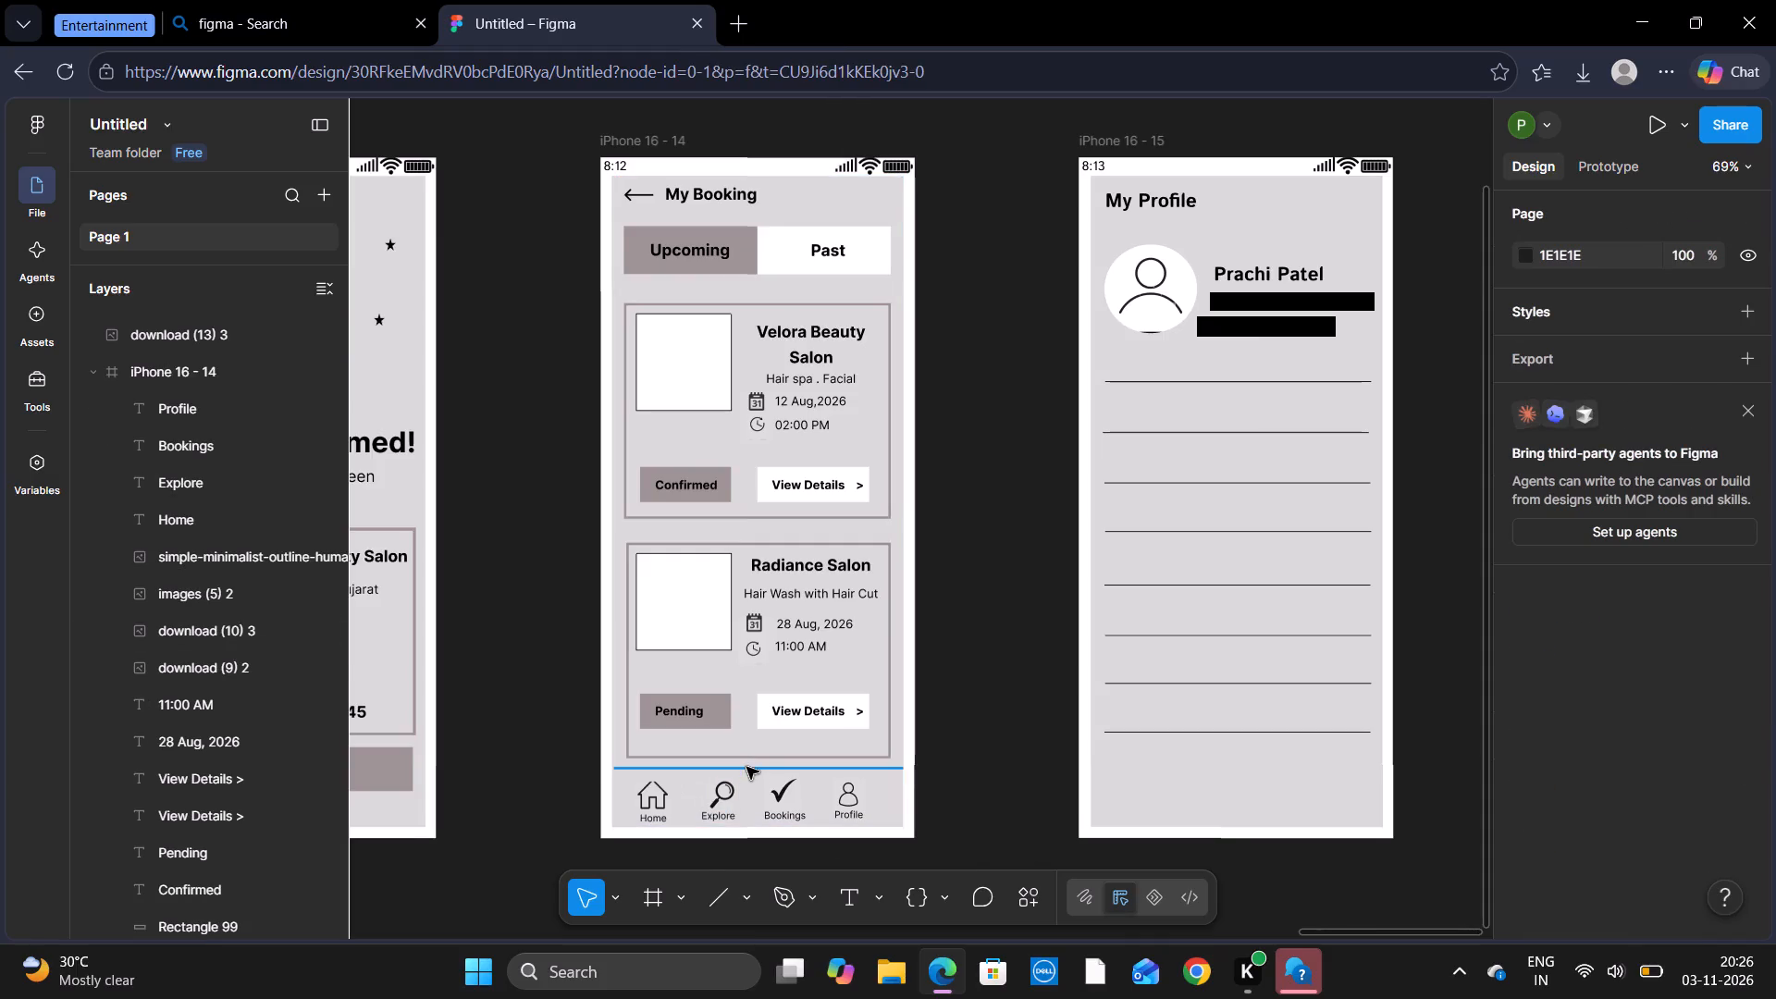
# Copy the line above the My Booking navigation bar and place the duplicate near the bottom of the My Profile screen at about X 15, Y 759.
pyautogui.click(746, 768)
pyautogui.hotkey('ctrl', 'c')
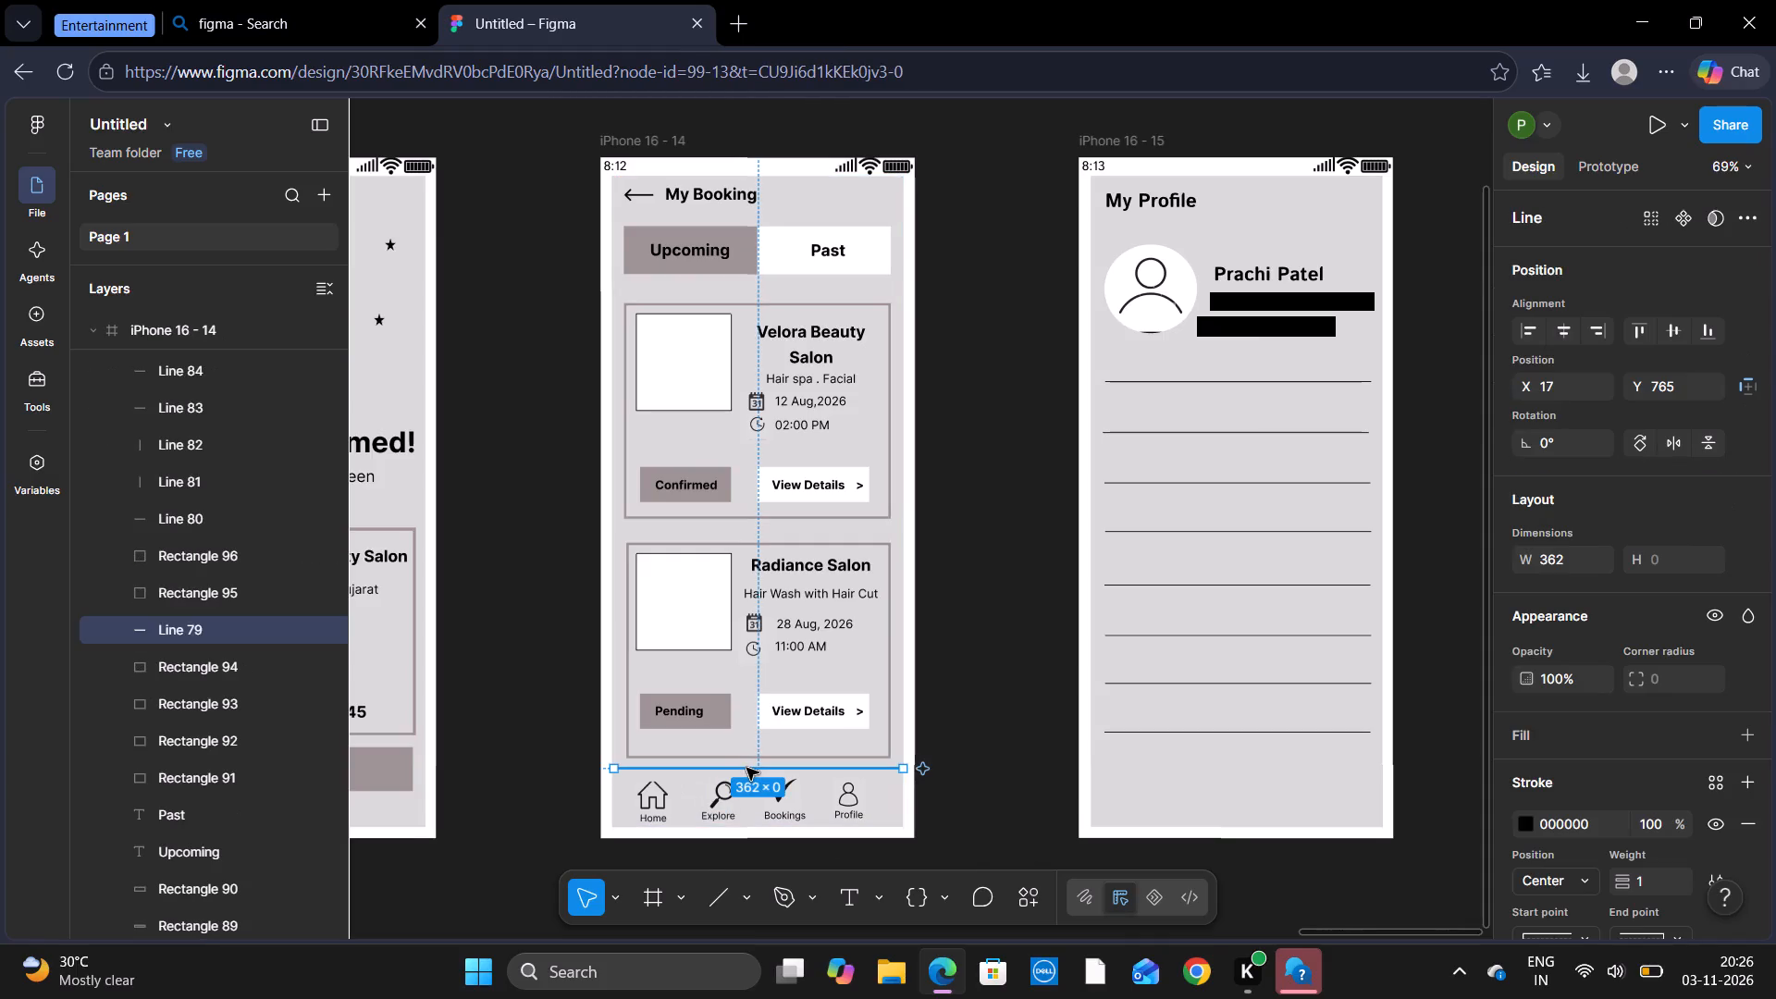
pyautogui.hotkey('ctrl', 'v')
pyautogui.moveTo(746, 768); pyautogui.dragTo(770, 769)
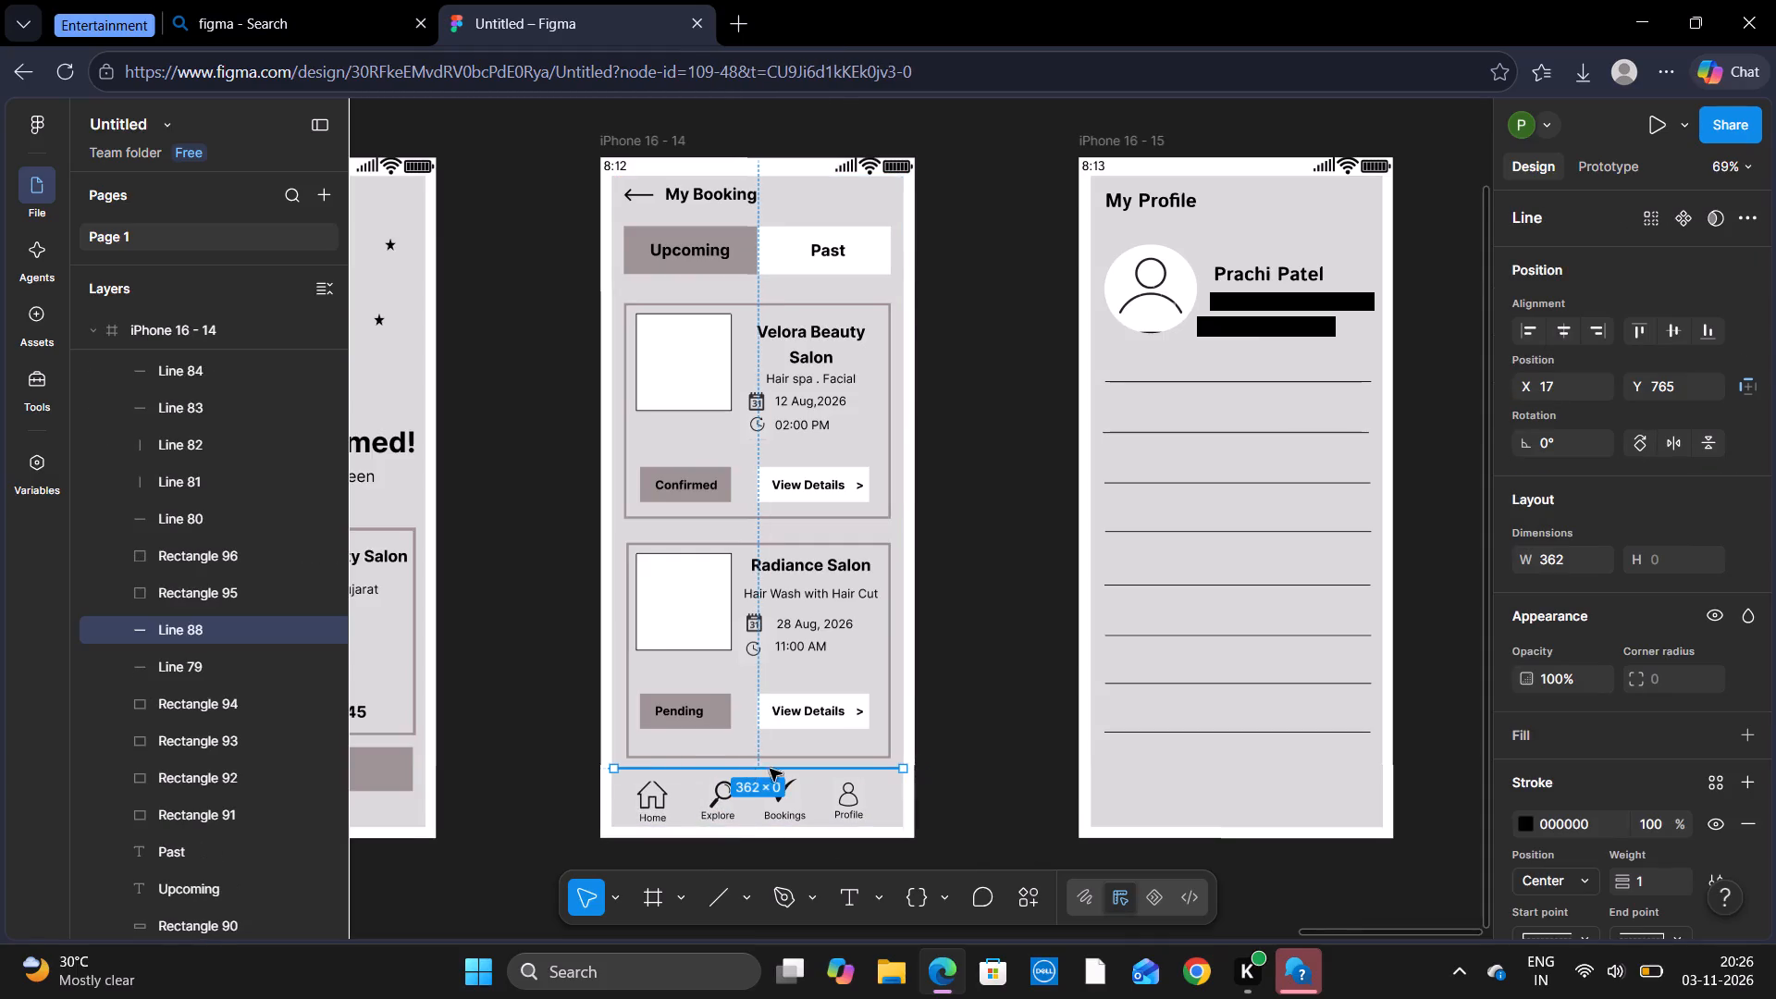
pyautogui.moveTo(770, 769); pyautogui.dragTo(1247, 761)
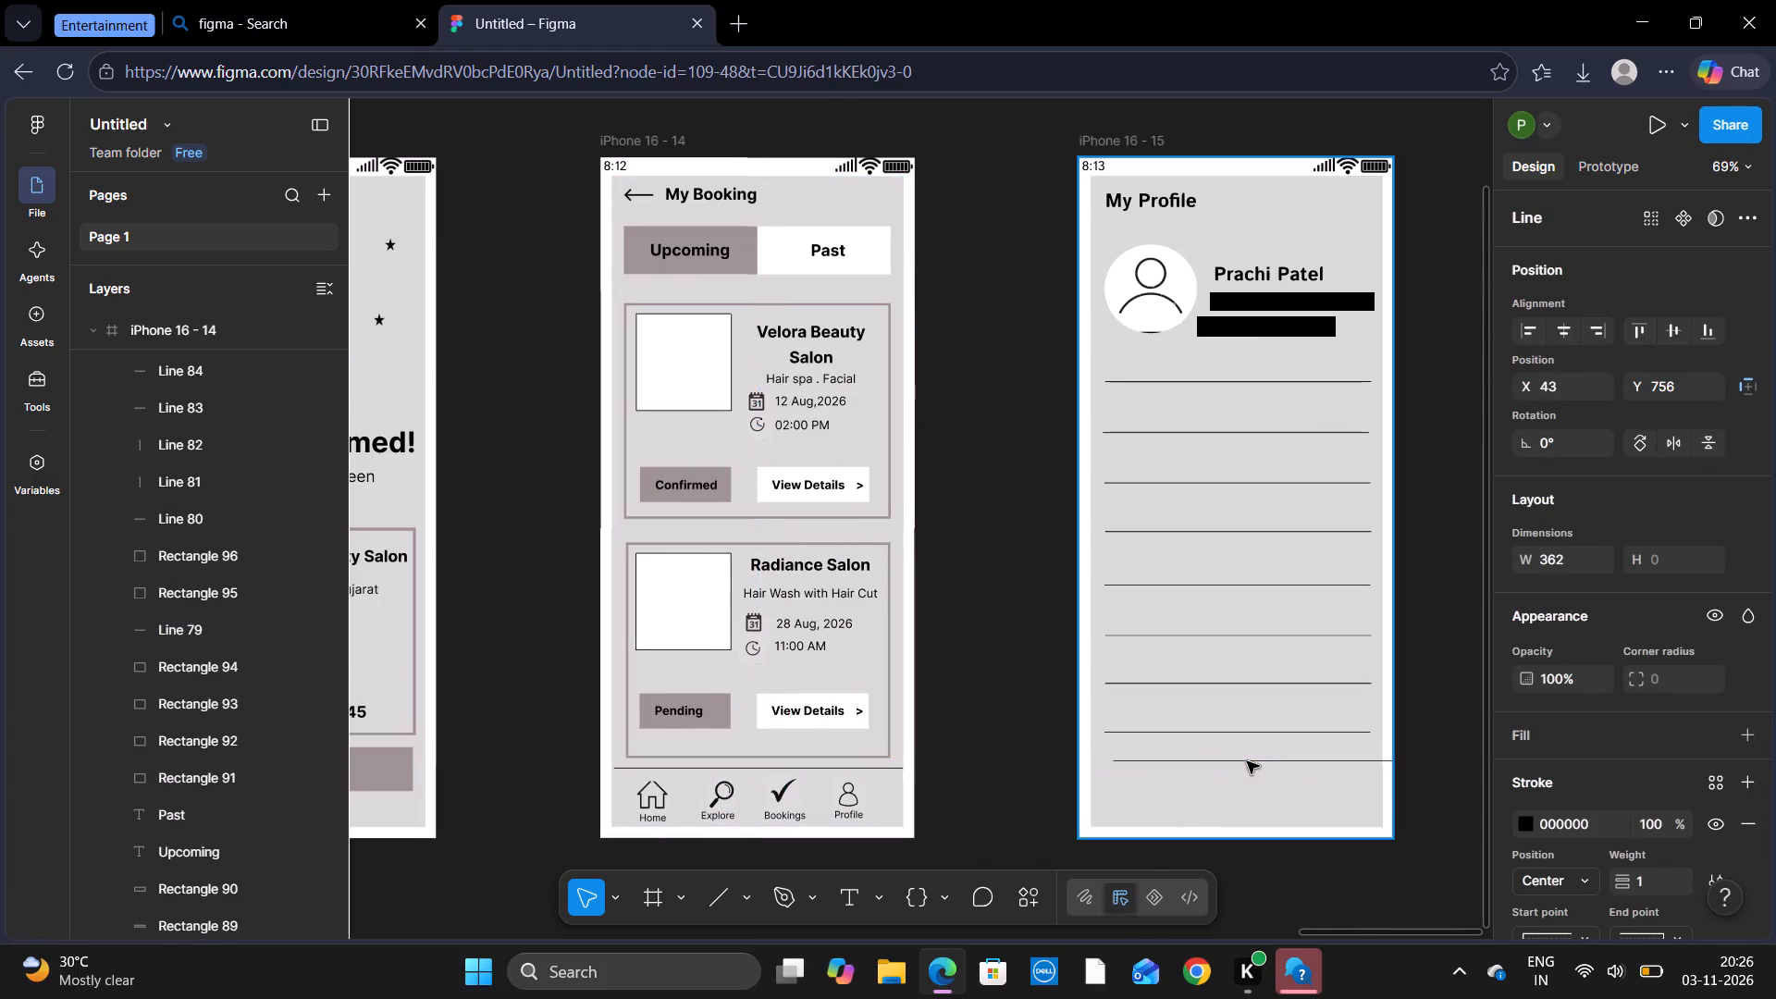
pyautogui.moveTo(1247, 761); pyautogui.dragTo(1224, 771)
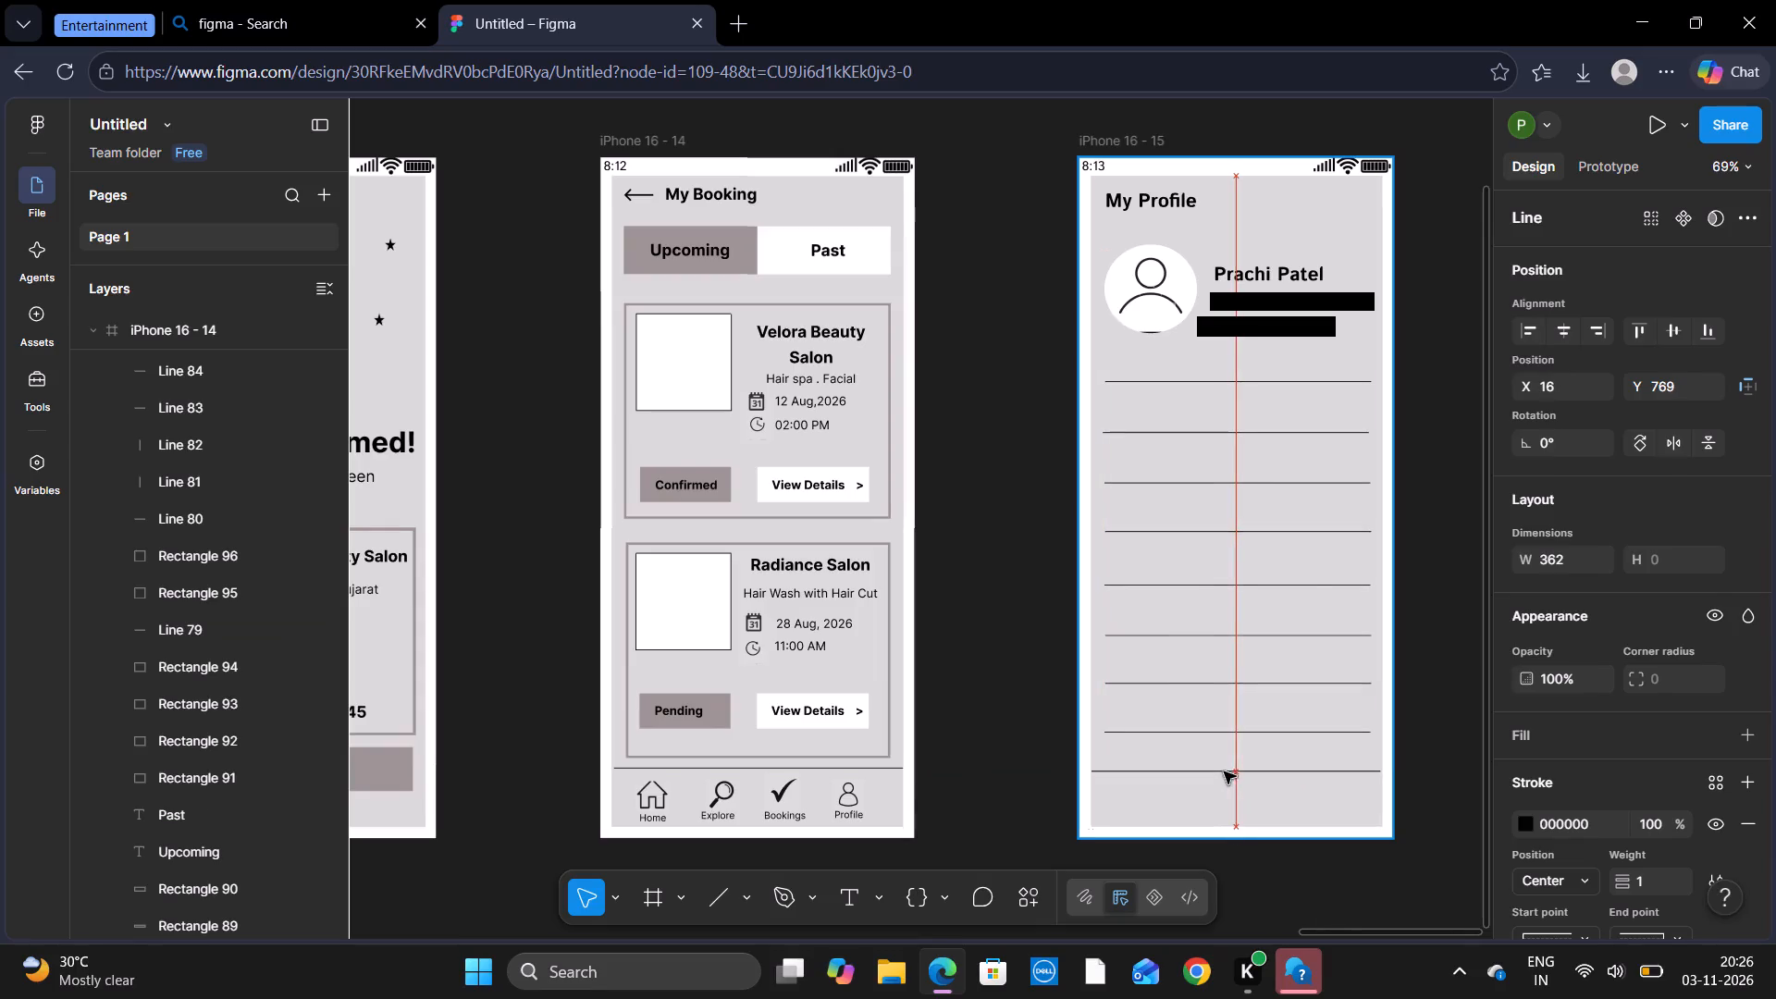
pyautogui.moveTo(1224, 771); pyautogui.dragTo(1222, 764)
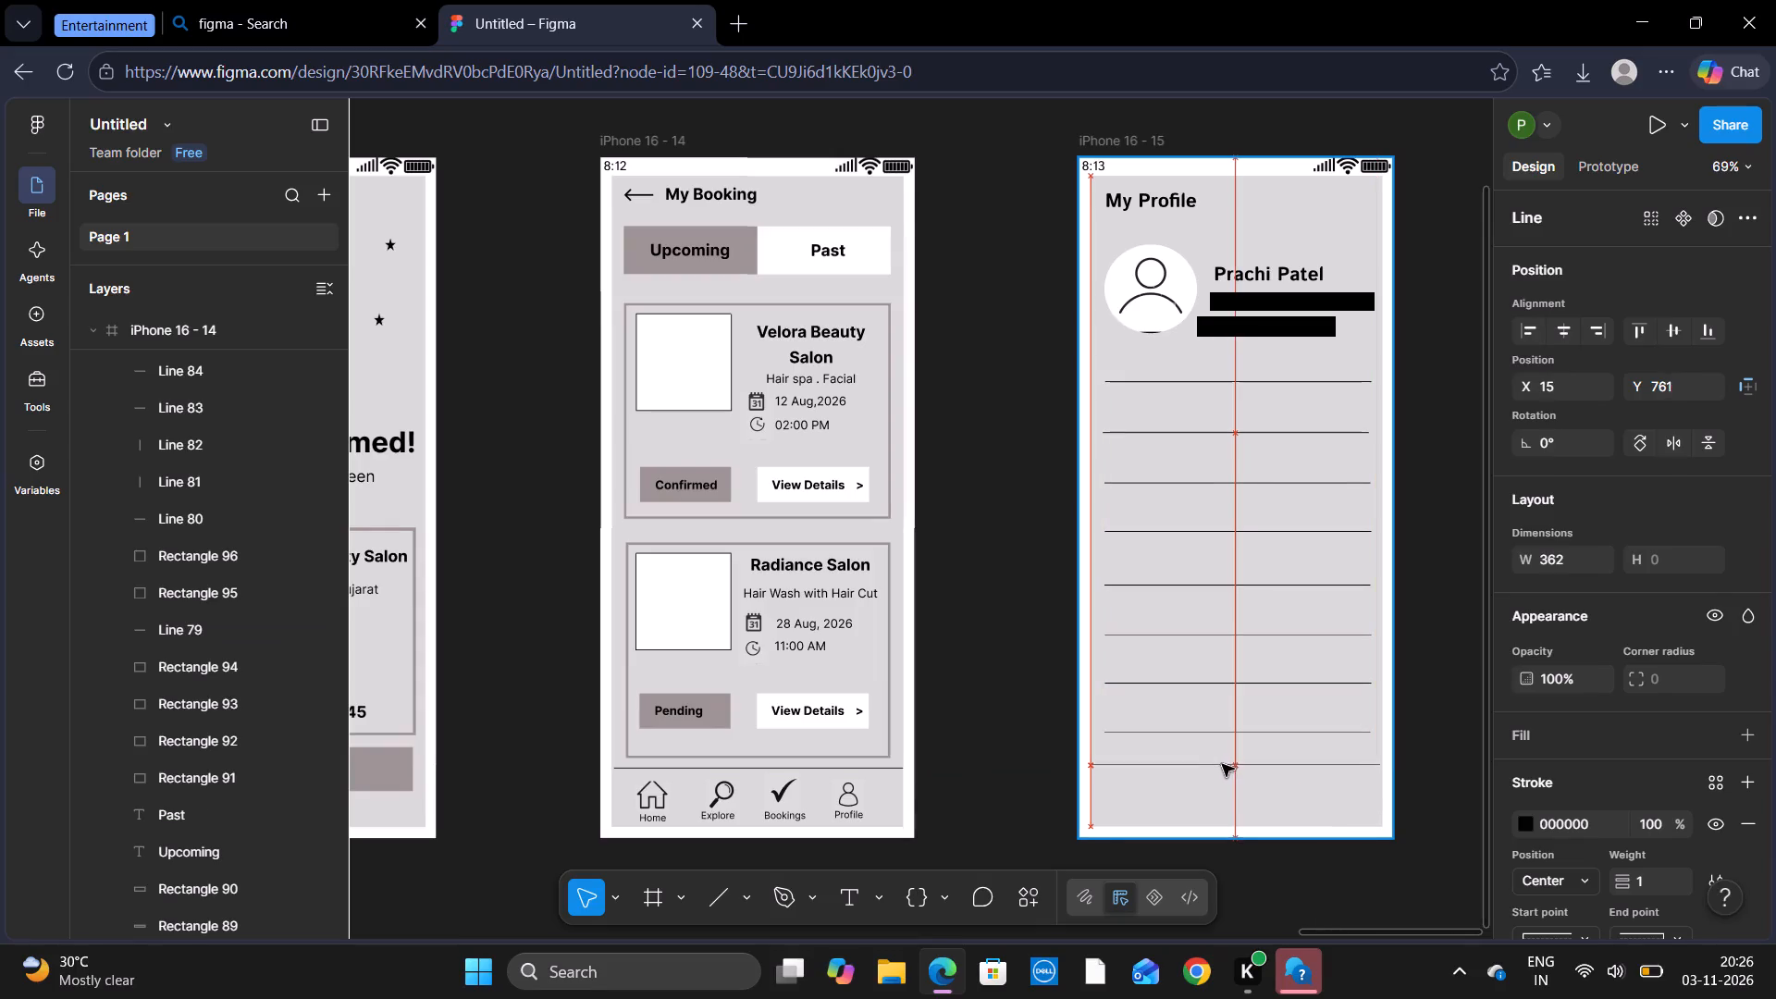
pyautogui.moveTo(1222, 764); pyautogui.dragTo(1223, 763)
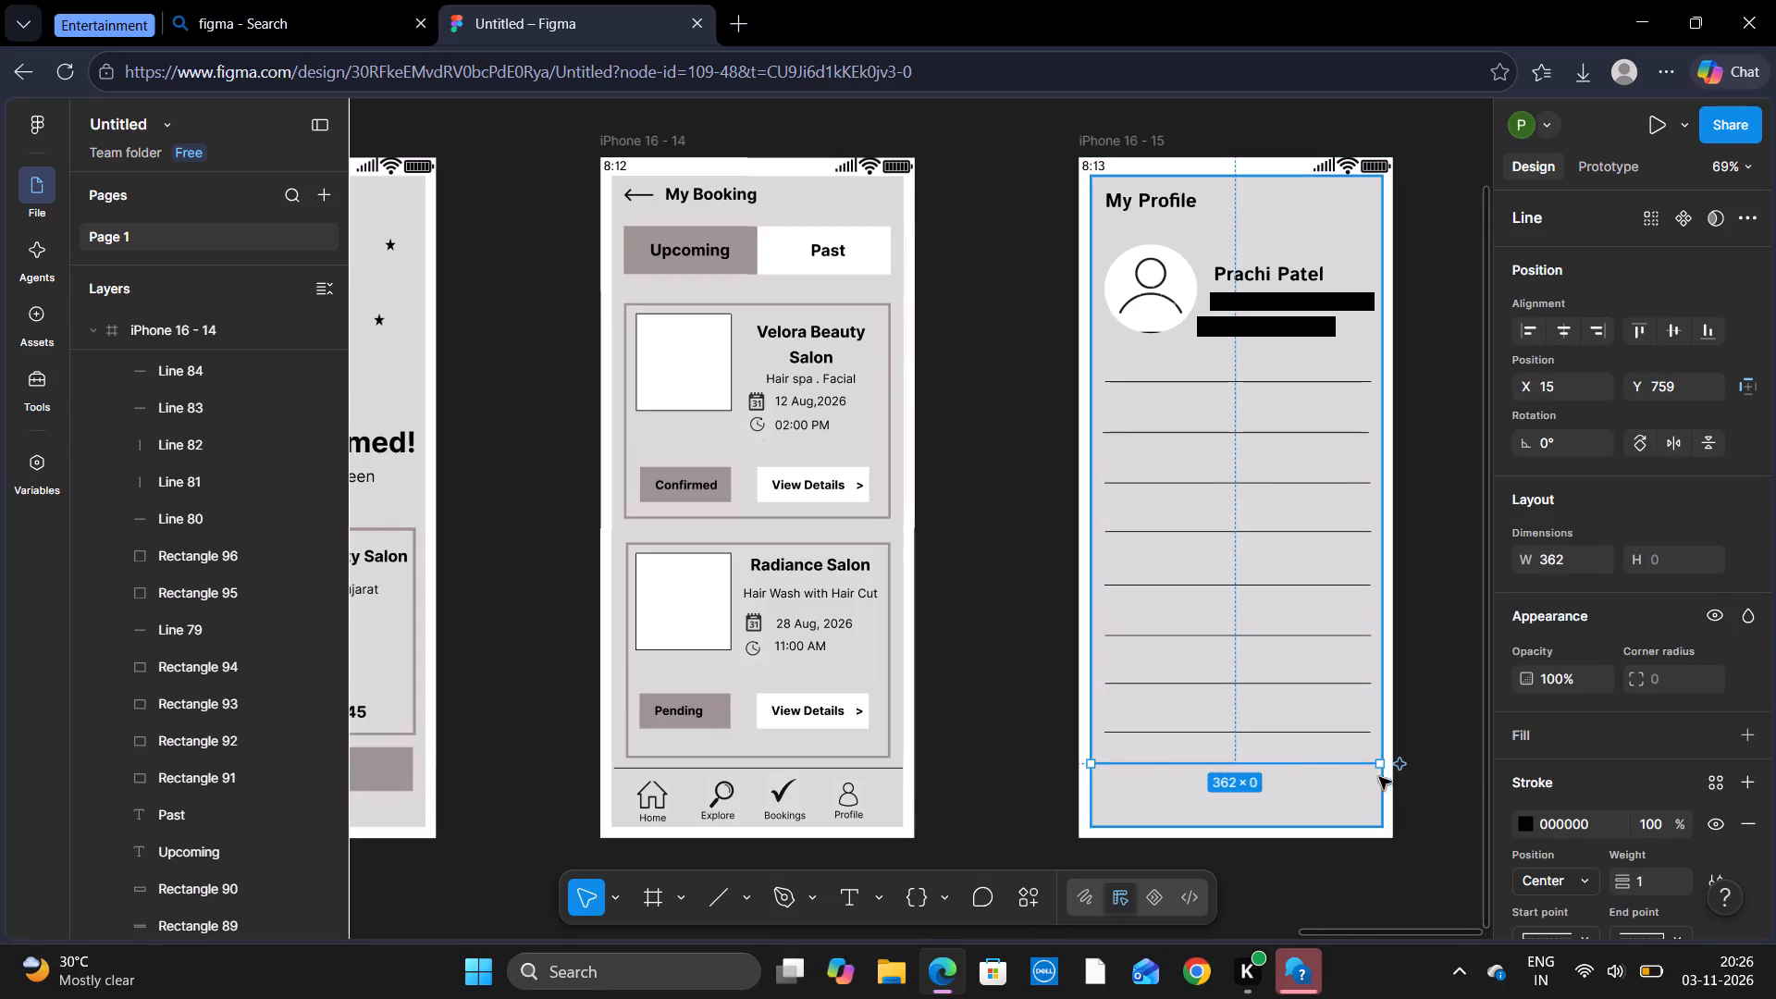
pyautogui.click(1472, 781)
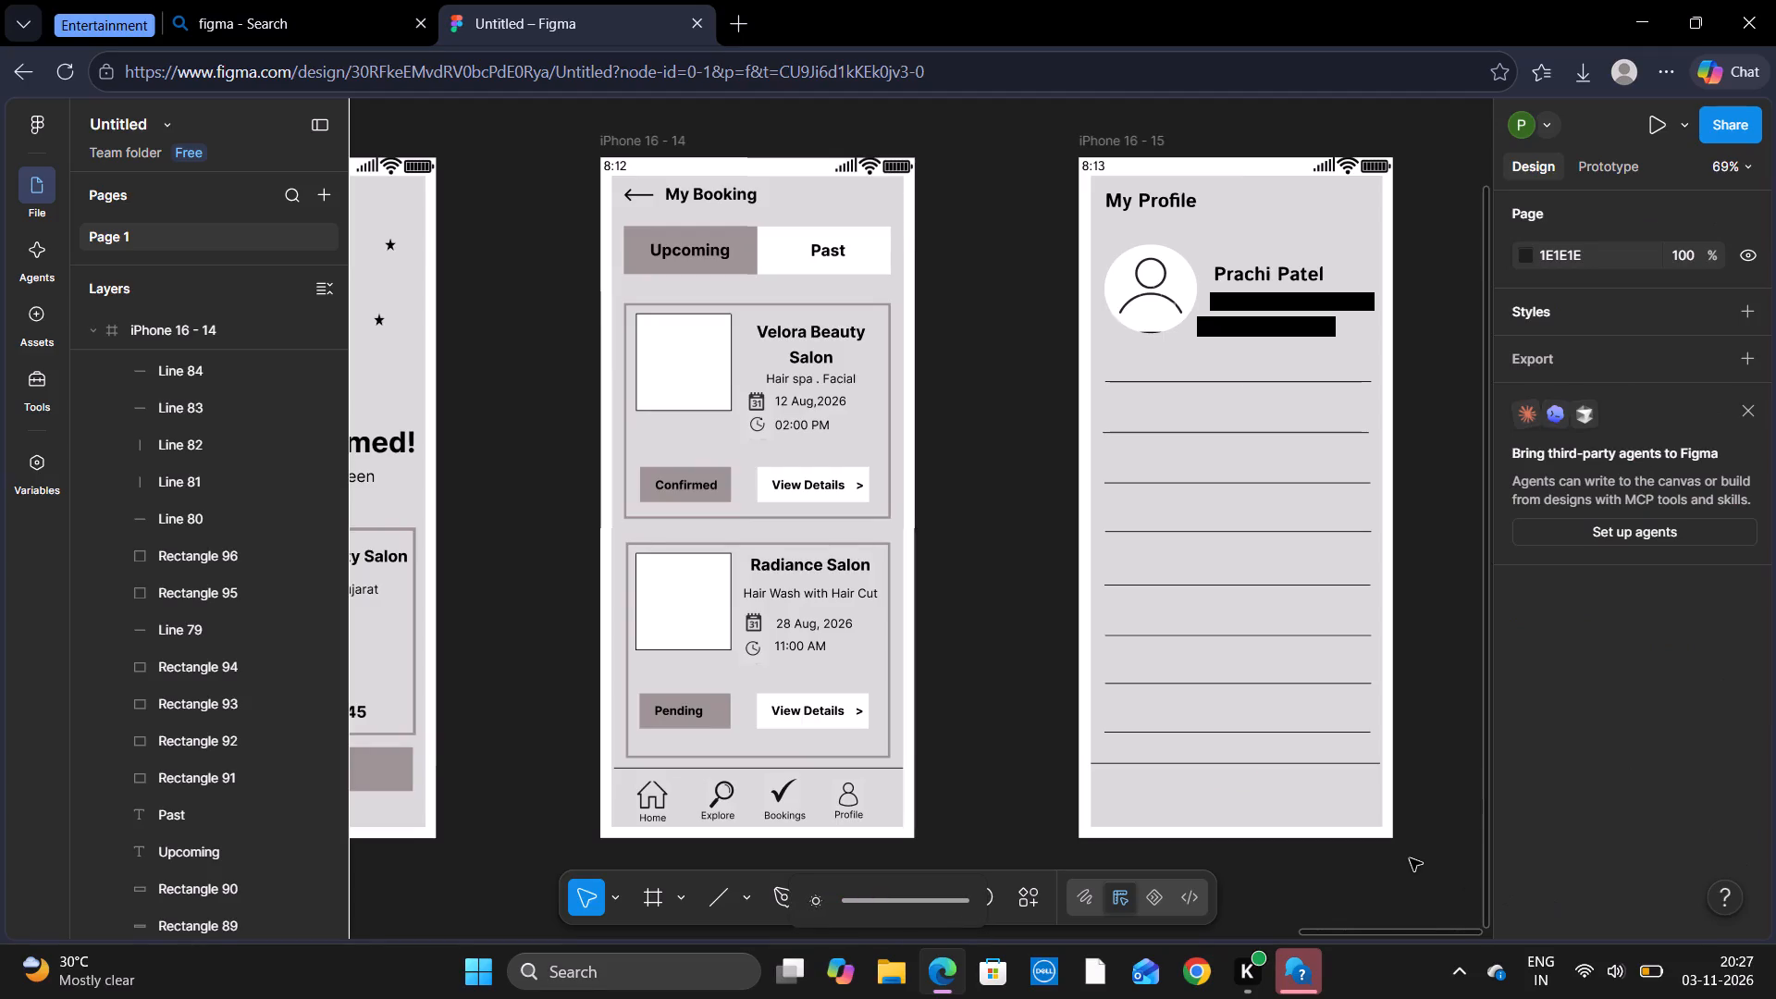
# Save the design file.
pyautogui.hotkey('ctrl', 's')
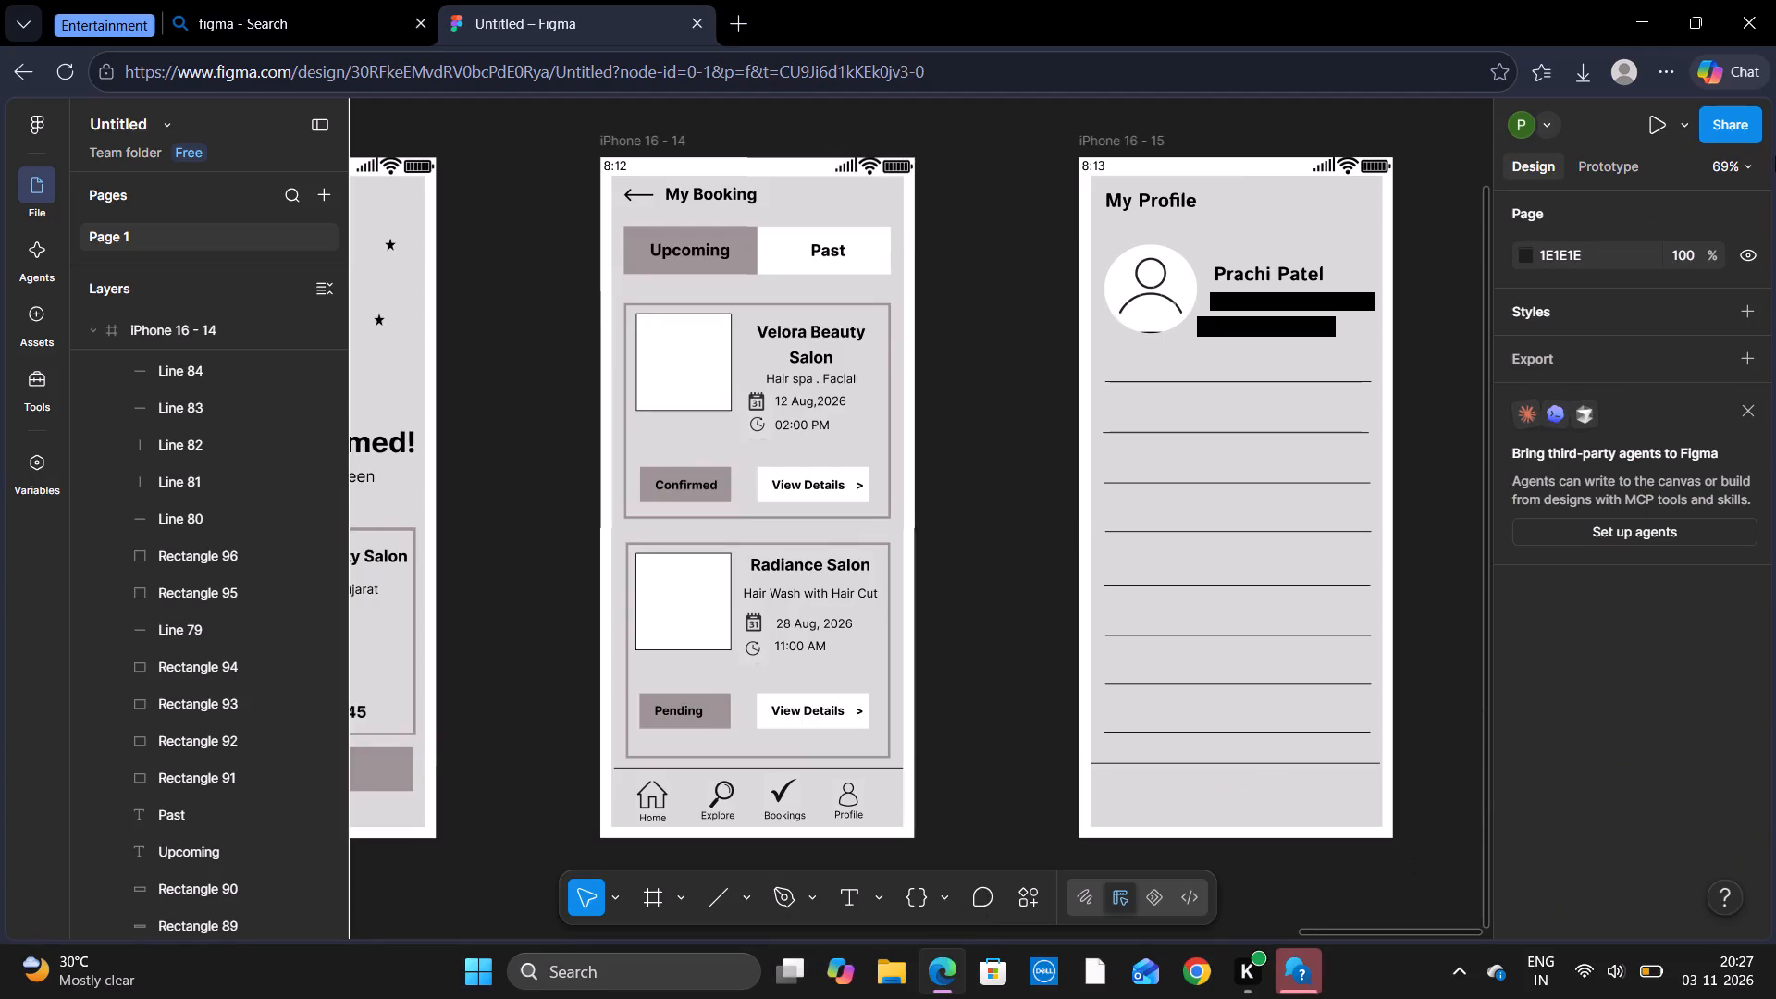